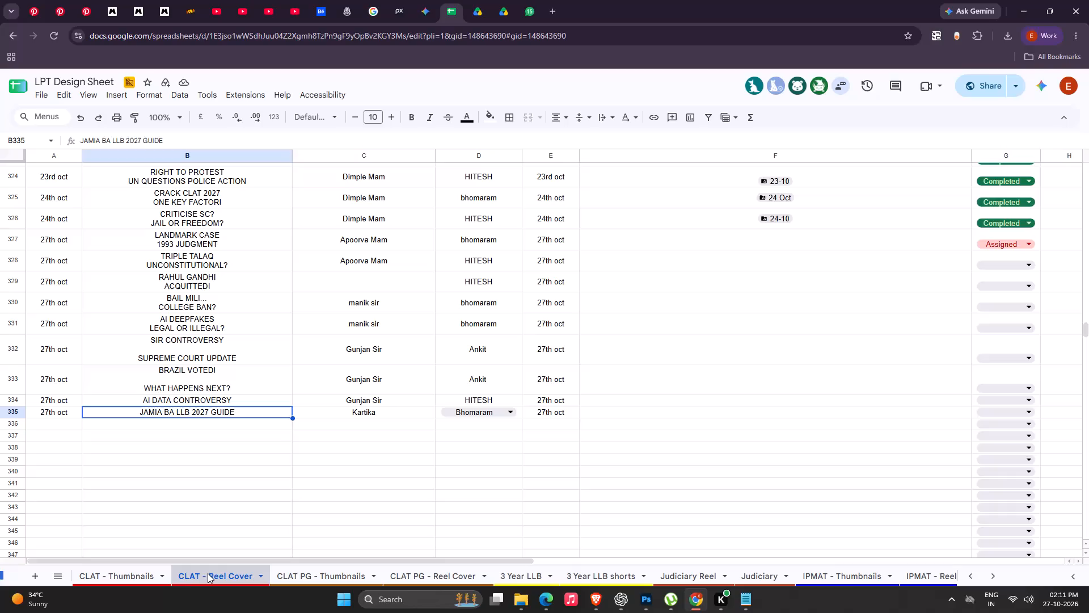
# Review the CLAT PG - Reel Cover sheet, including the 17 OCT Drive folder linked in row 52.
pyautogui.click(340, 579)
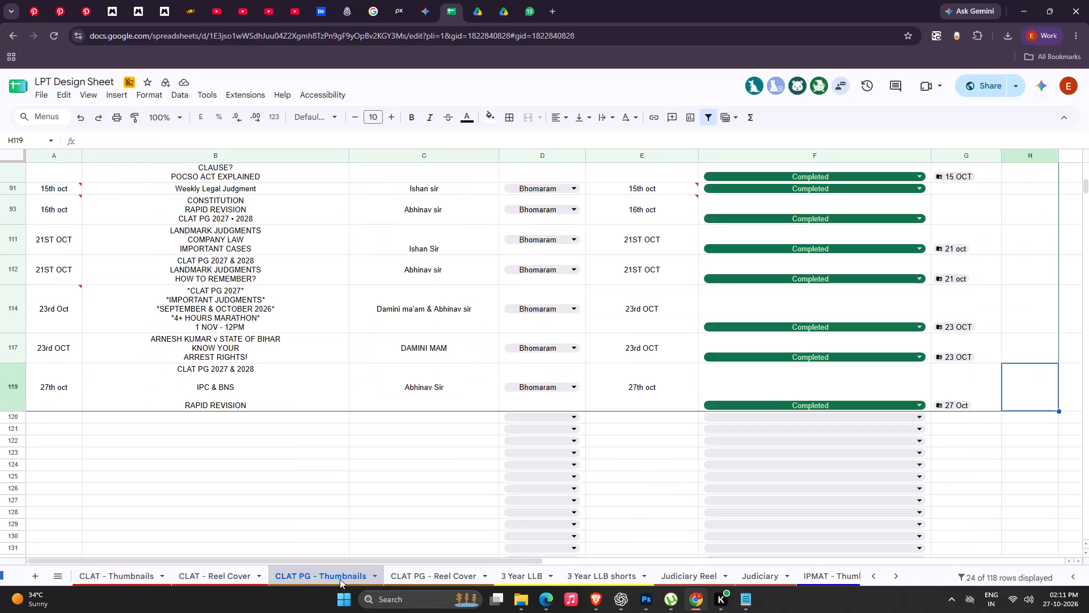
pyautogui.click(438, 573)
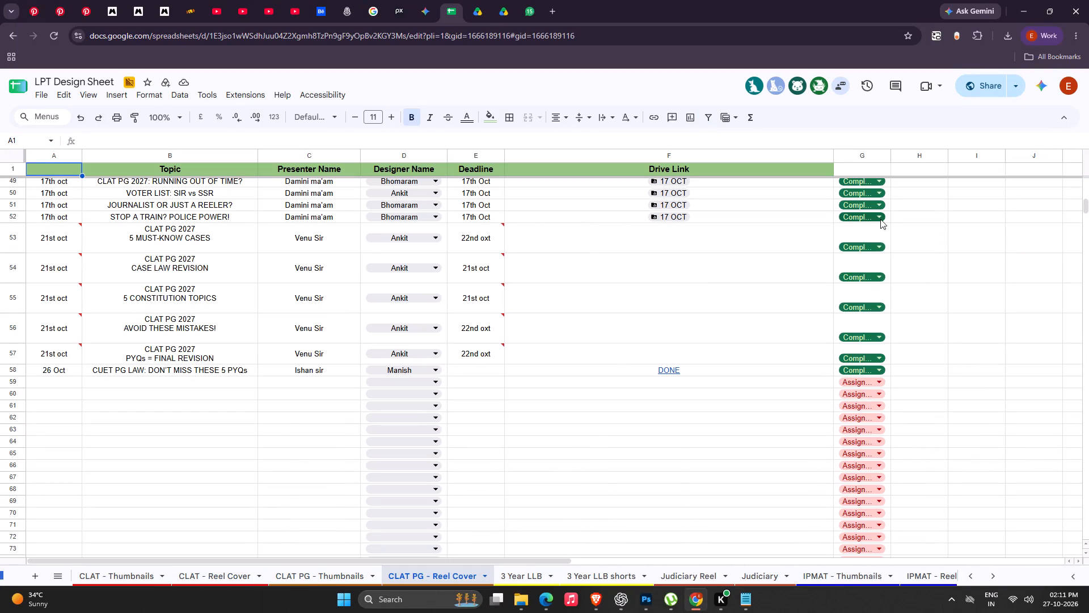
pyautogui.click(676, 218)
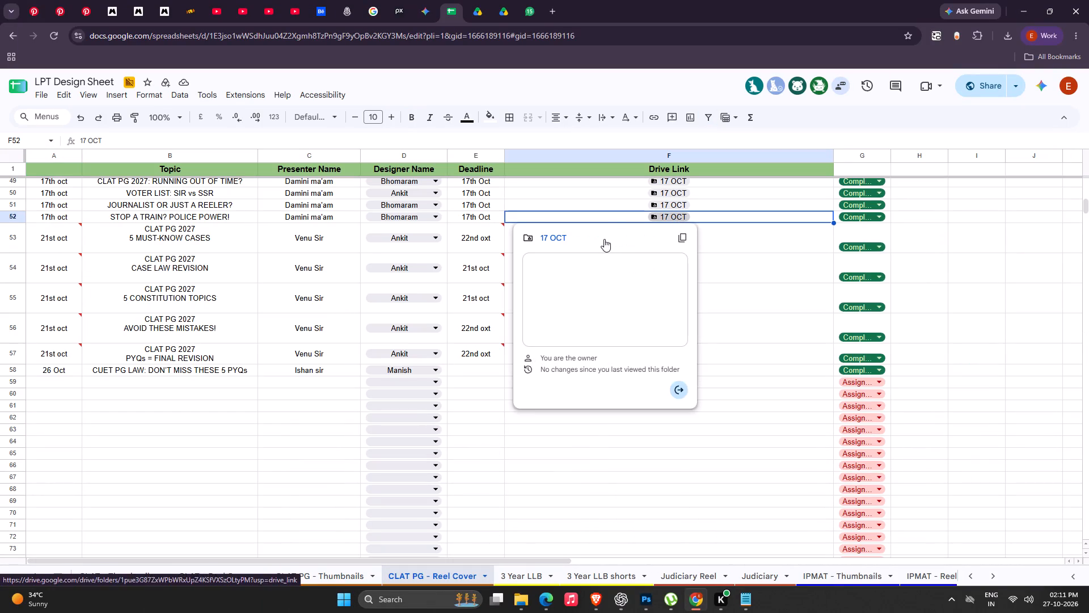
pyautogui.click(604, 239)
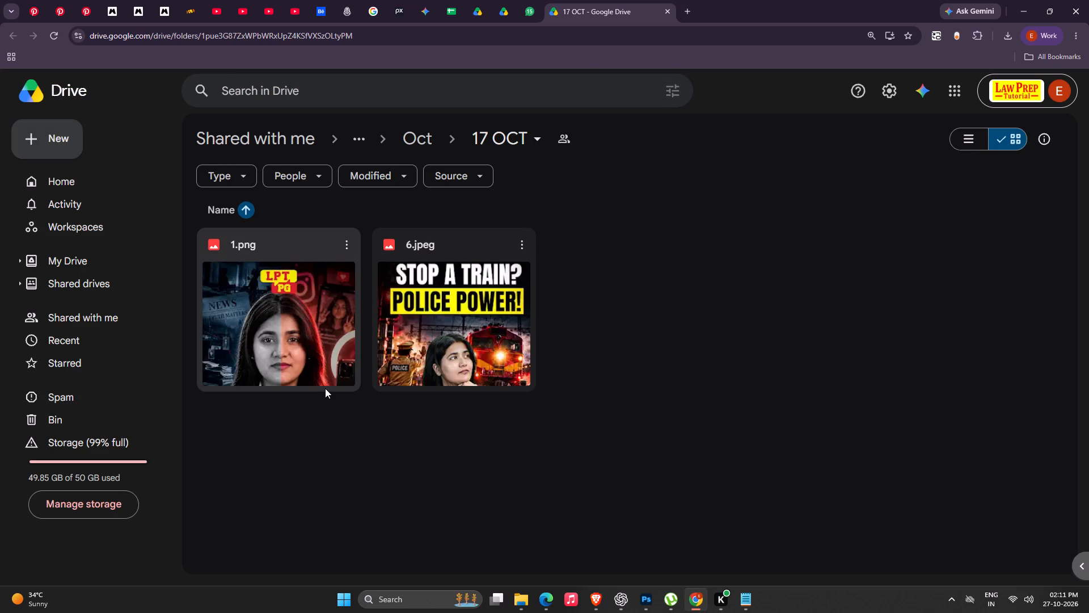
pyautogui.click(446, 8)
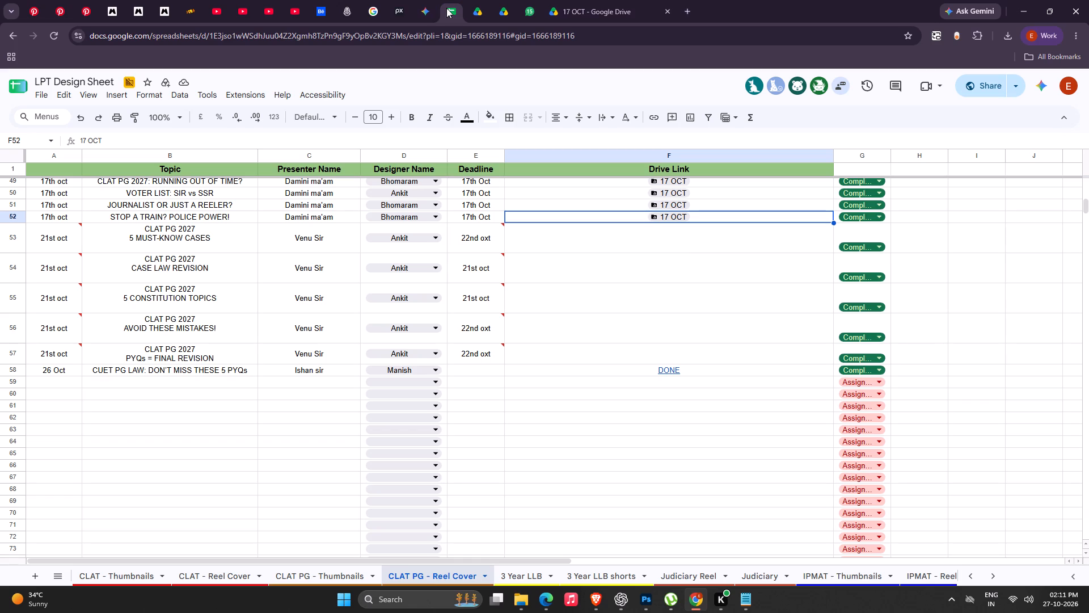
pyautogui.click(670, 330)
pyautogui.scroll(2, 523, 432)
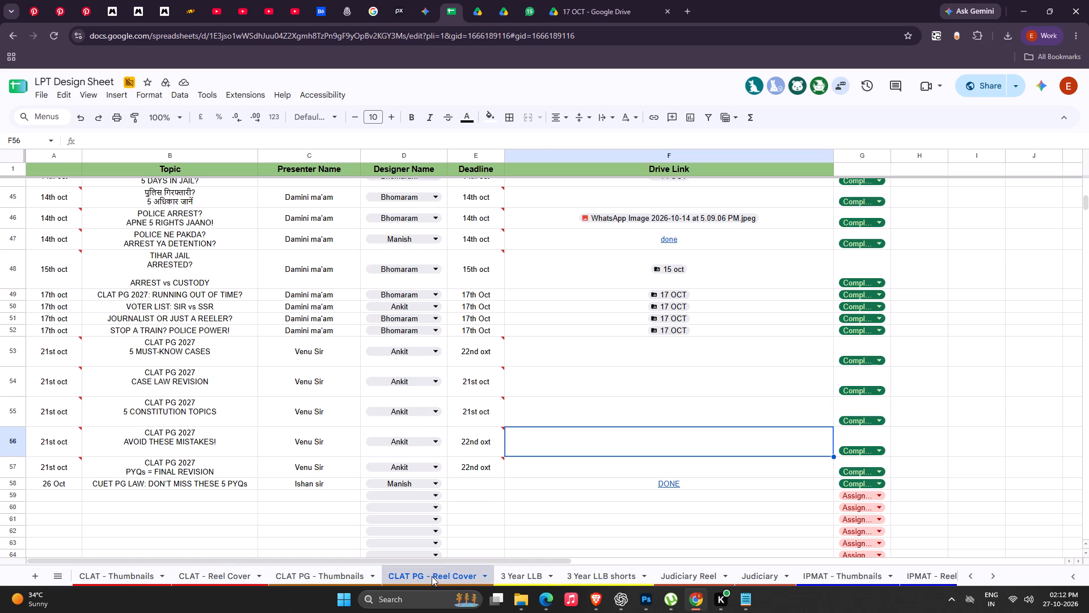
# View the 27 Oct Drive folder linked in row 119 of the CLAT PG - Thumbnails sheet, and close both opened folders.
pyautogui.click(347, 576)
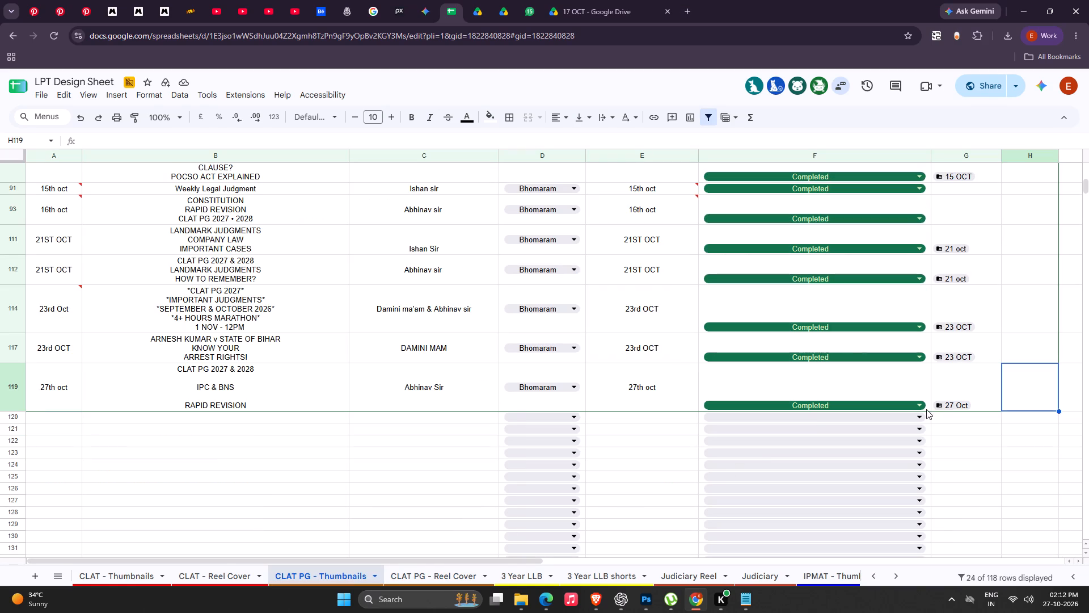
pyautogui.click(944, 403)
pyautogui.click(915, 429)
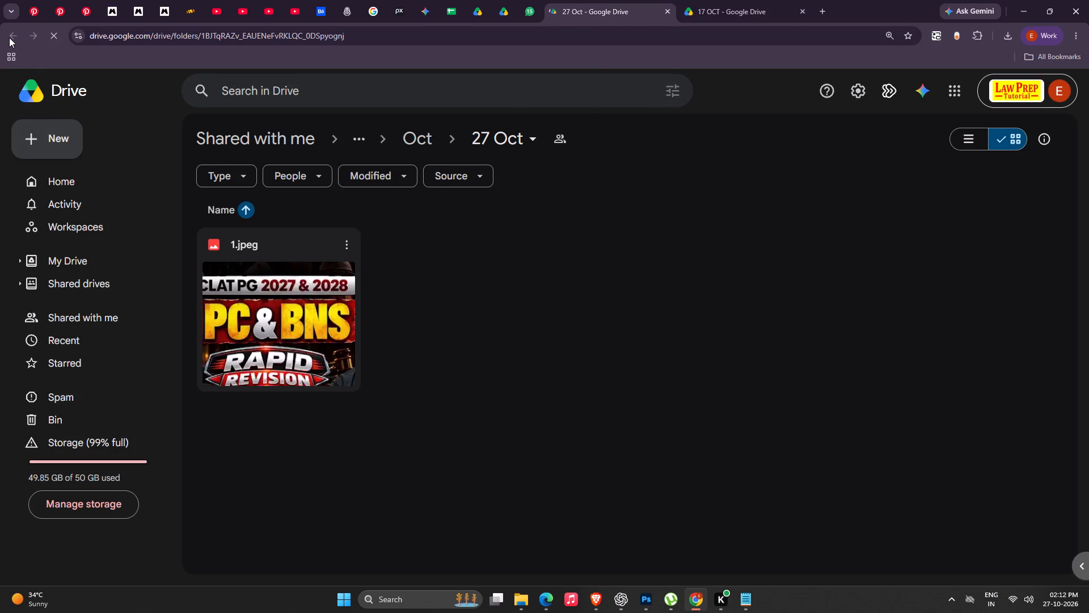
pyautogui.click(668, 7)
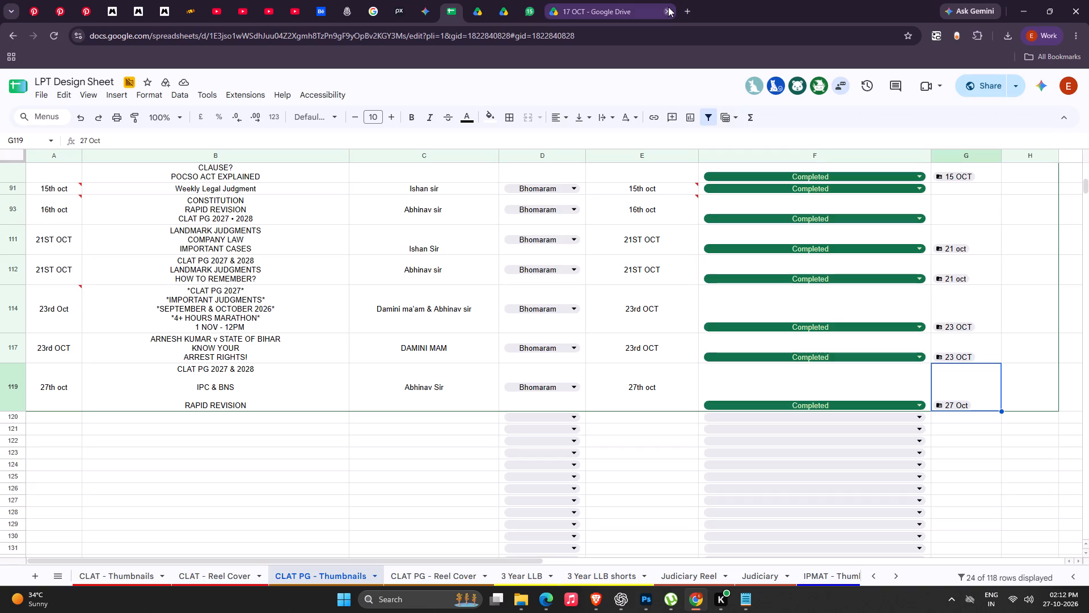
pyautogui.click(668, 7)
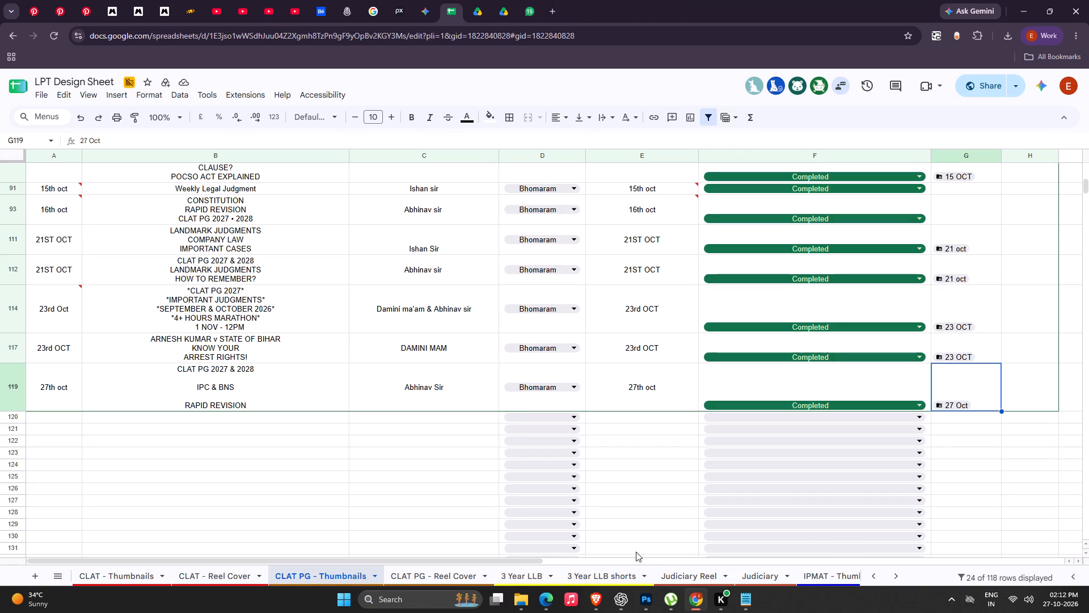
# Check the latest rows of the CLAT PG - Reel Cover sheet.
pyautogui.click(410, 578)
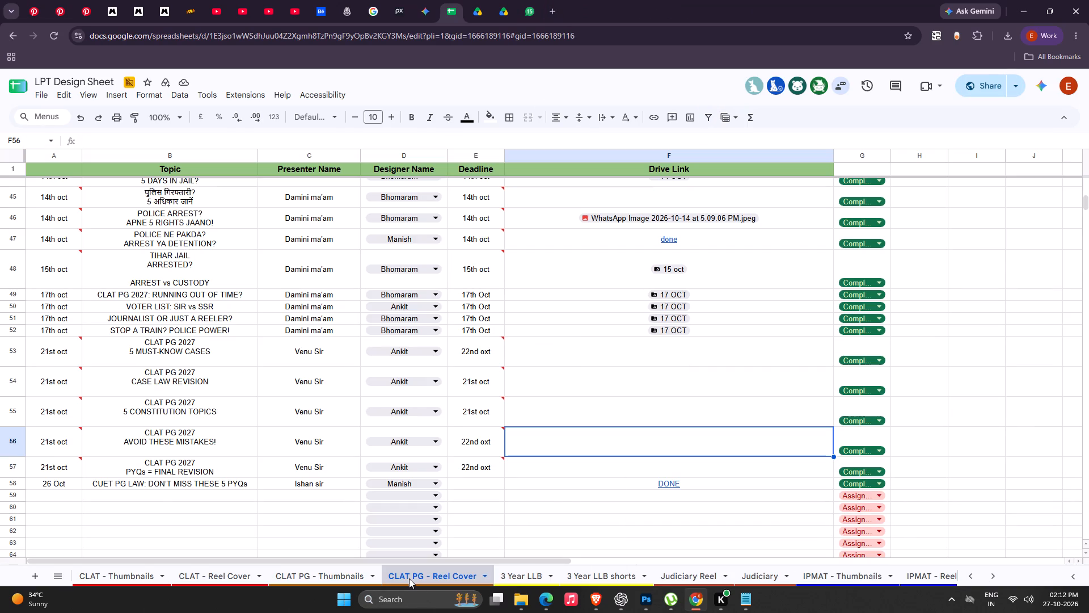
pyautogui.click(409, 578)
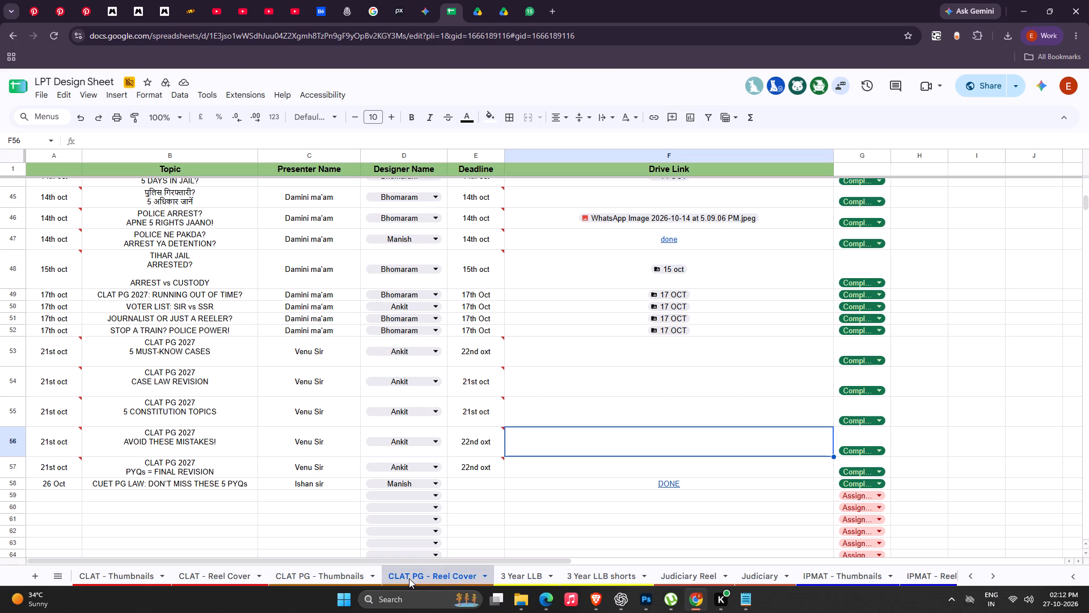
pyautogui.click(409, 578)
# Copy the row 57 topic text on the 3 Year LLB sheet and undo the last spreadsheet edit.
pyautogui.click(516, 564)
pyautogui.click(518, 567)
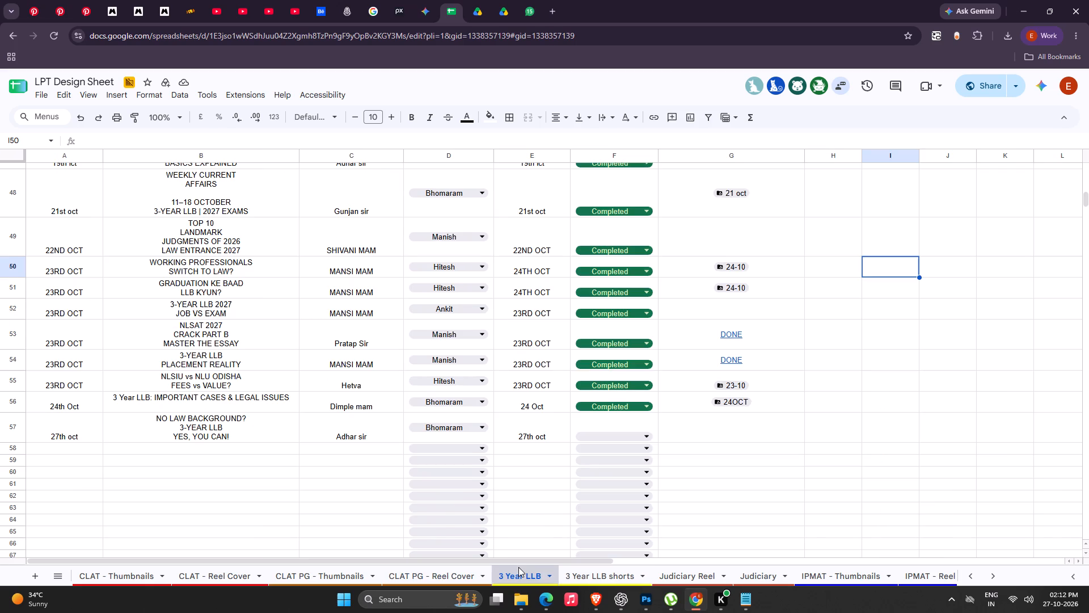
pyautogui.doubleClick(296, 433)
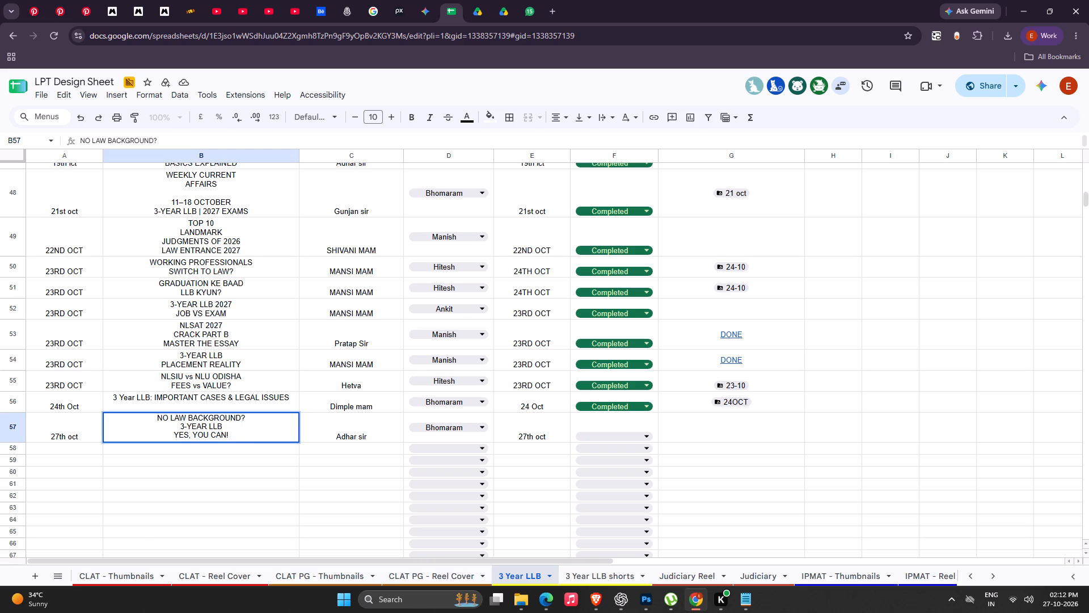
pyautogui.moveTo(155, 414); pyautogui.dragTo(297, 448)
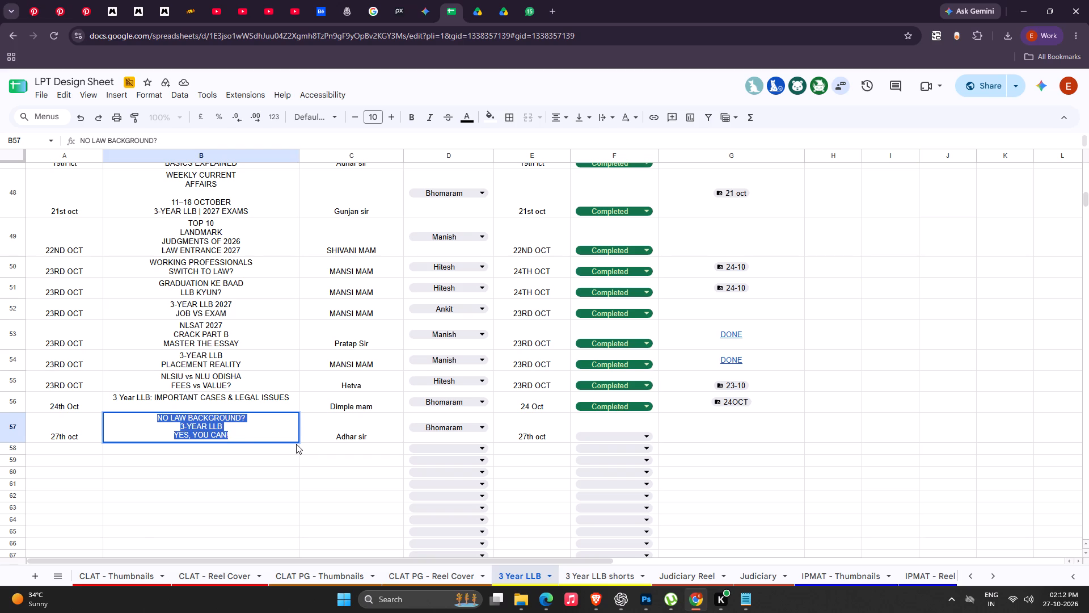
pyautogui.hotkey('ctrl', 'c')
pyautogui.hotkey('ctrl', 'c')
pyautogui.hotkey('ctrl', 'c')
pyautogui.press('Return')
pyautogui.hotkey('ctrl', 'z')
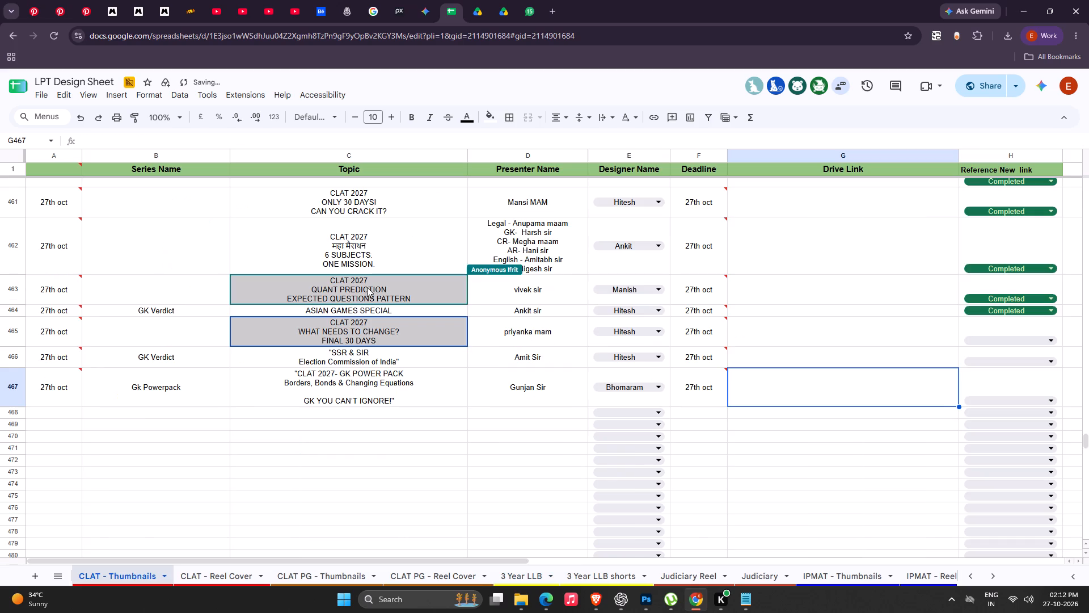
# Translate the row 57 topic of the 3 Year LLB sheet, "NO LAW BACKGROUND? 3-YEAR LLB YES, YOU CAN!", from English to Hindi in Google's translator.
pyautogui.click(504, 574)
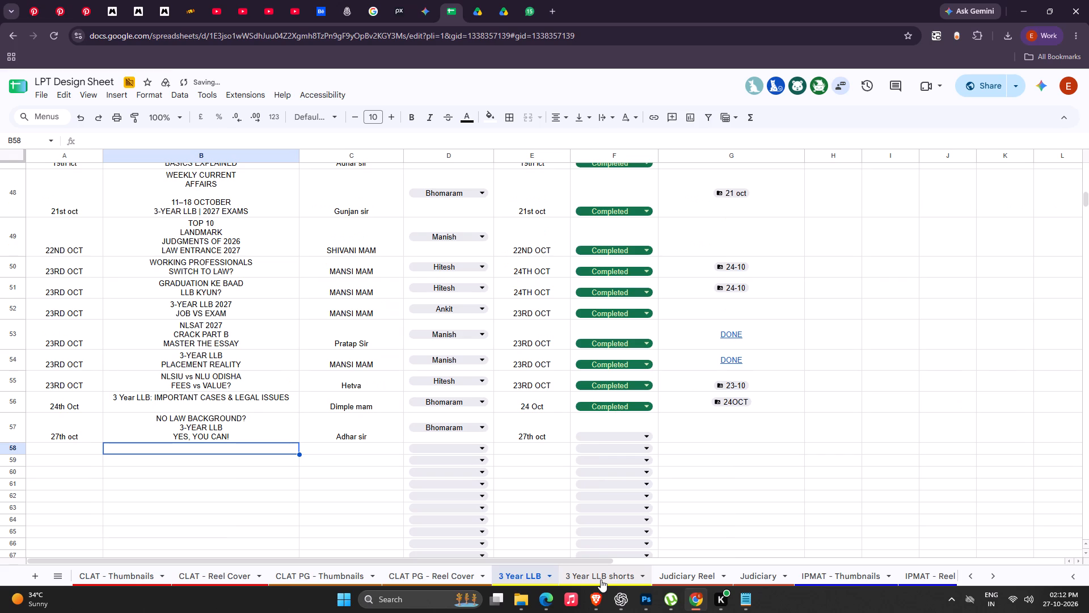
pyautogui.doubleClick(213, 436)
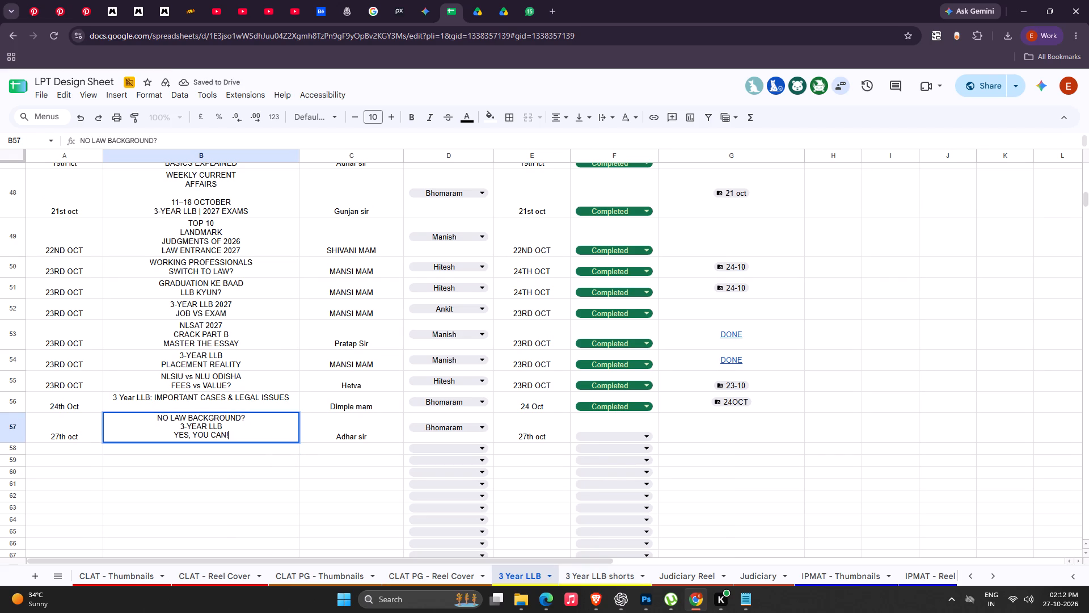
pyautogui.moveTo(144, 418); pyautogui.dragTo(279, 464)
pyautogui.hotkey('ctrl', 'c')
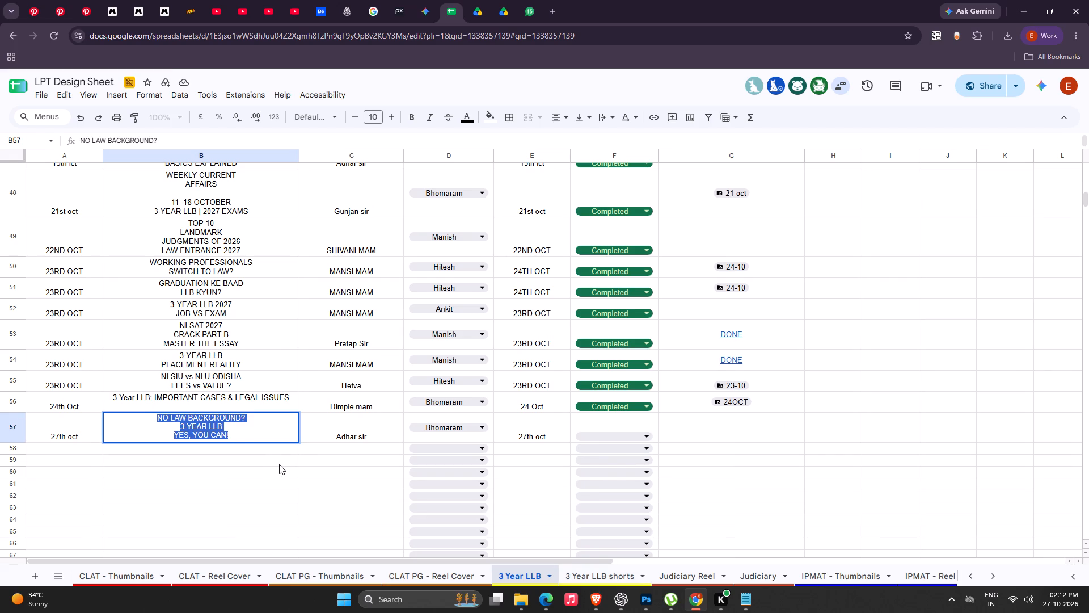
pyautogui.hotkey('ctrl', 'c')
pyautogui.click(379, 7)
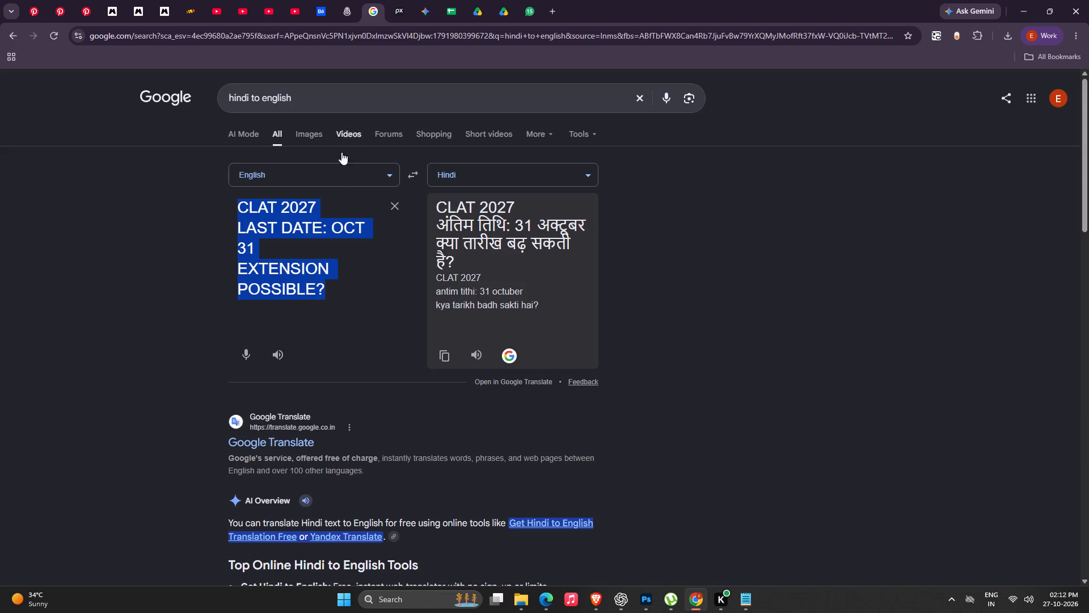
pyautogui.click(400, 199)
pyautogui.hotkey('ctrl', 'v')
pyautogui.press('Return')
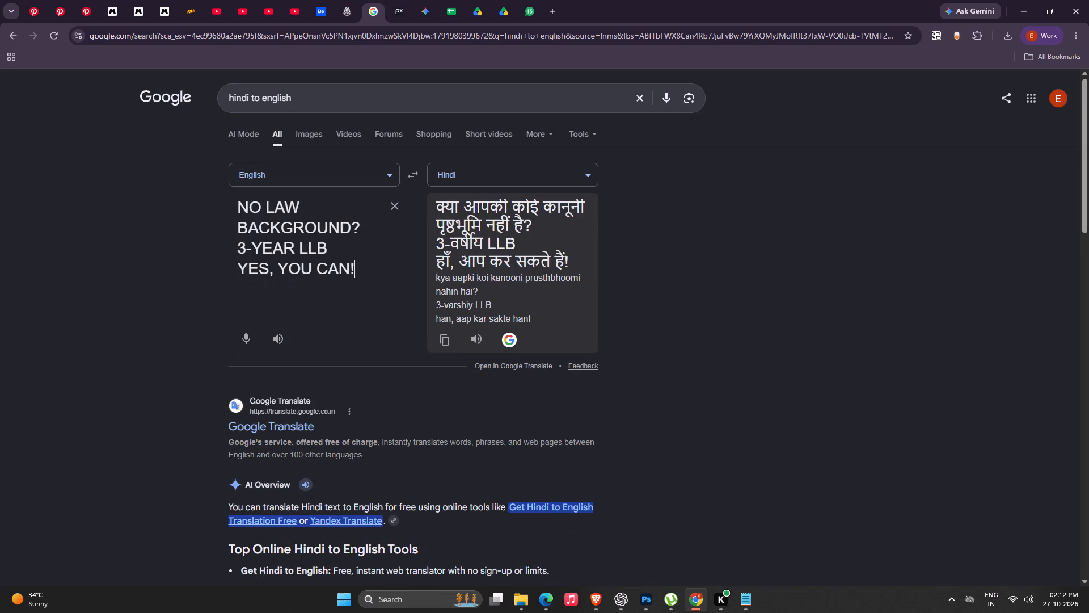
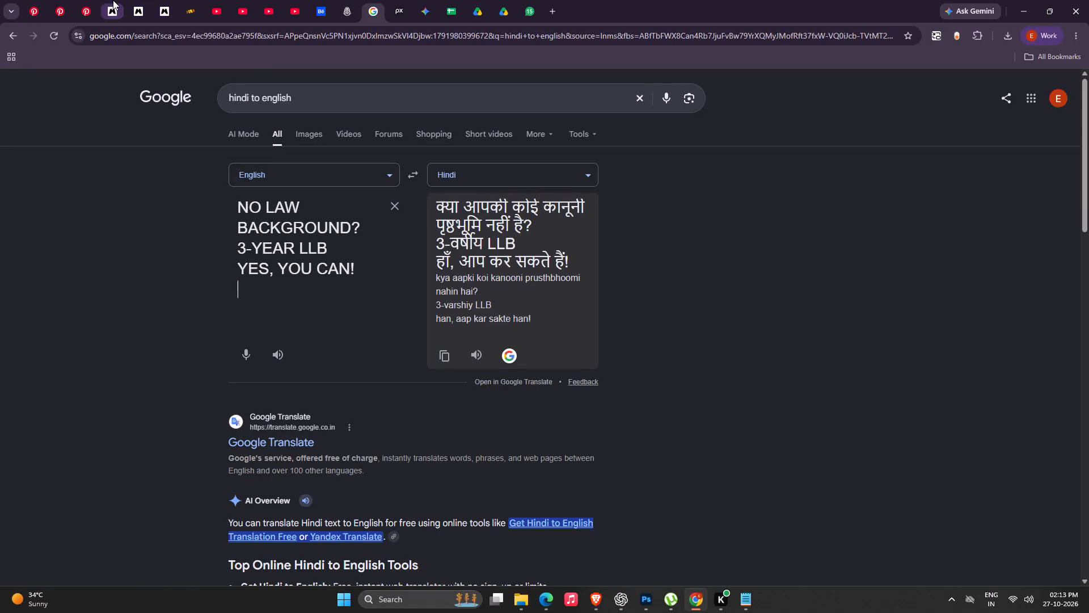
# Switch to Pinterest in Brave and search for "NO LAW BACKGROUND? 3-YEAR LLB YES, YOU CAN!" to look for design references.
pyautogui.click(82, 0)
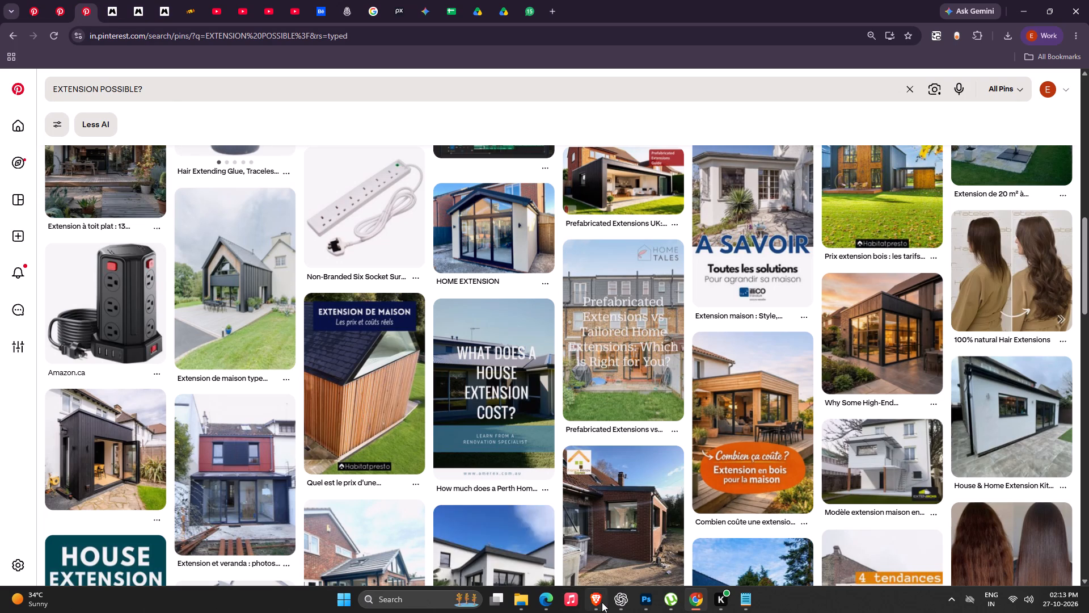
pyautogui.click(602, 602)
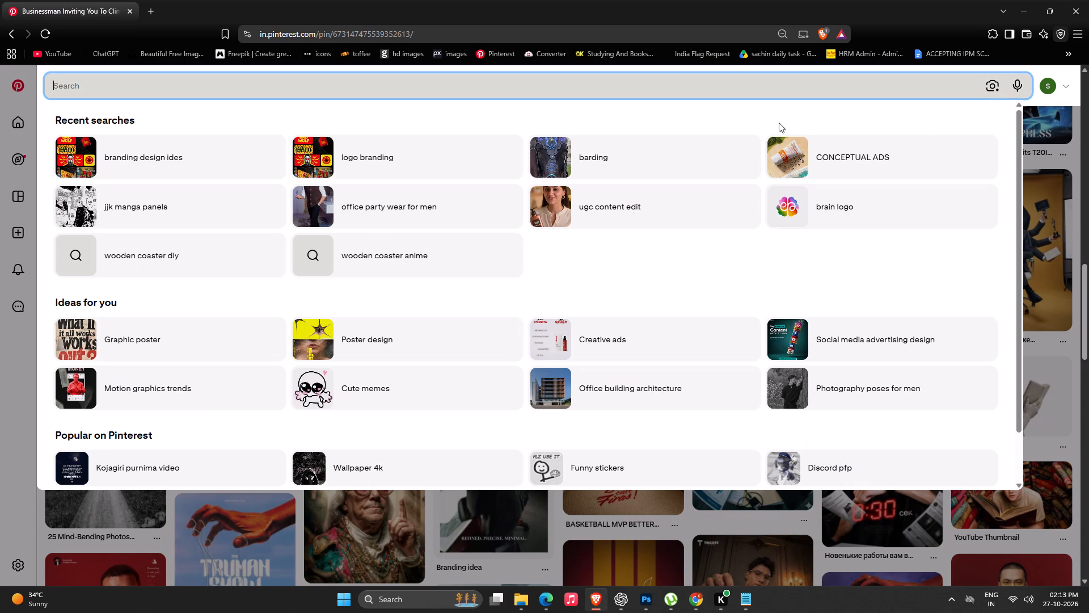
pyautogui.hotkey('ctrl', 'v')
pyautogui.press('Return')
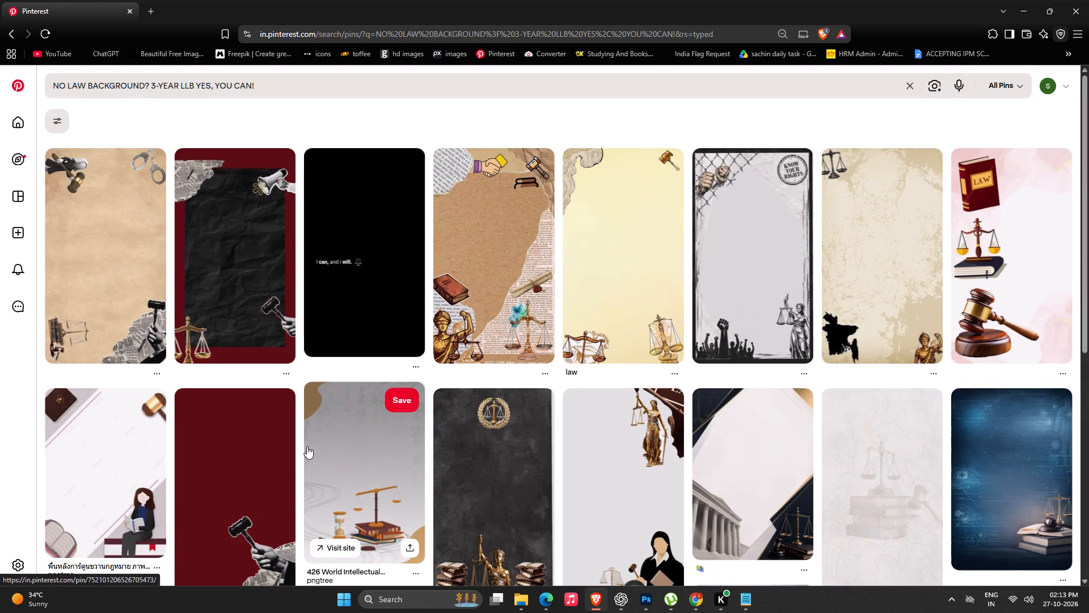
pyautogui.scroll(-8, 307, 446)
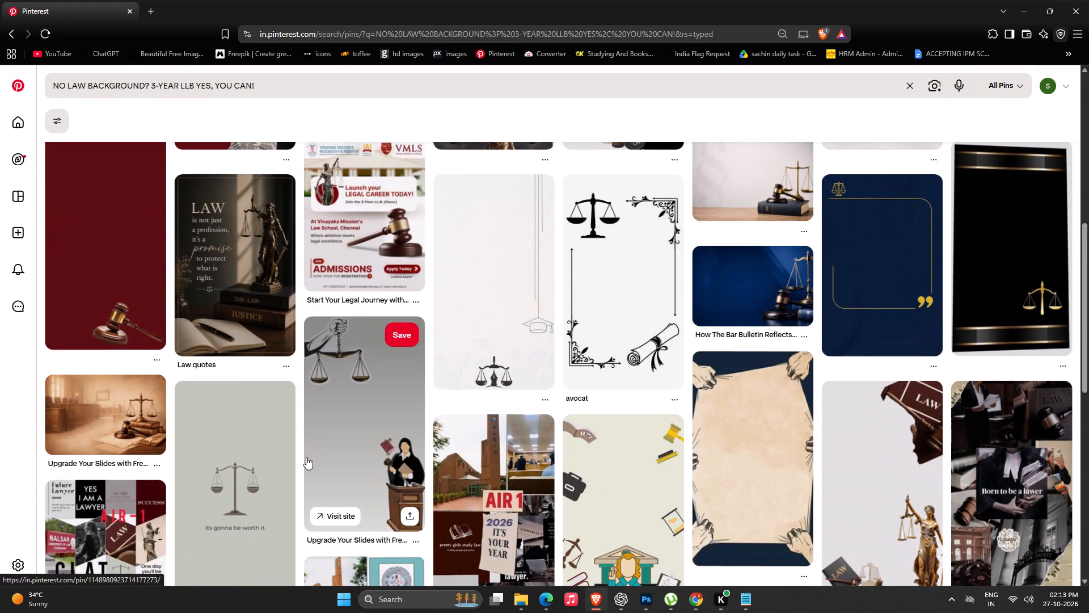
pyautogui.scroll(-3, 306, 457)
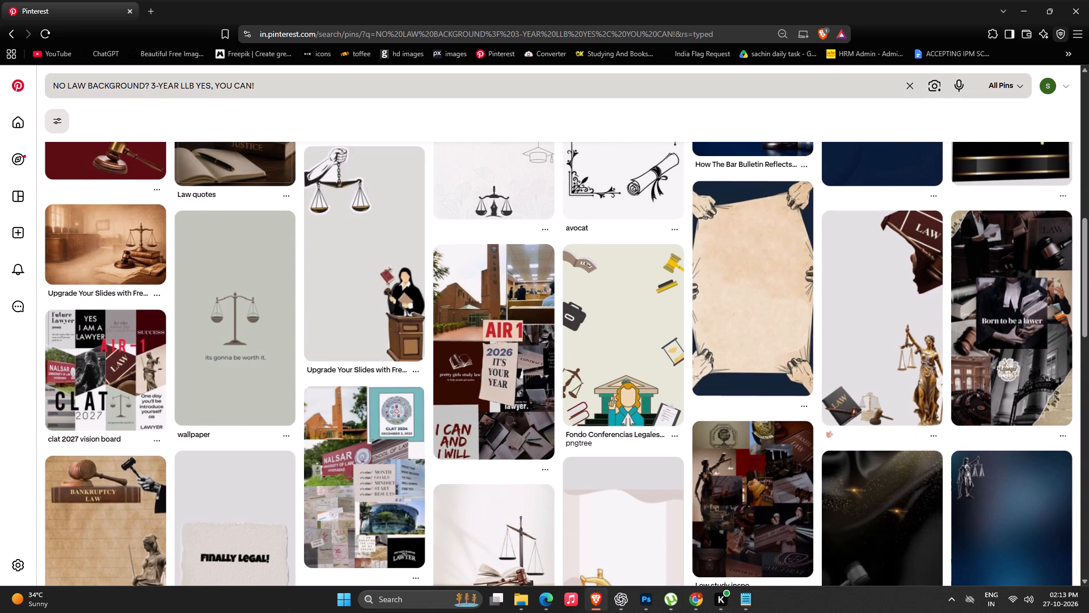
# Shorten the Pinterest search to "NO LAW BACKGROUND?" and browse the results for thumbnail design ideas.
pyautogui.moveTo(150, 86); pyautogui.dragTo(302, 89)
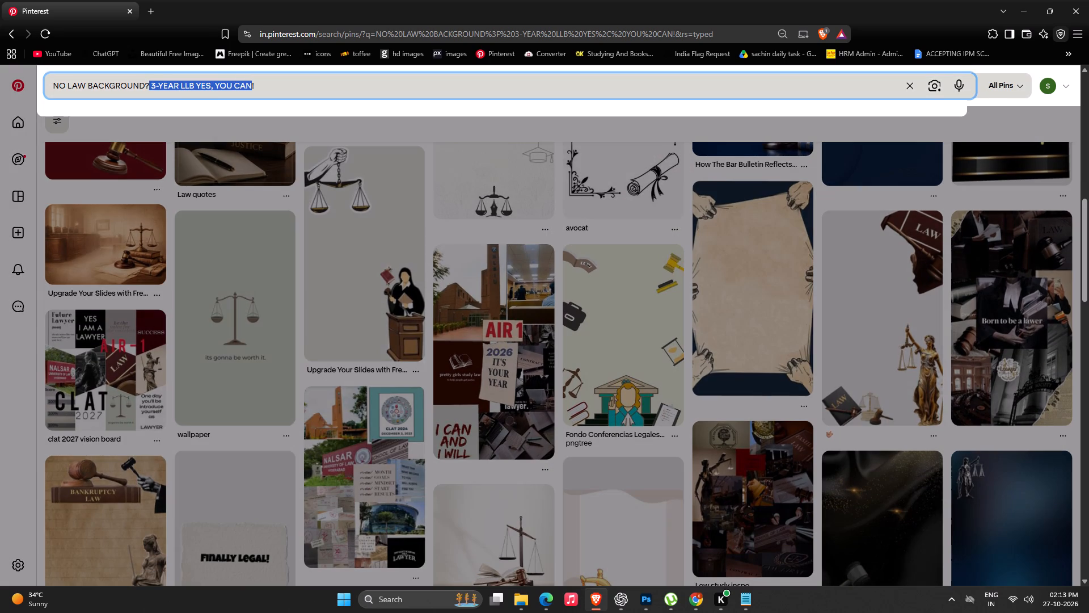
pyautogui.moveTo(302, 89); pyautogui.dragTo(335, 83)
pyautogui.press('BackSpace')
pyautogui.press('Return')
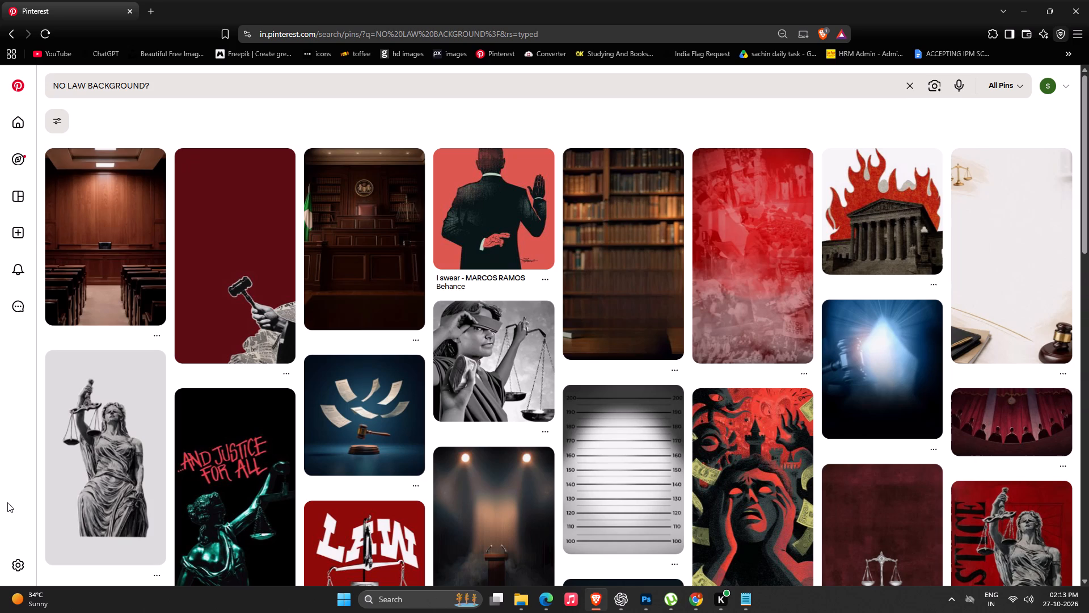
pyautogui.scroll(-7, 166, 435)
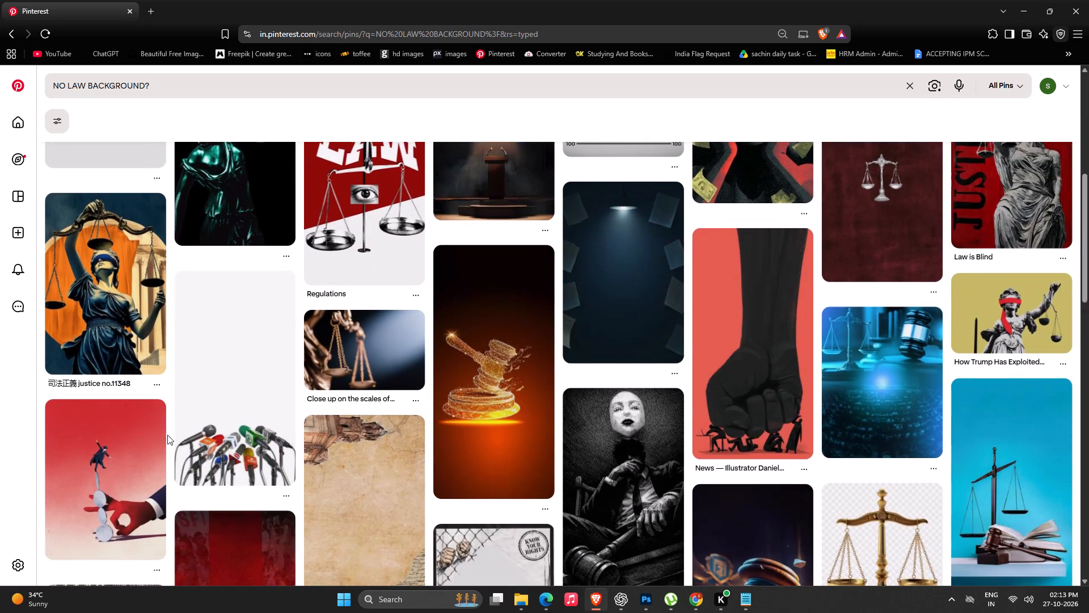
pyautogui.scroll(-3, 167, 435)
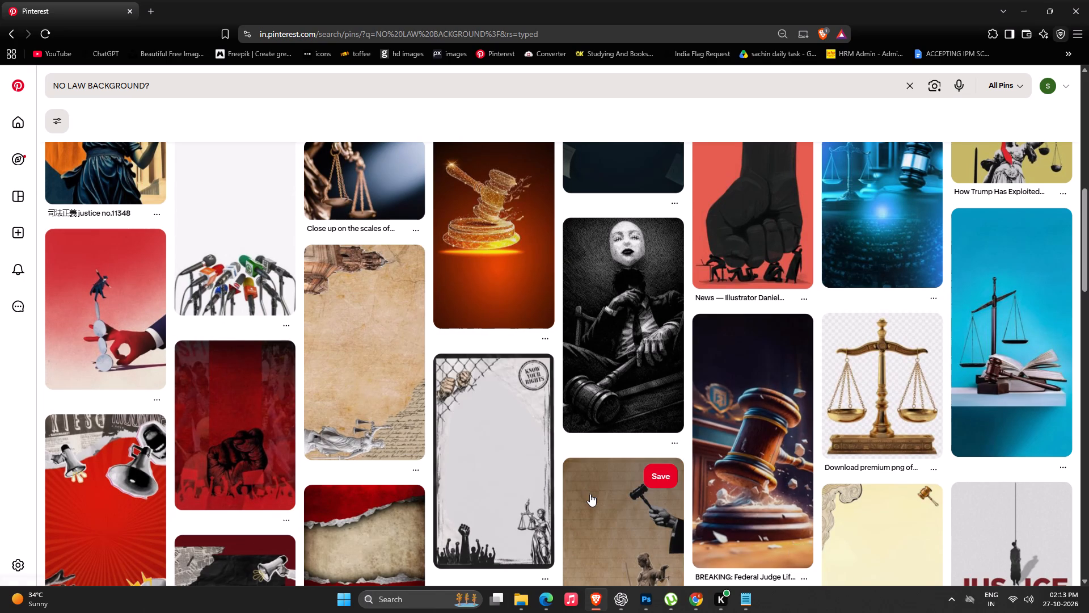
pyautogui.scroll(-13, 588, 492)
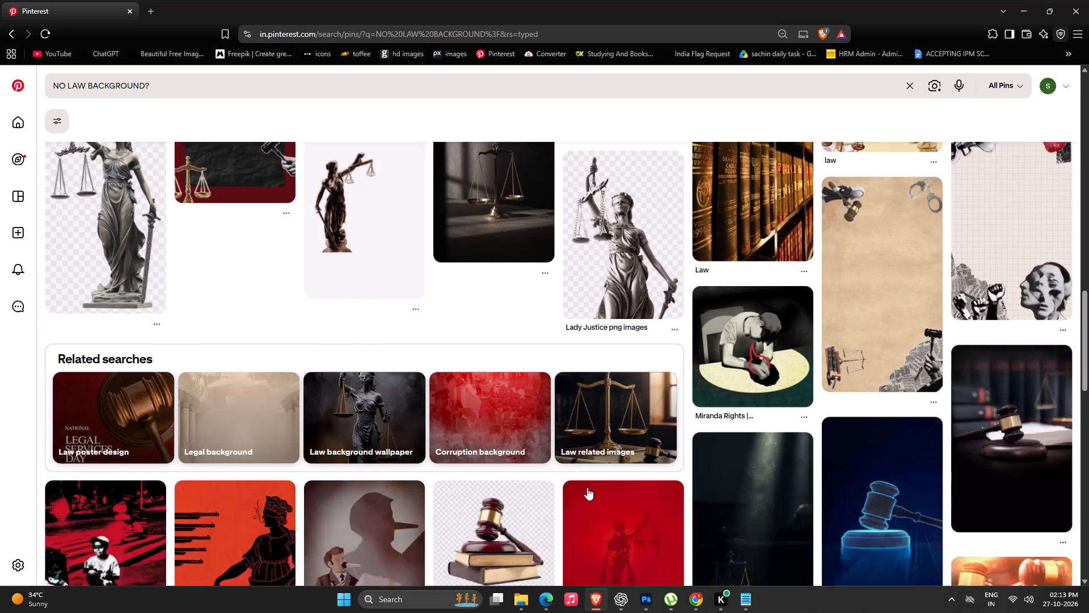
pyautogui.scroll(-4, 587, 488)
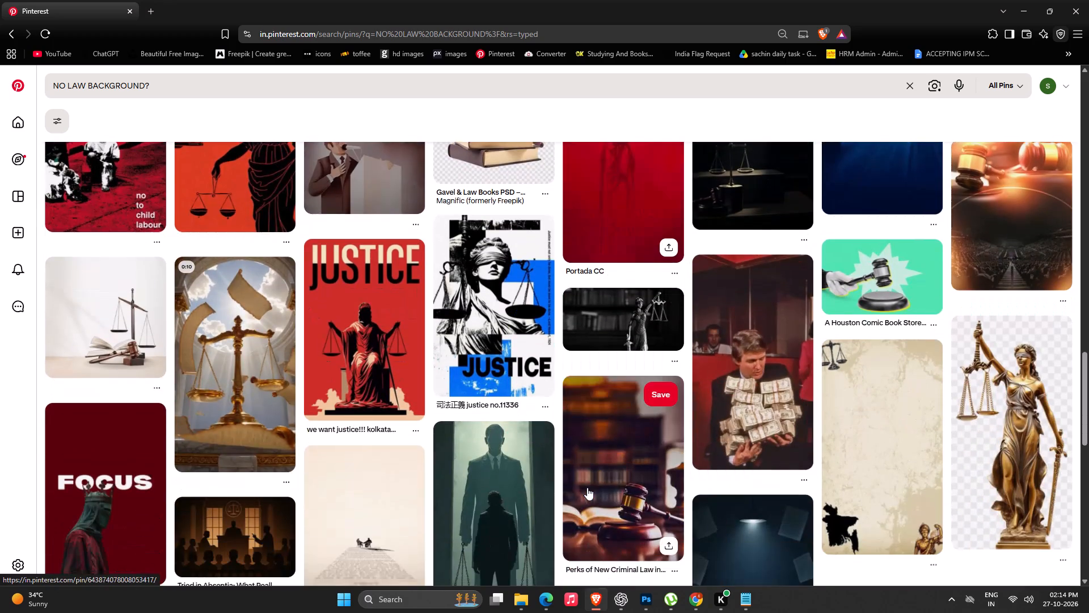
pyautogui.scroll(-6, 587, 488)
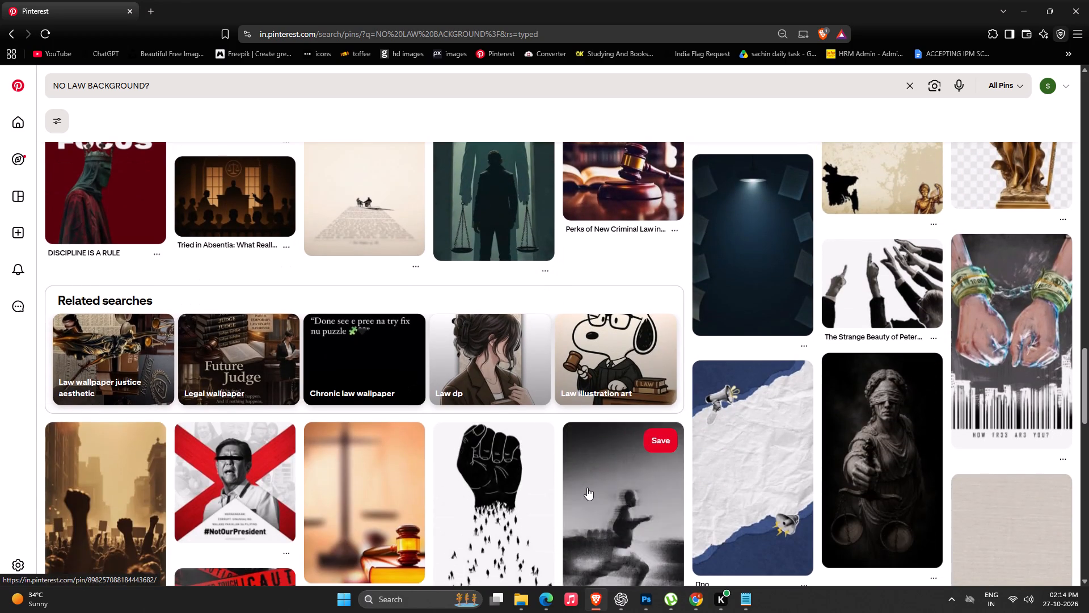
pyautogui.scroll(-3, 587, 488)
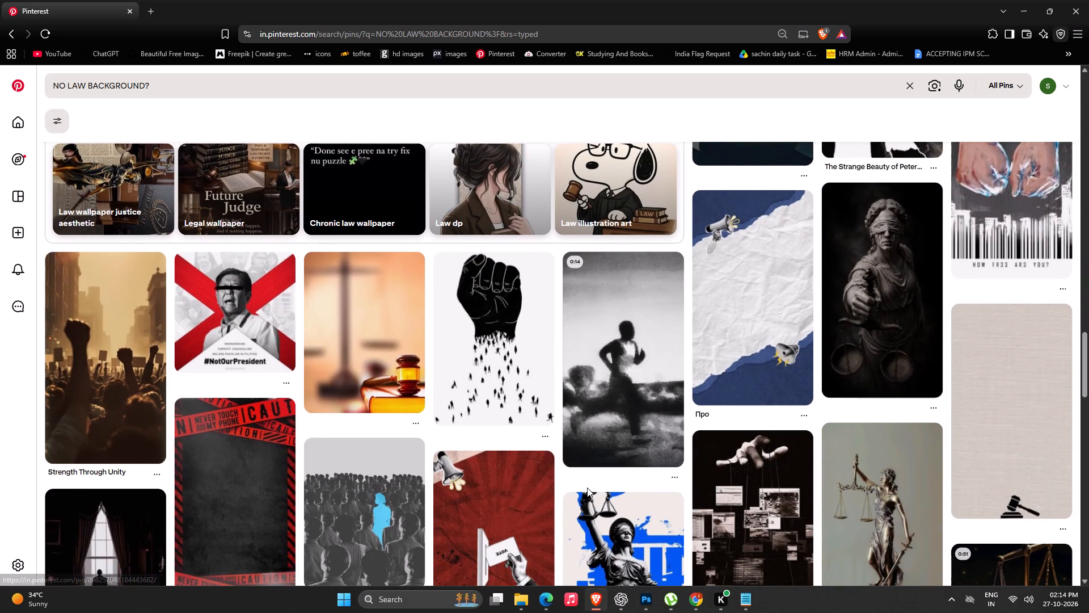
pyautogui.scroll(-4, 587, 488)
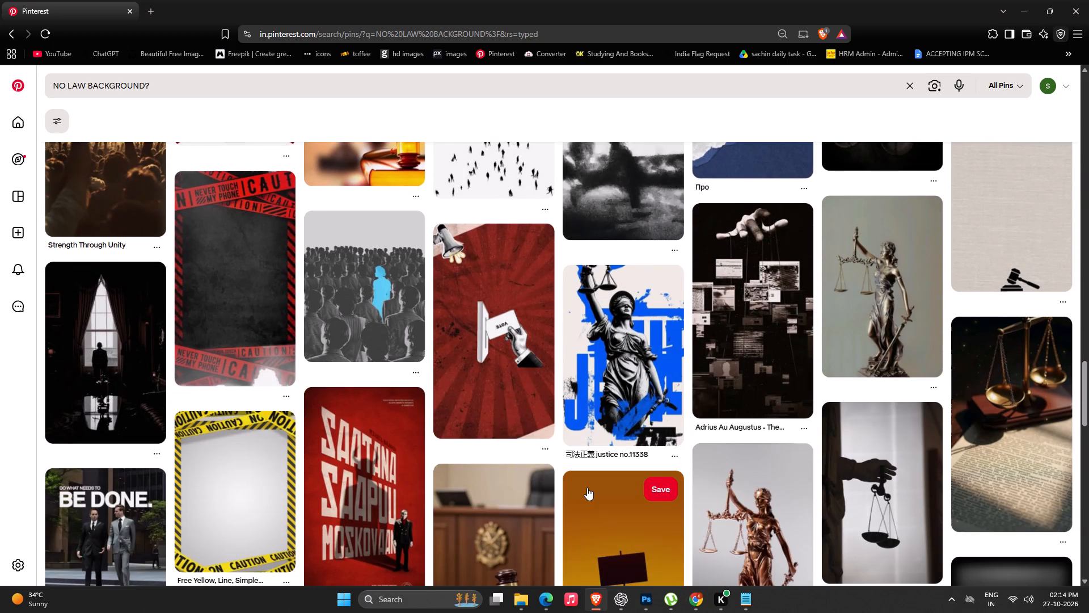
# Open the dark pin of a man silhouetted against a tall curtained window and browse its related pins.
pyautogui.click(107, 391)
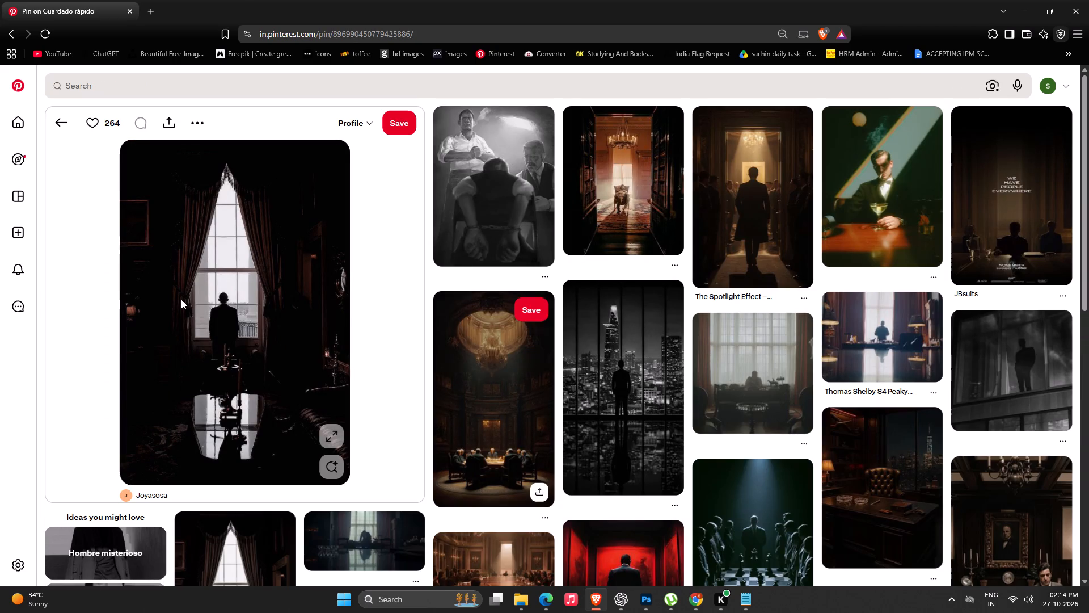
pyautogui.scroll(-6, 712, 228)
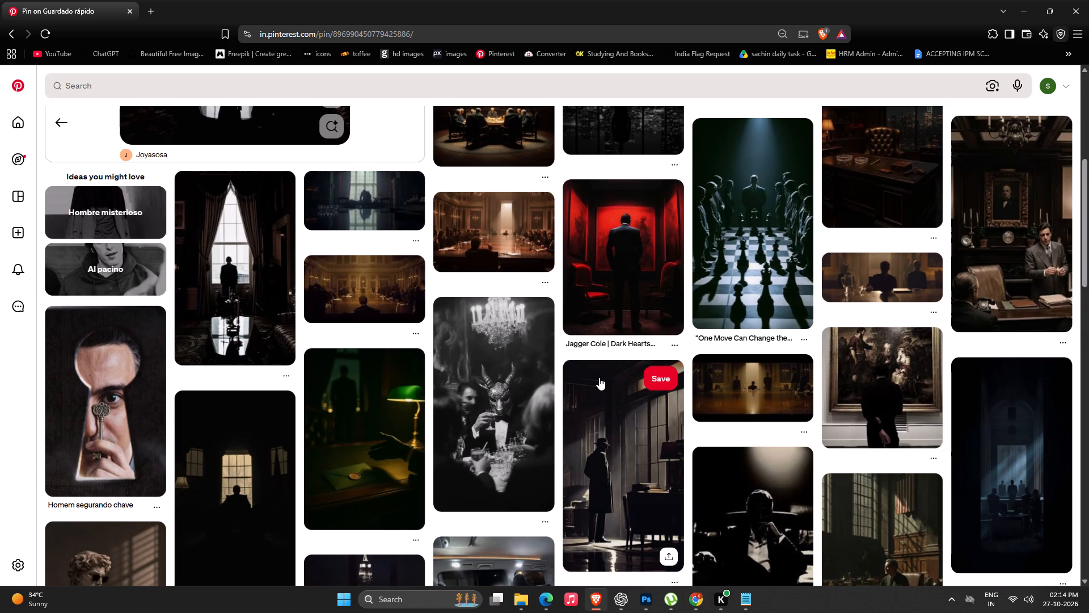
pyautogui.scroll(-4, 599, 377)
pyautogui.scroll(1, 599, 377)
pyautogui.scroll(-5, 599, 377)
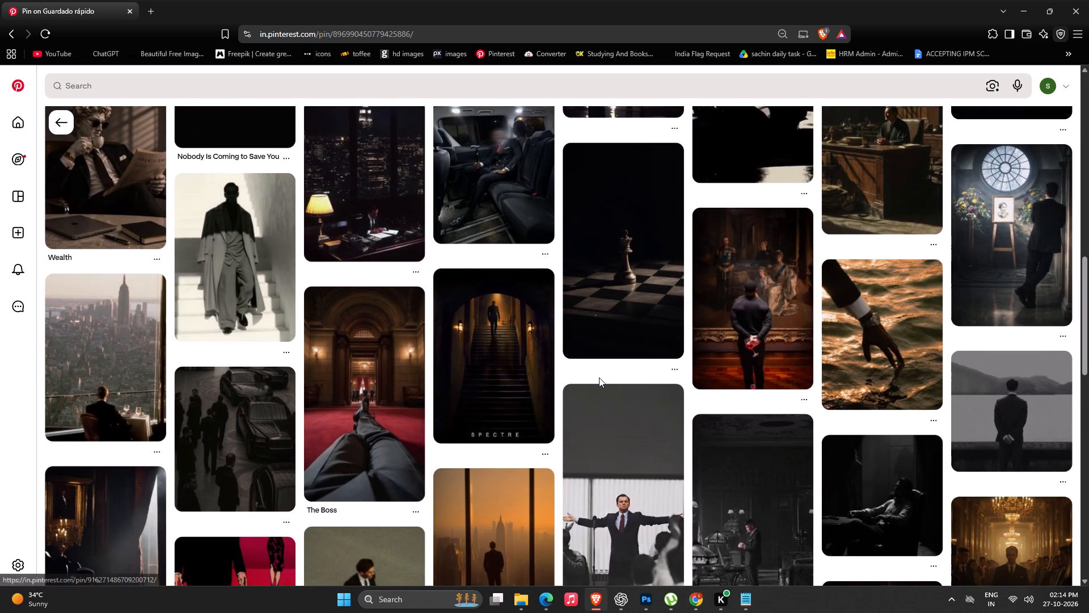
pyautogui.scroll(-5, 599, 377)
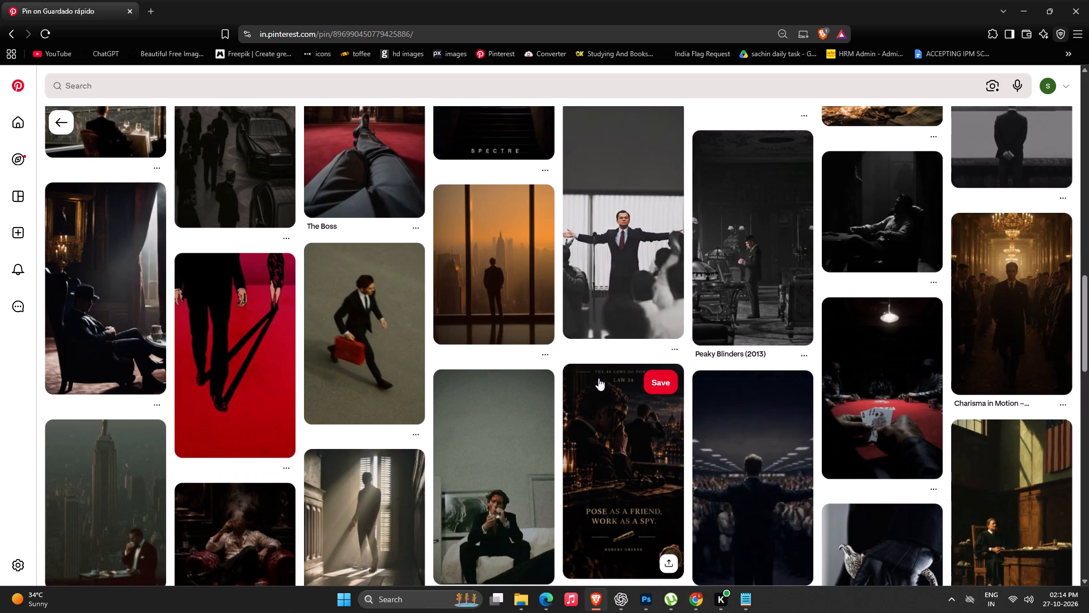
pyautogui.scroll(-5, 591, 385)
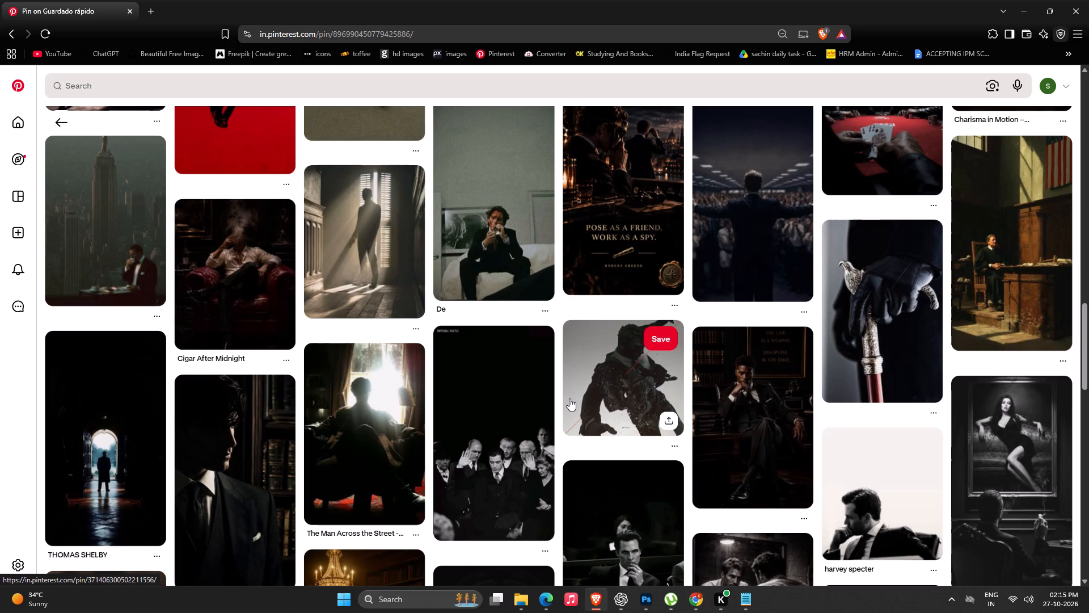
pyautogui.scroll(-6, 506, 342)
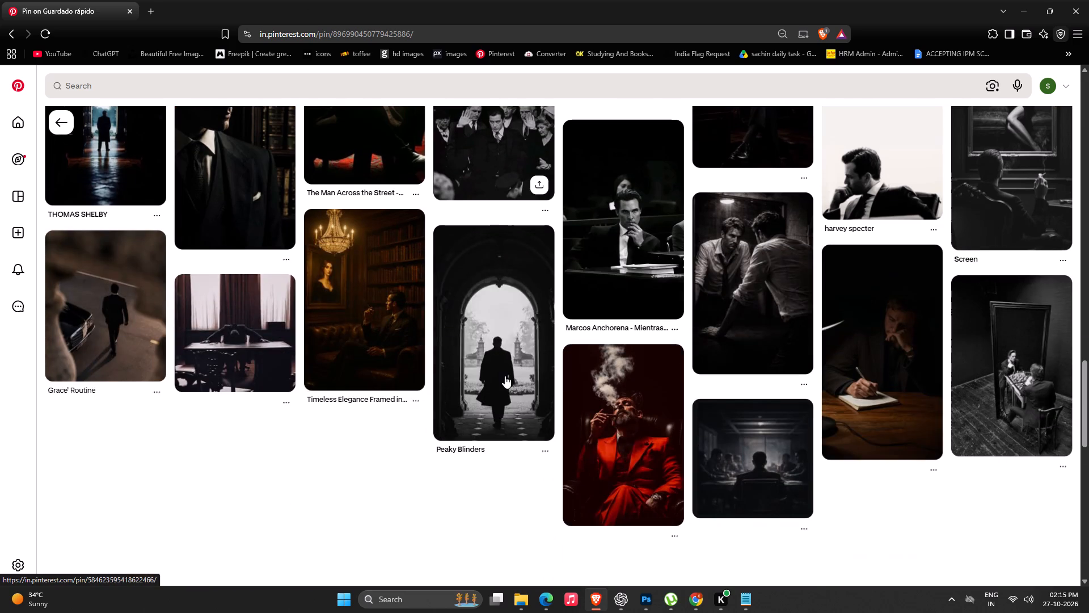
pyautogui.scroll(-11, 503, 409)
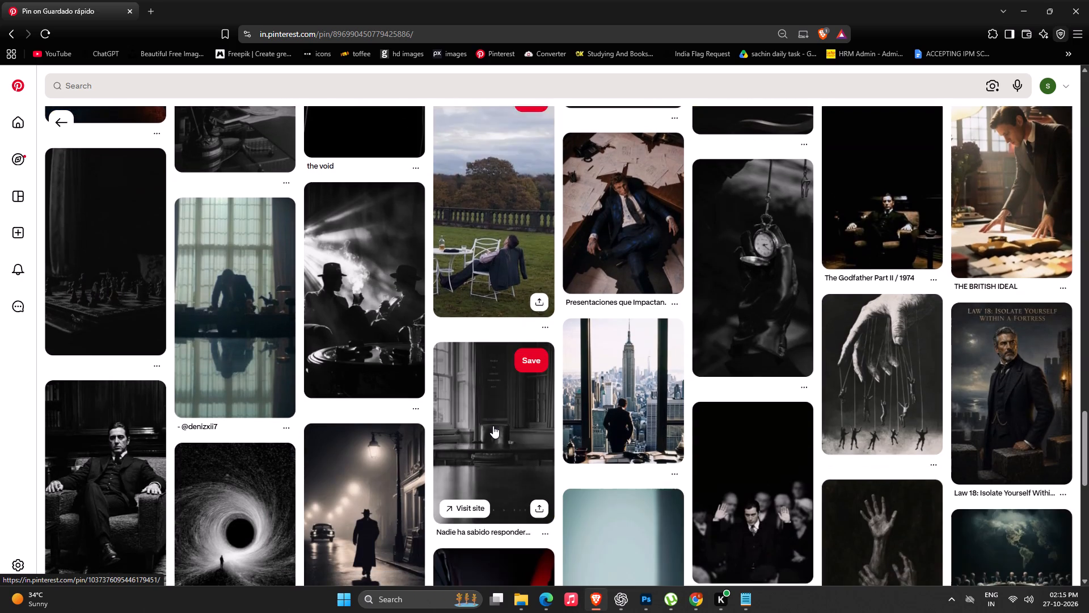
pyautogui.scroll(-9, 493, 426)
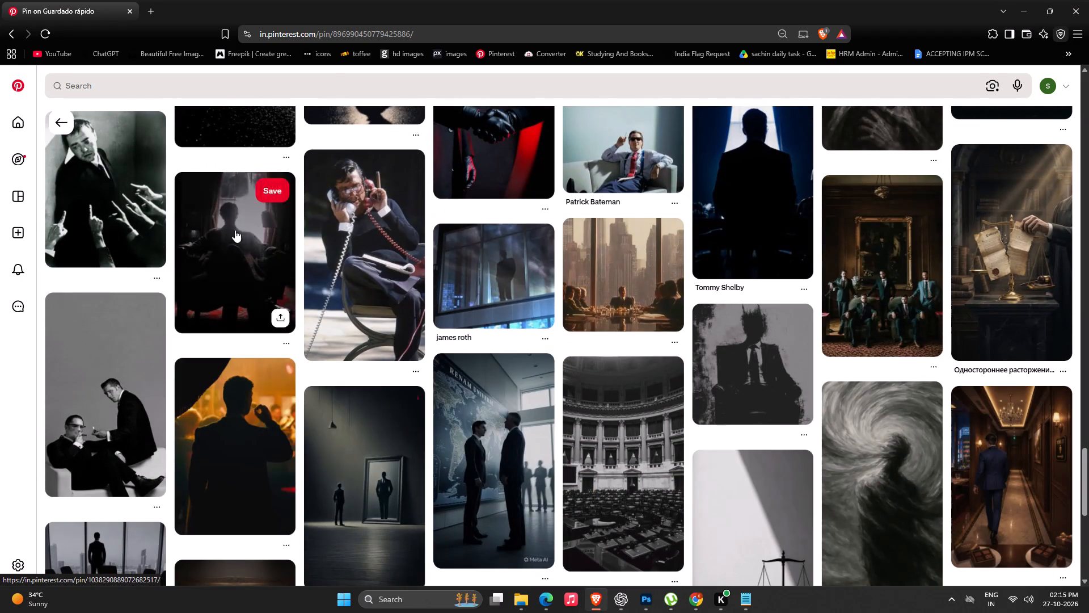
# In Chrome's Google translator, remove the "3-YEAR LLB" line from the English text and copy the remaining text.
pyautogui.click(690, 594)
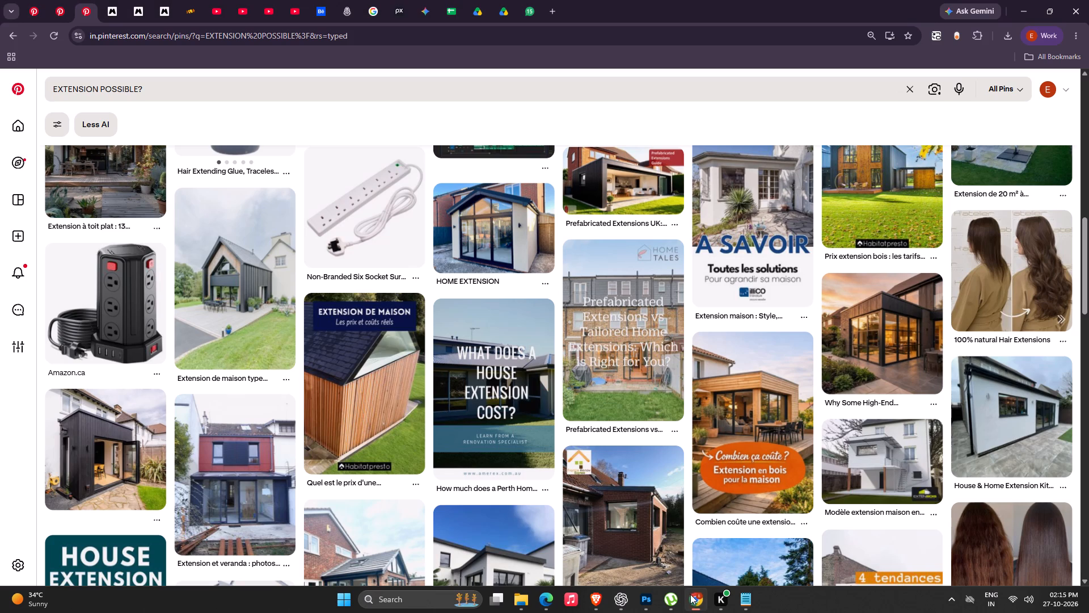
pyautogui.click(370, 4)
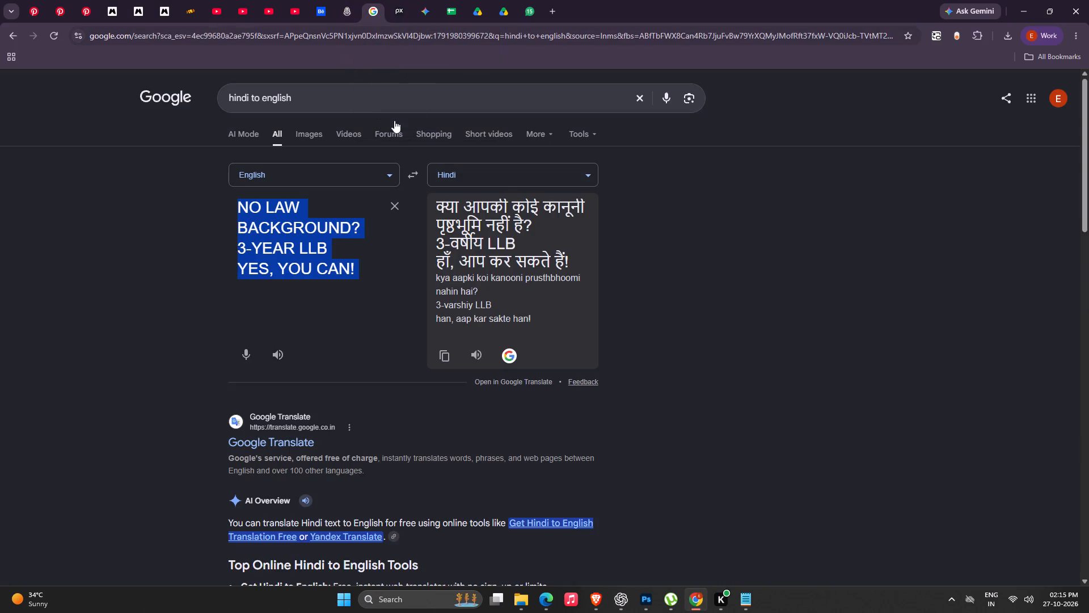
pyautogui.click(252, 212)
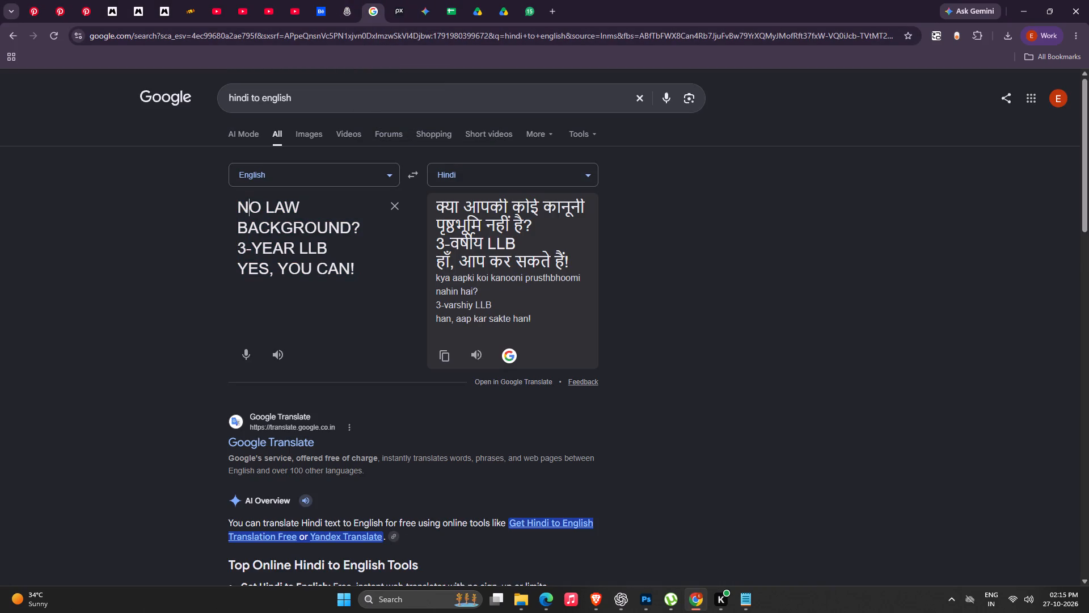
pyautogui.moveTo(230, 248); pyautogui.dragTo(335, 254)
pyautogui.moveTo(327, 244); pyautogui.dragTo(231, 246)
pyautogui.click(311, 254)
pyautogui.moveTo(328, 247); pyautogui.dragTo(230, 248)
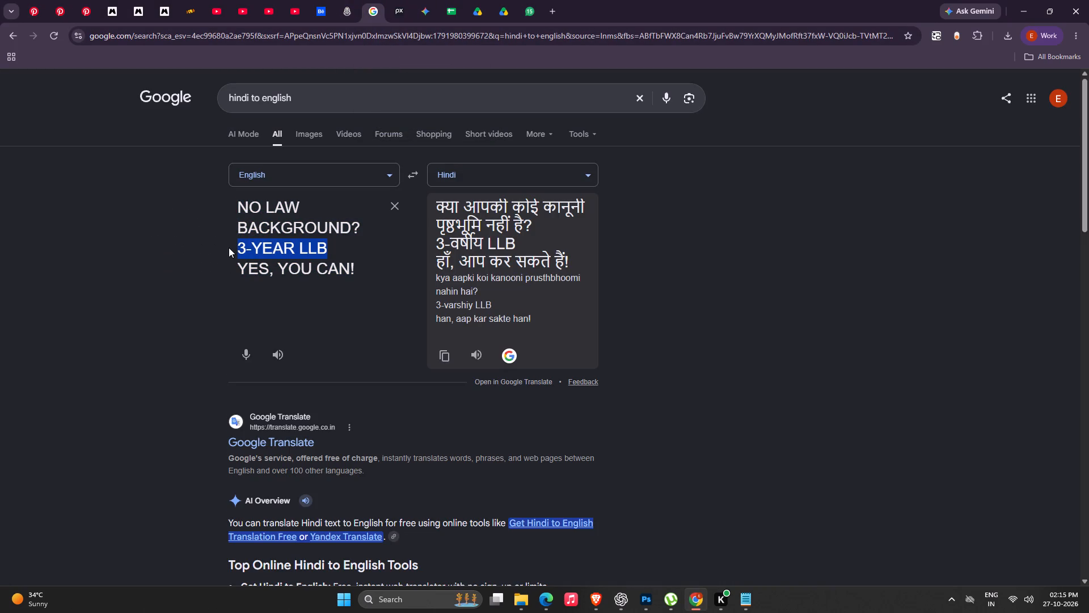
pyautogui.press('BackSpace')
pyautogui.press('BackSpace')
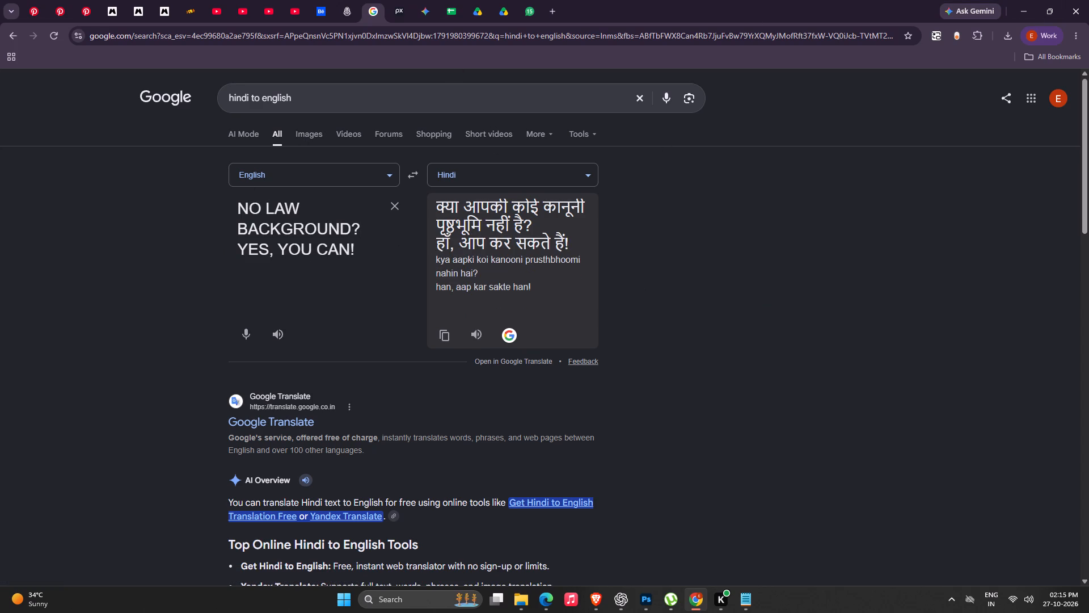
pyautogui.moveTo(362, 253); pyautogui.dragTo(168, 194)
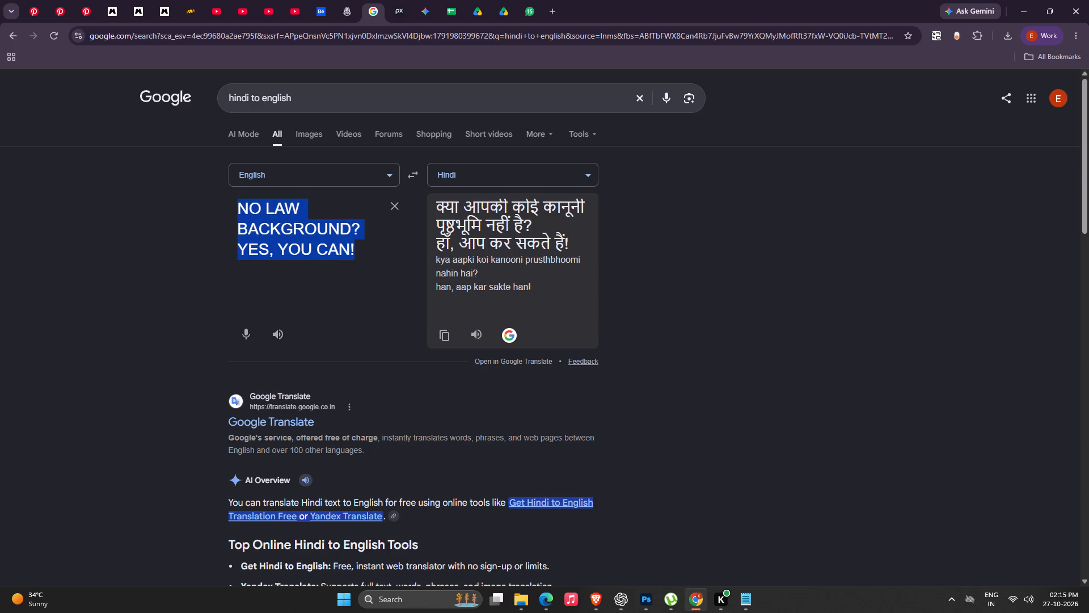
pyautogui.hotkey('ctrl', 'c')
pyautogui.hotkey('ctrl', 'c')
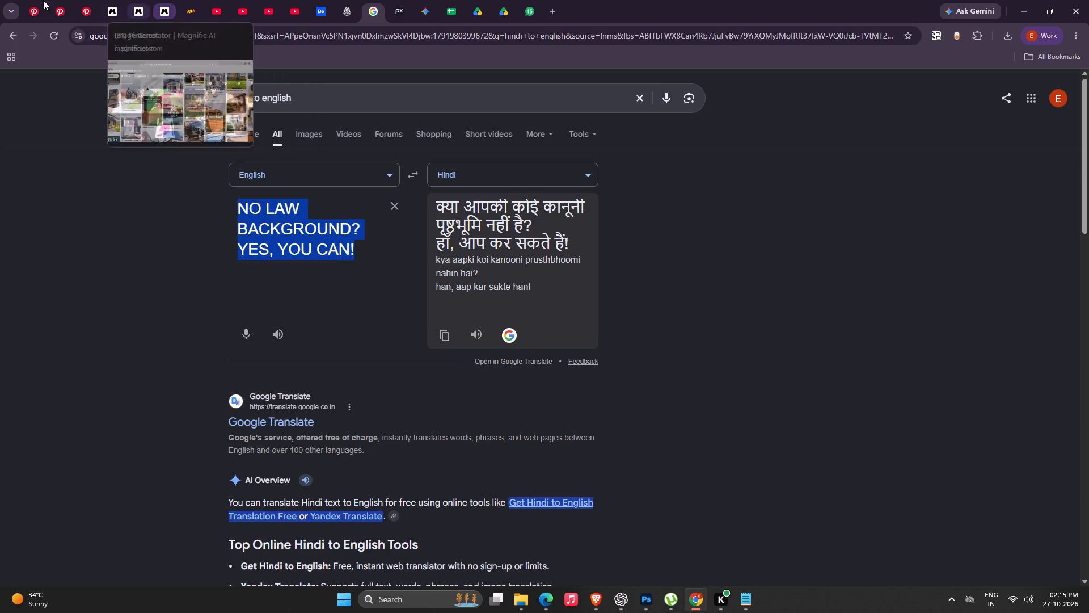
# Switch to Pinterest in Brave and search for "NO LAW BACKGROUND? YES, YOU CAN!".
pyautogui.click(589, 599)
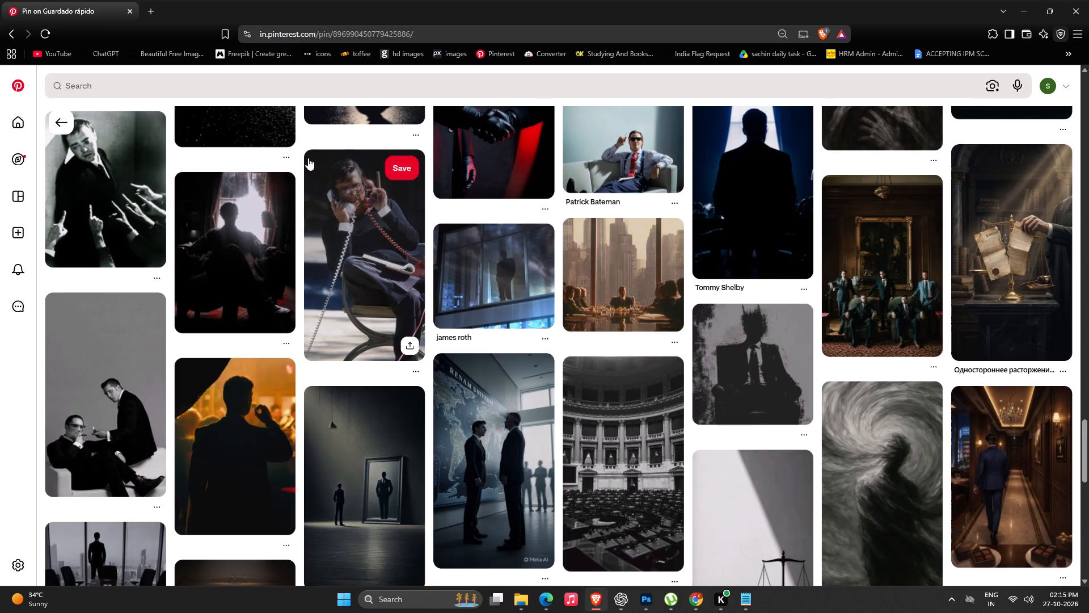
pyautogui.click(234, 87)
pyautogui.hotkey('ctrl', 'v')
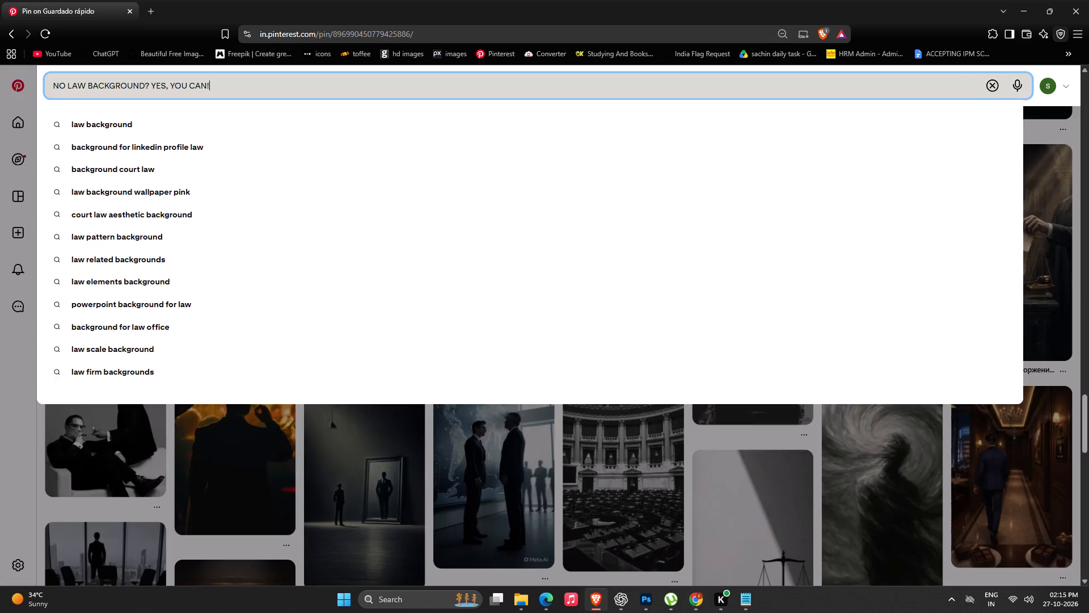
pyautogui.press('Return')
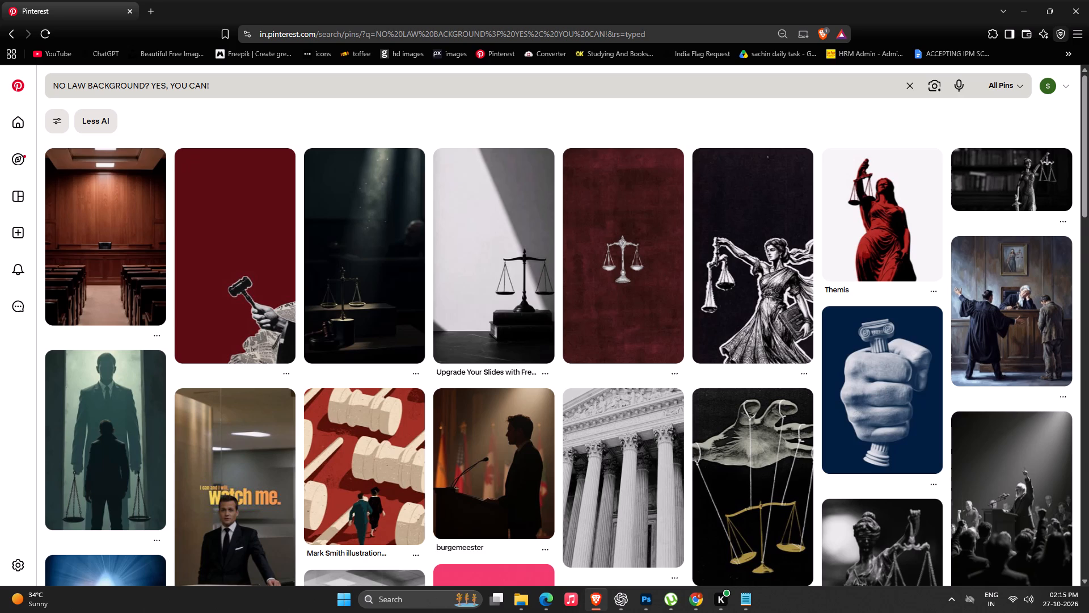
# Browse the search results for law-themed and "Yes you can" poster ideas that could serve as thumbnail references.
pyautogui.scroll(-5, 318, 447)
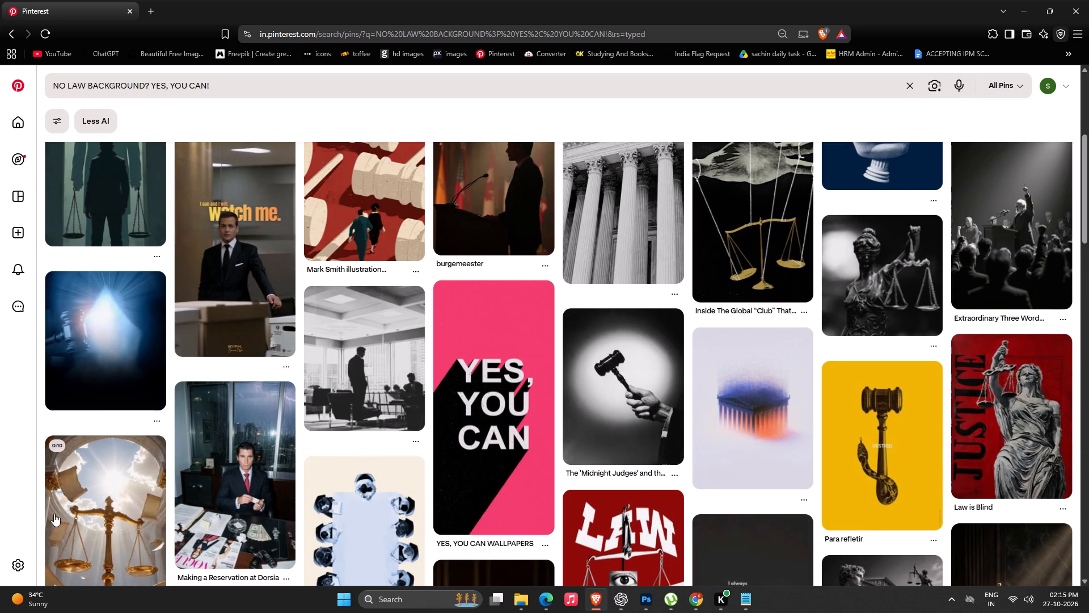
pyautogui.scroll(-7, 327, 470)
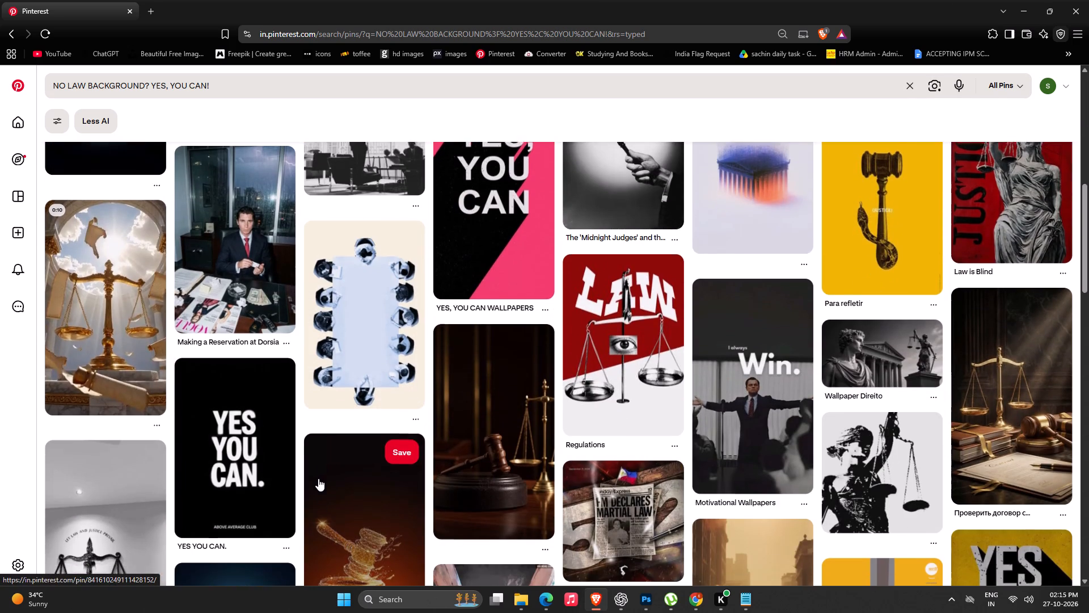
pyautogui.scroll(-2, 318, 478)
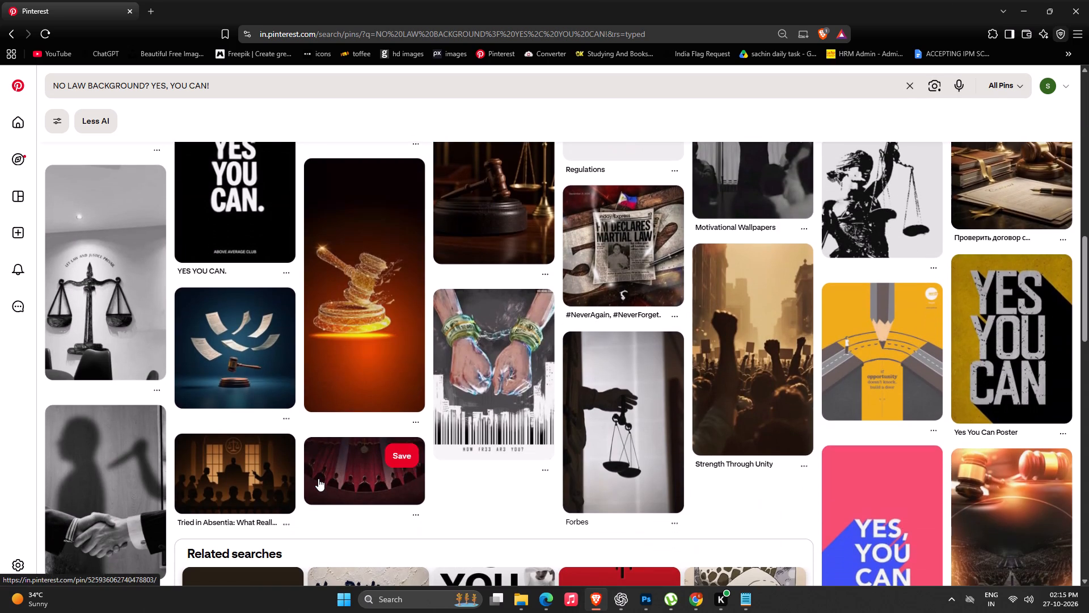
pyautogui.scroll(-7, 318, 478)
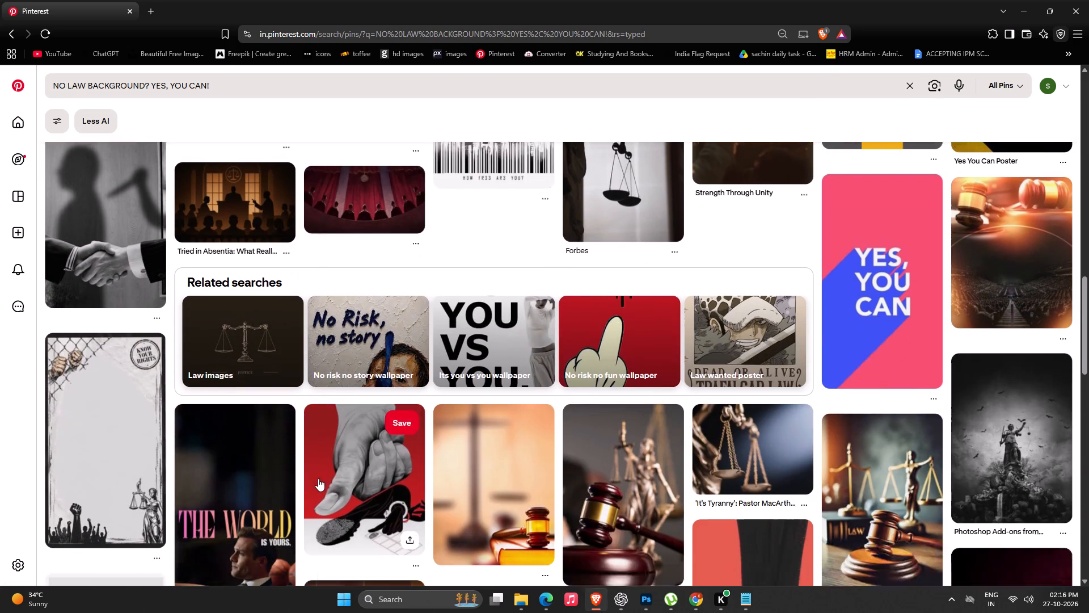
pyautogui.scroll(4, 318, 479)
pyautogui.scroll(-4, 318, 479)
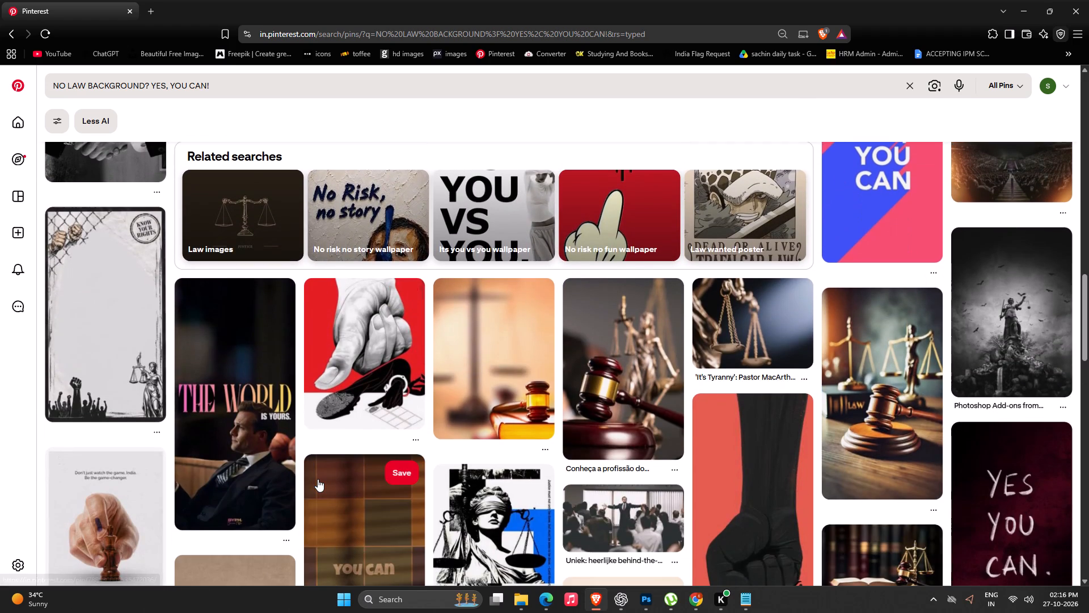
pyautogui.scroll(-1, 318, 479)
pyautogui.scroll(4, 318, 479)
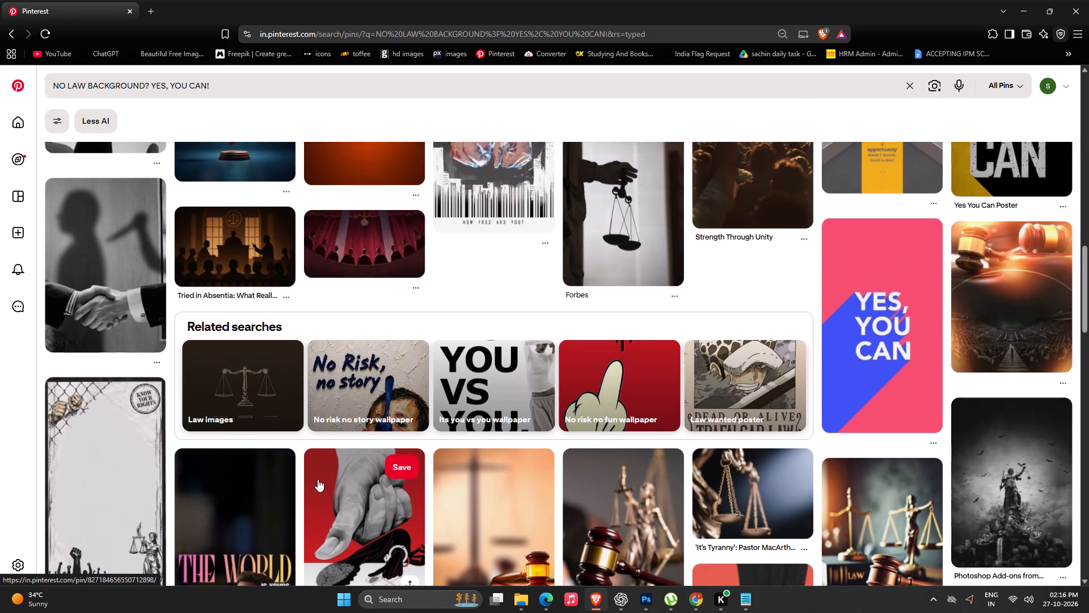
pyautogui.scroll(-7, 318, 479)
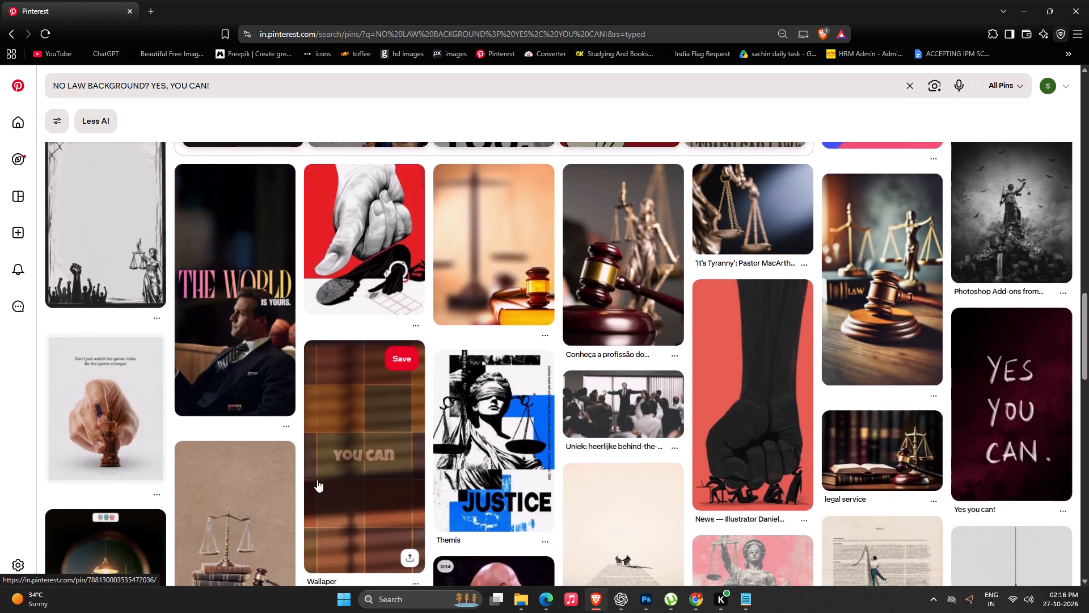
pyautogui.scroll(-4, 317, 480)
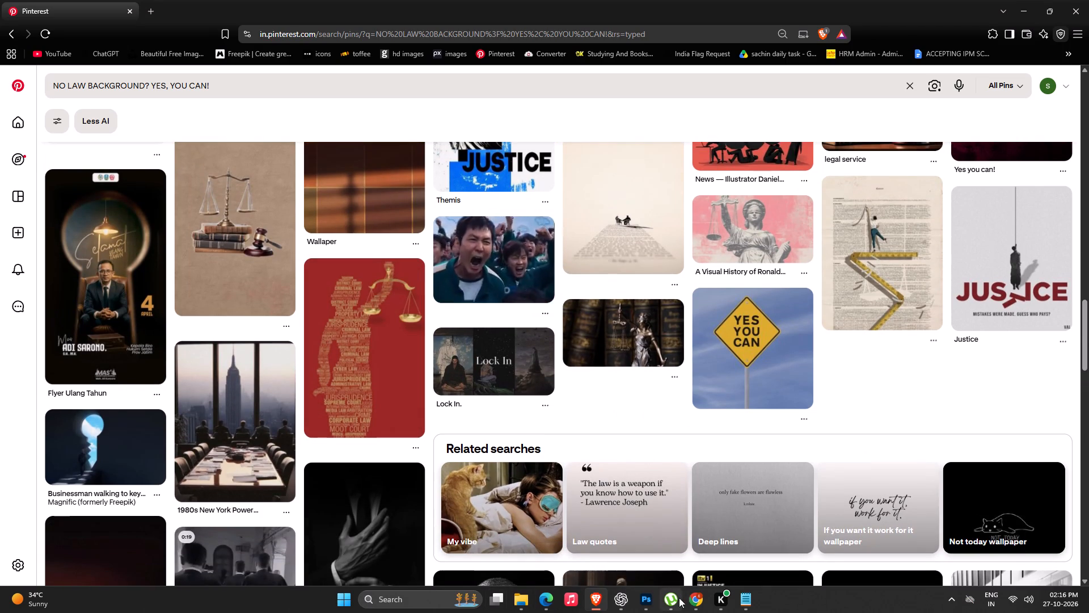
pyautogui.click(694, 603)
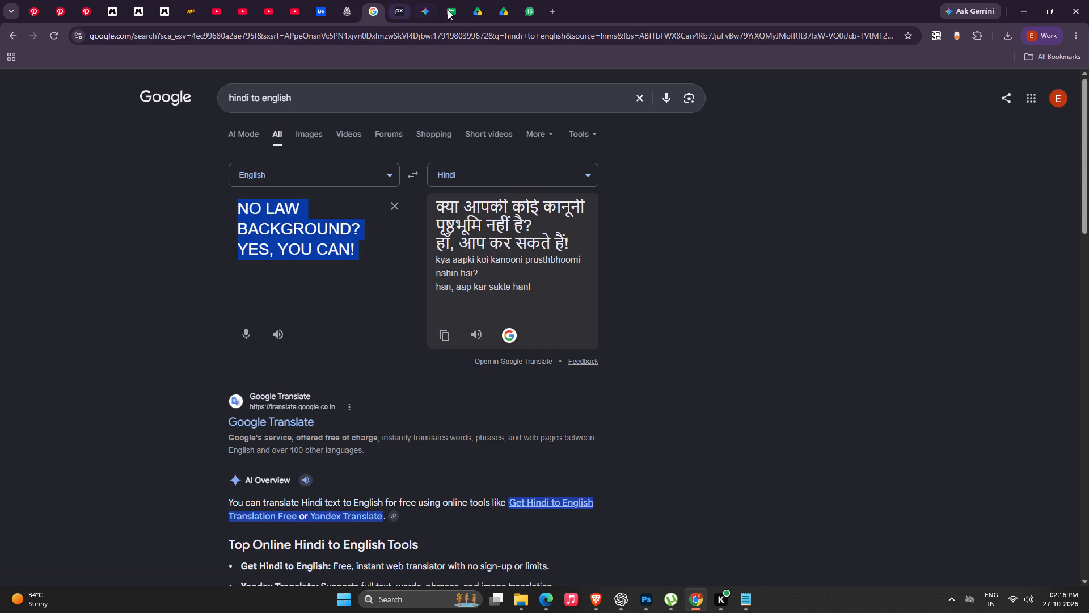
pyautogui.click(450, 9)
pyautogui.click(383, 2)
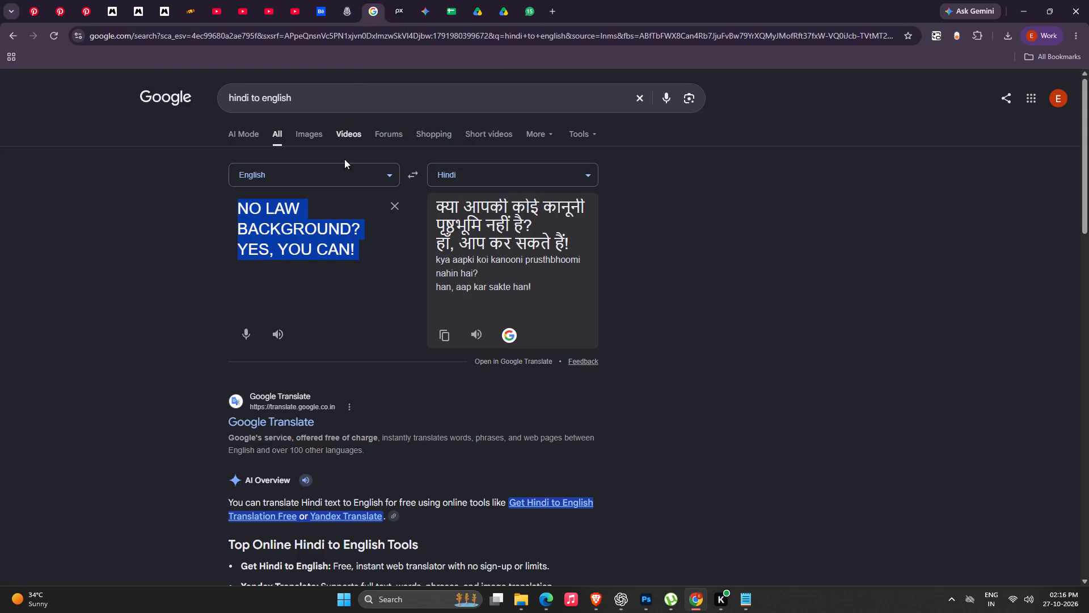
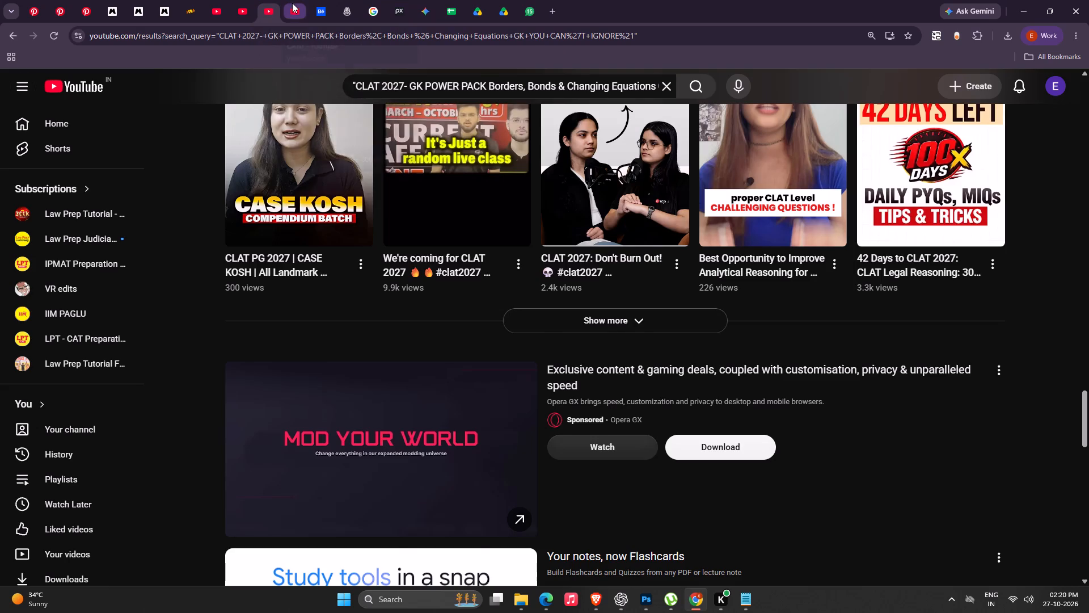
pyautogui.click(292, 3)
pyautogui.moveTo(269, 4); pyautogui.dragTo(264, 6)
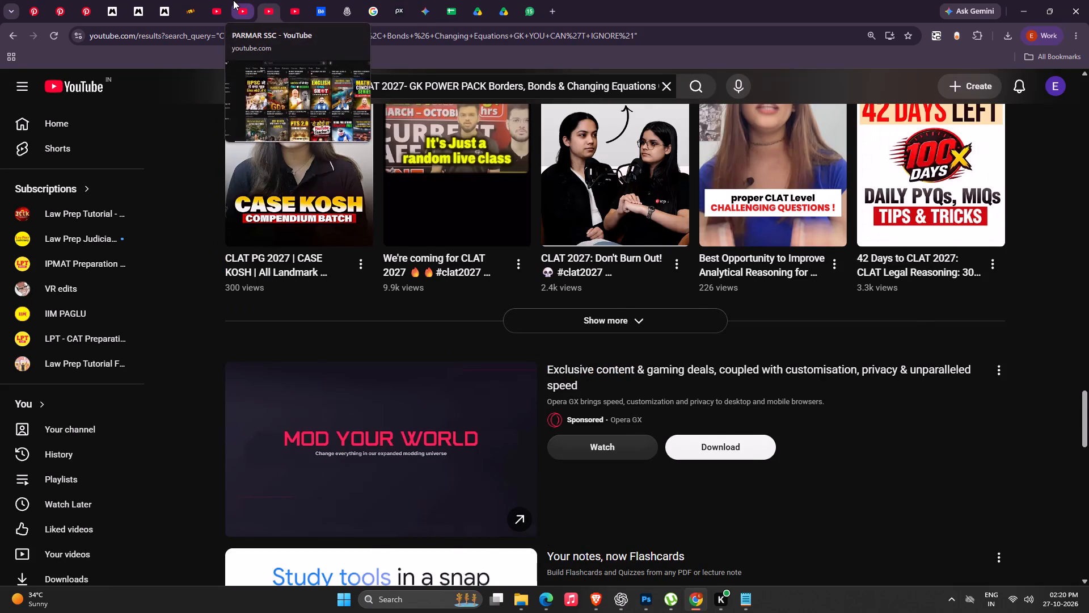
pyautogui.click(233, 0)
pyautogui.scroll(6, 590, 301)
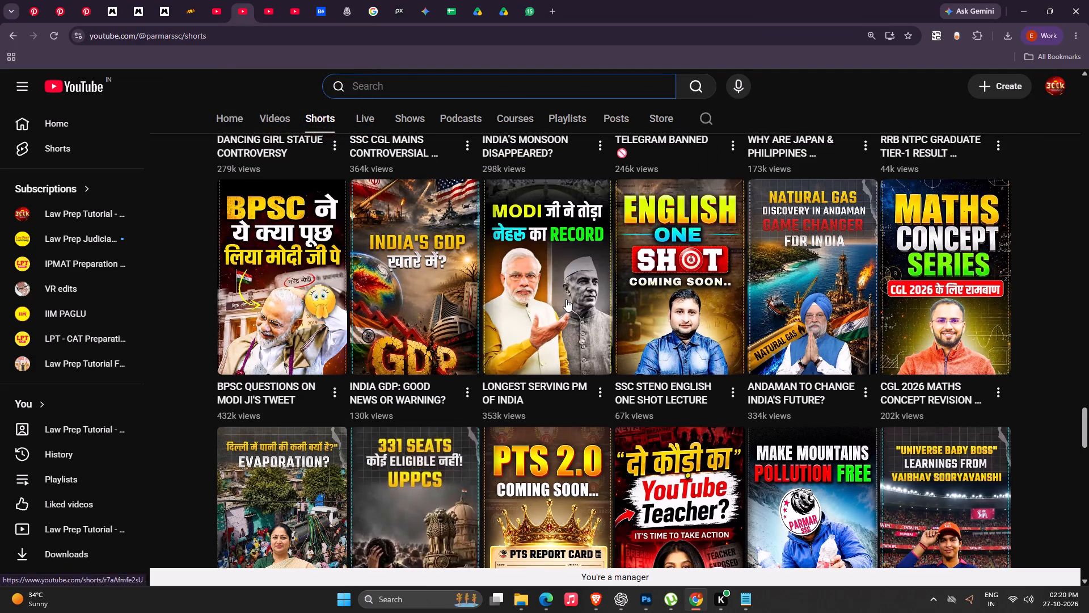
pyautogui.scroll(3, 566, 299)
pyautogui.scroll(8, 394, 243)
pyautogui.scroll(20, 386, 228)
pyautogui.scroll(4, 386, 228)
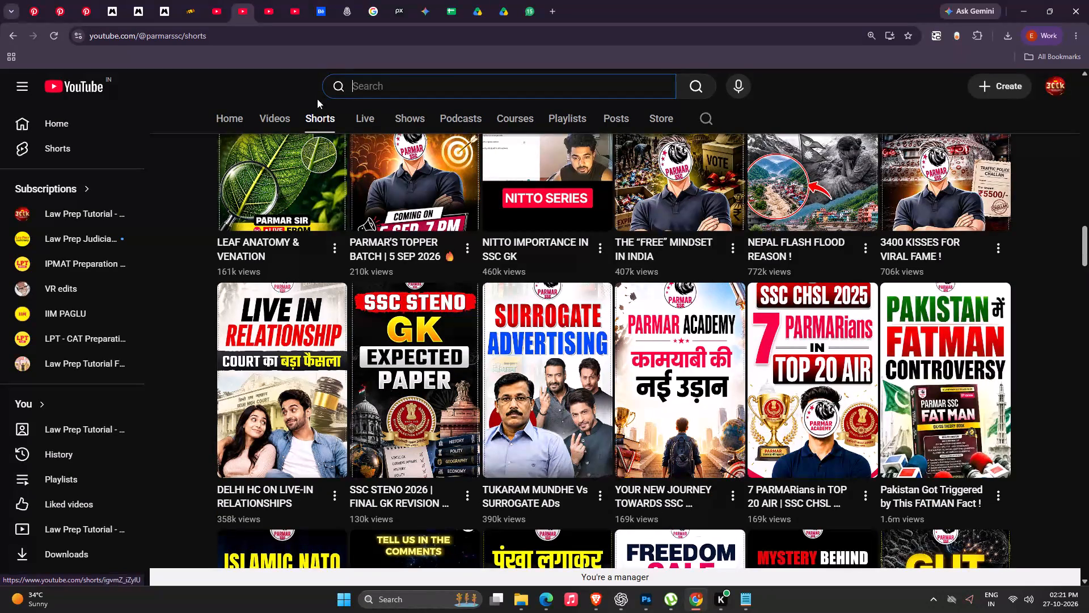
# Look through the regular video thumbnails of the PARMAR SSC channel for layout and text-style references.
pyautogui.click(276, 115)
pyautogui.scroll(-4, 768, 444)
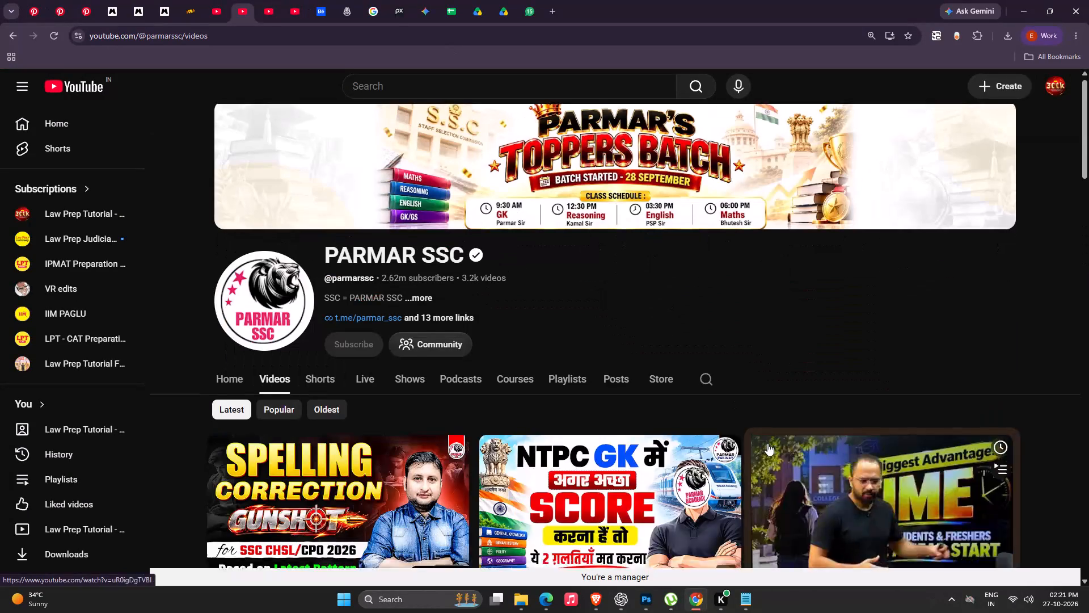
pyautogui.scroll(-2, 767, 443)
pyautogui.scroll(-6, 1053, 391)
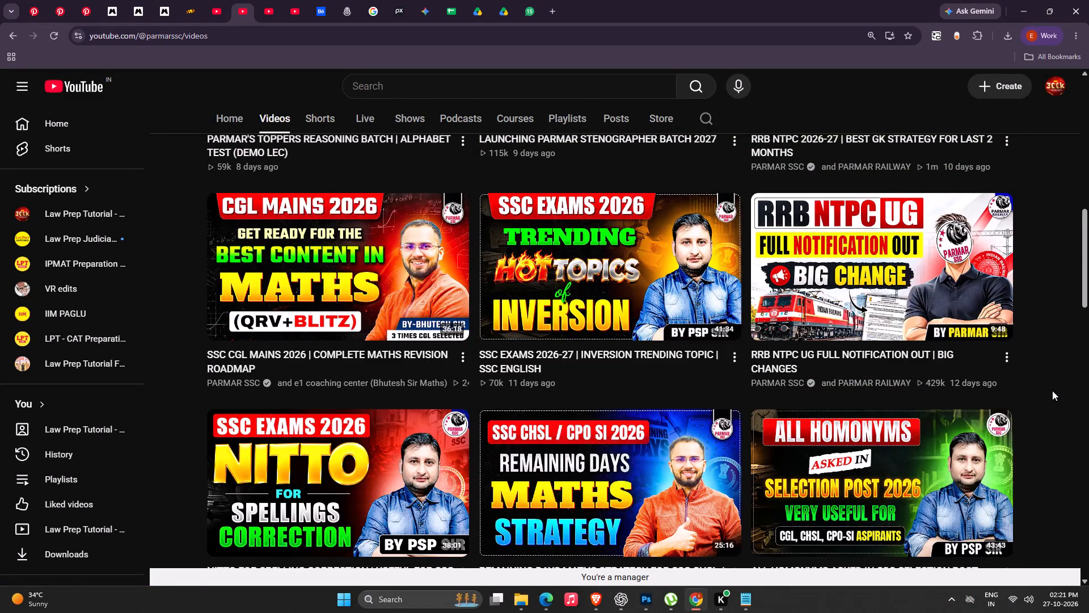
pyautogui.scroll(-6, 1052, 391)
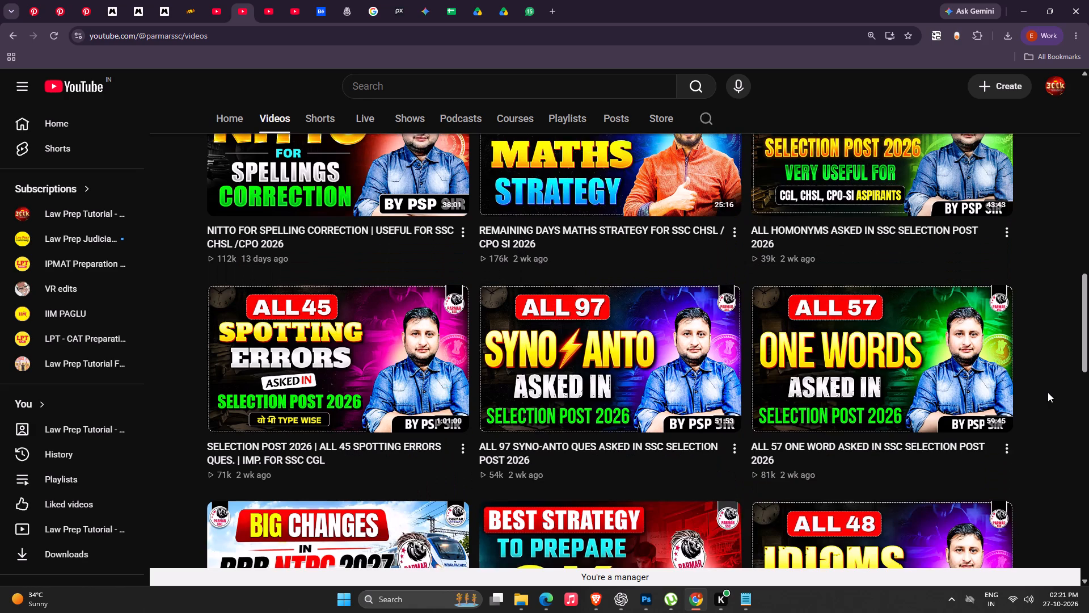
pyautogui.scroll(-6, 1048, 392)
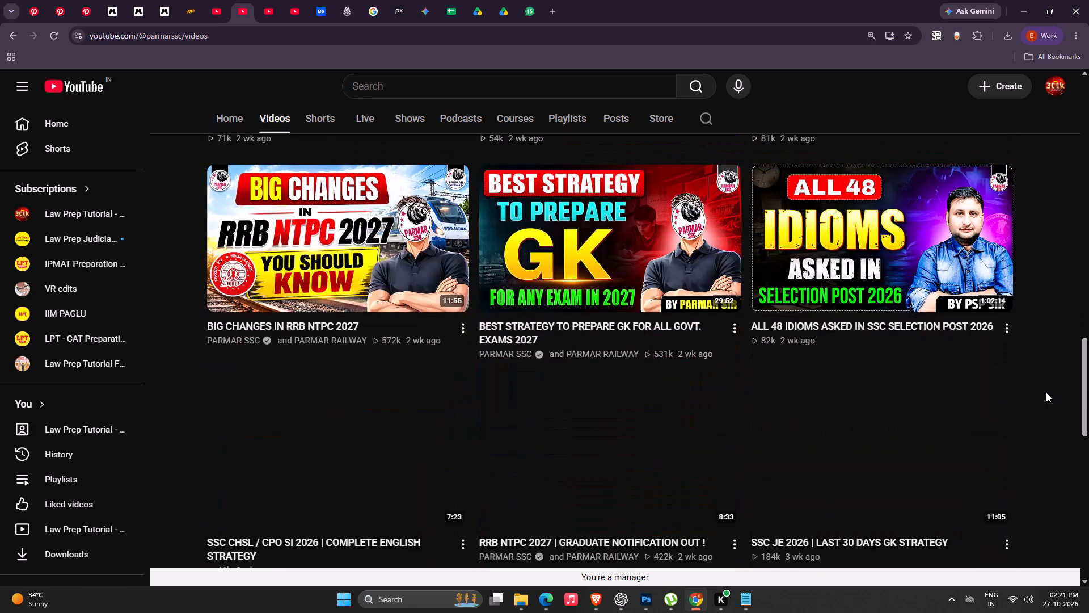
pyautogui.scroll(-11, 1046, 392)
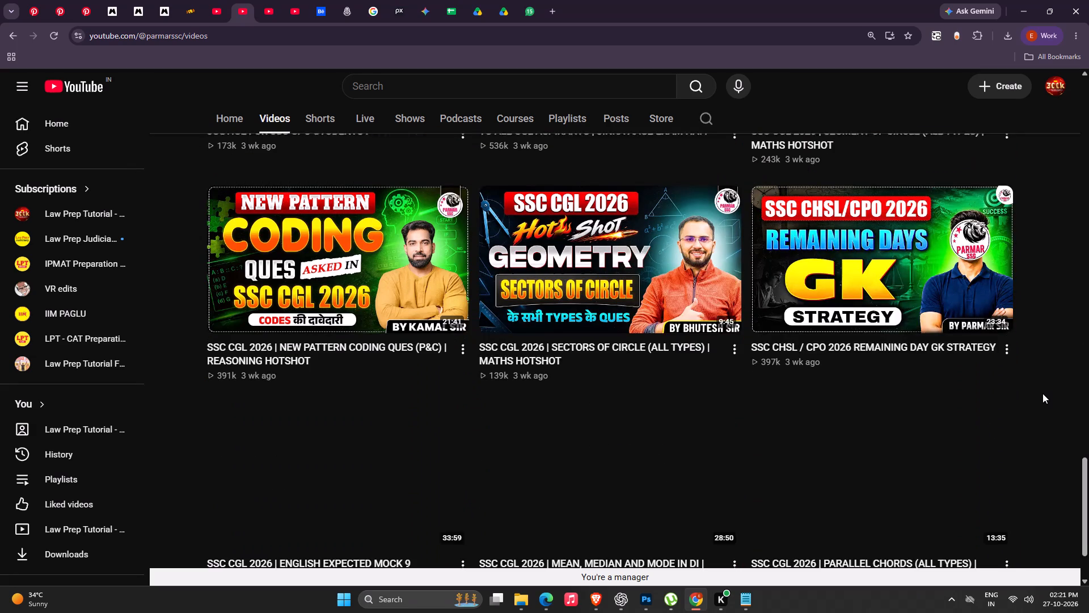
pyautogui.scroll(-11, 1042, 393)
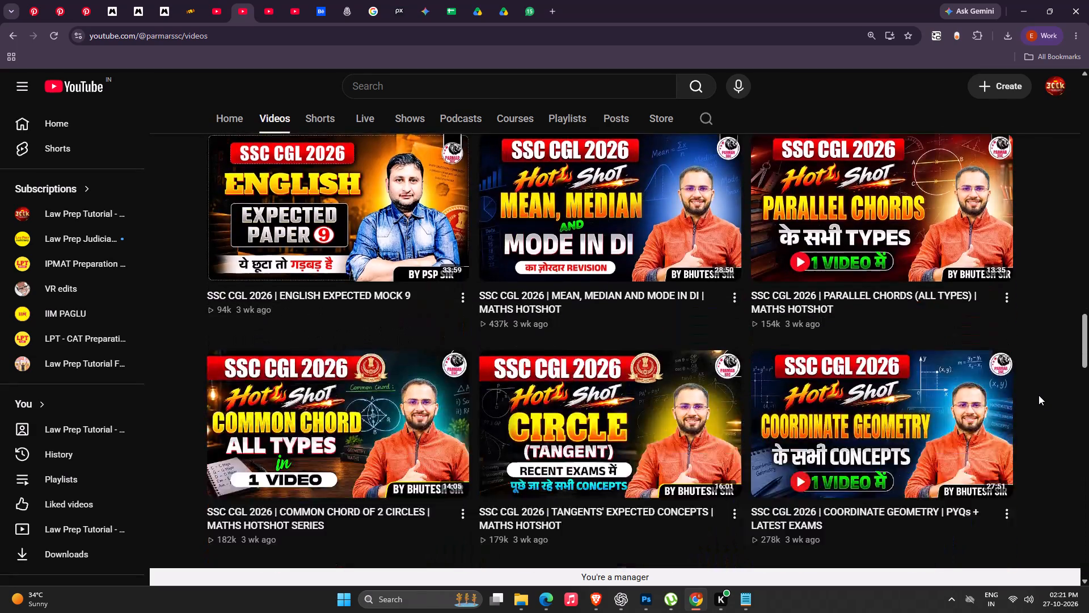
pyautogui.scroll(-11, 1039, 395)
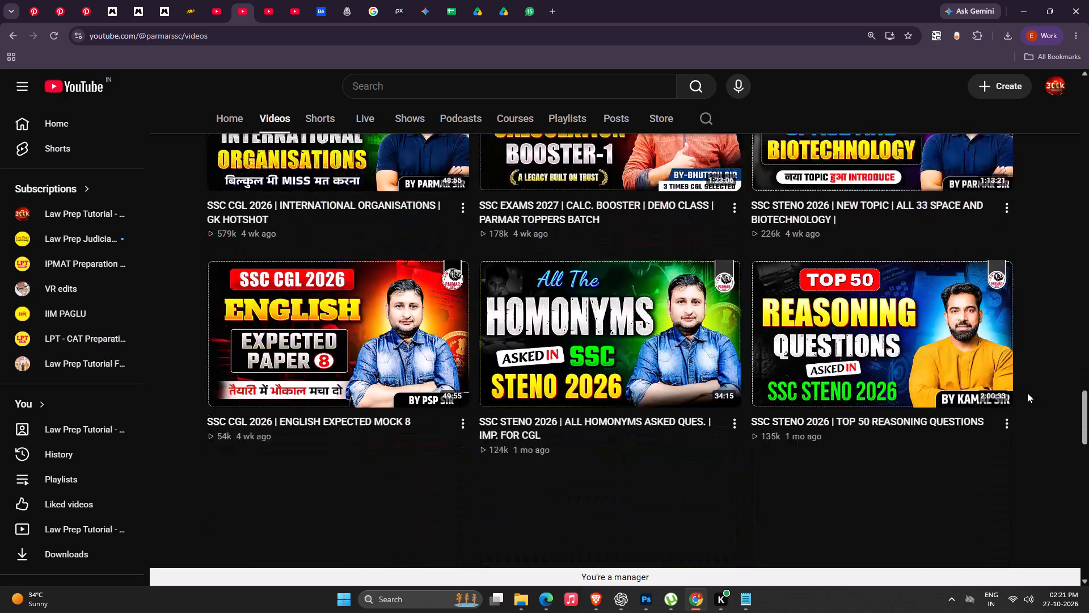
pyautogui.scroll(-15, 1027, 393)
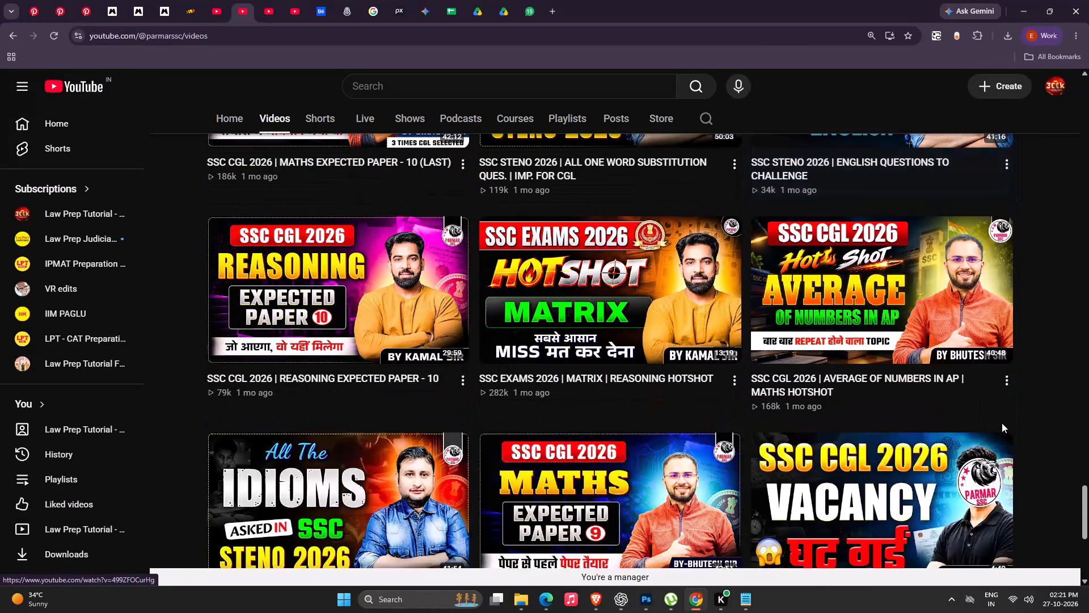
pyautogui.scroll(-16, 1002, 423)
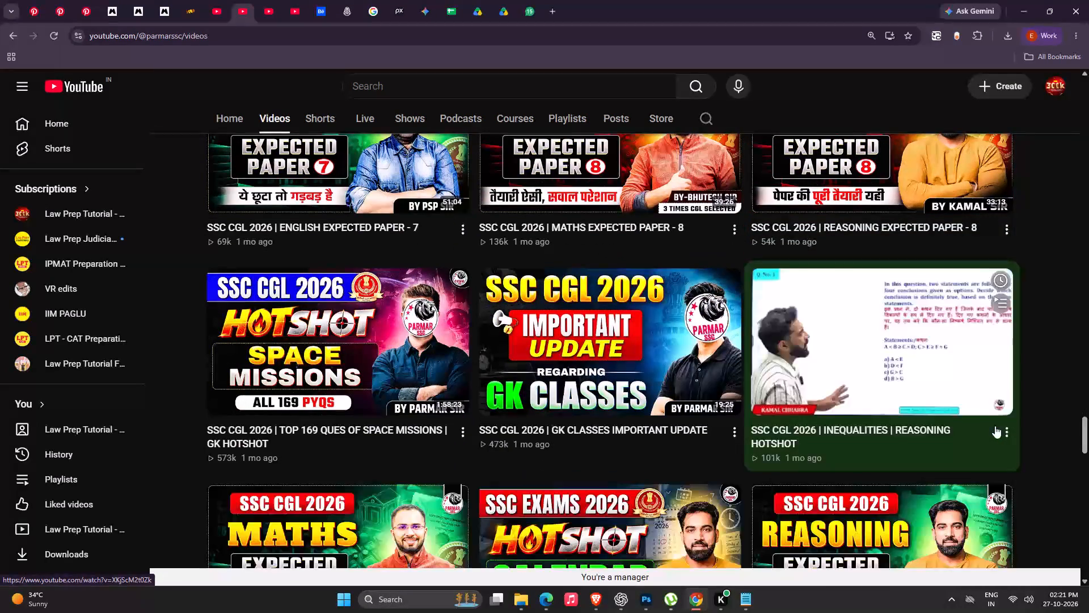
pyautogui.scroll(-7, 995, 426)
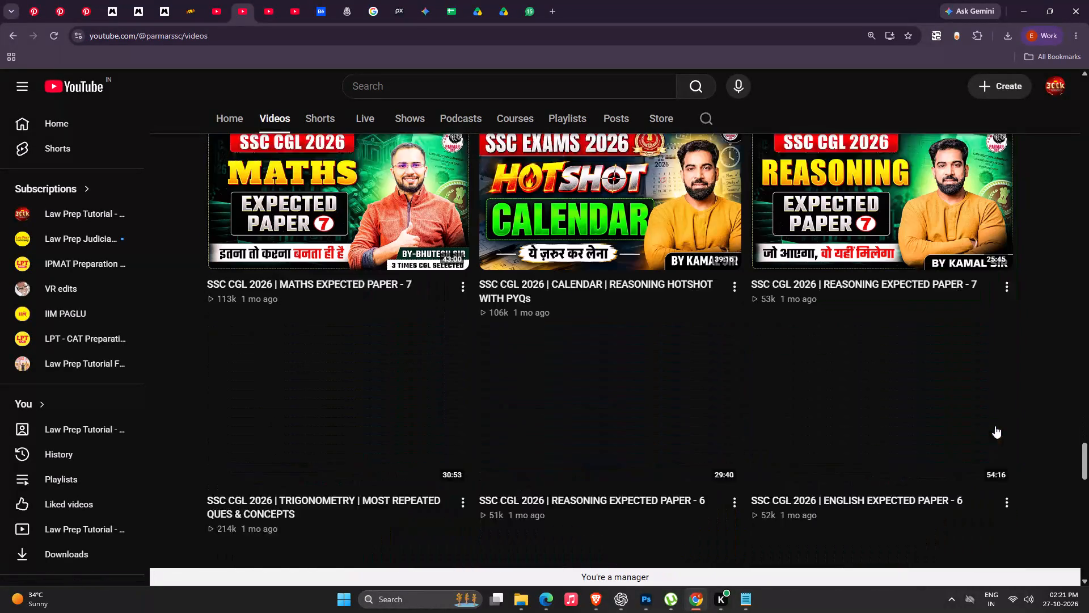
pyautogui.scroll(-11, 994, 426)
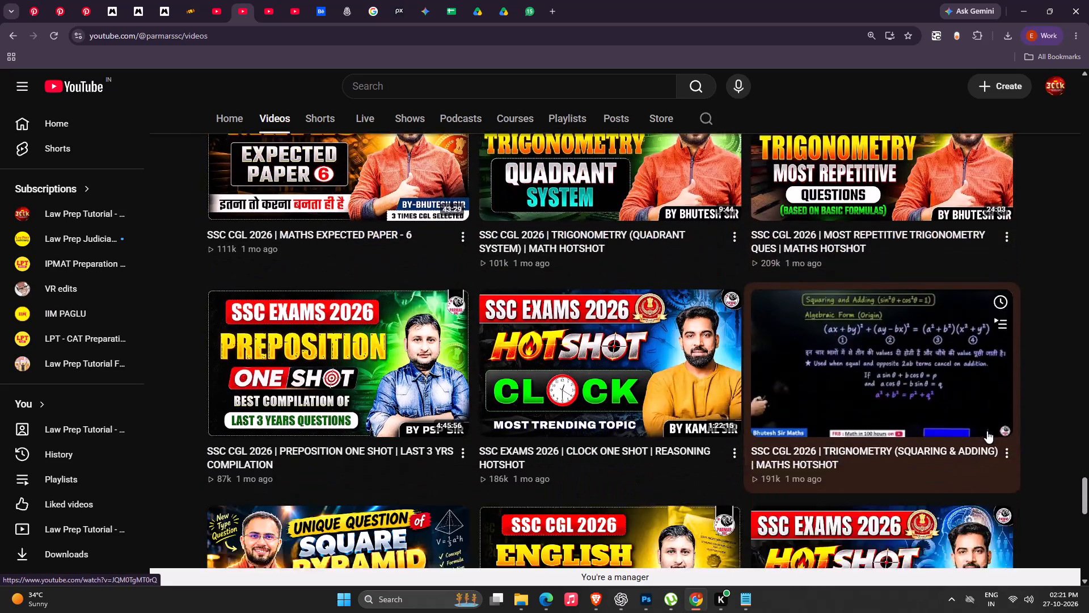
pyautogui.scroll(-11, 987, 431)
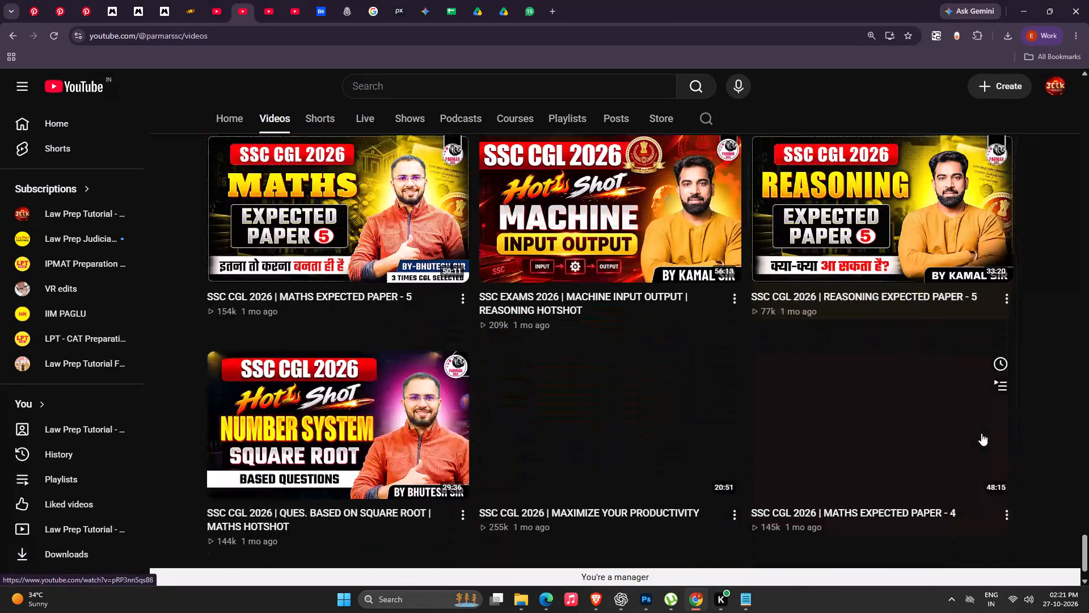
pyautogui.scroll(-12, 981, 433)
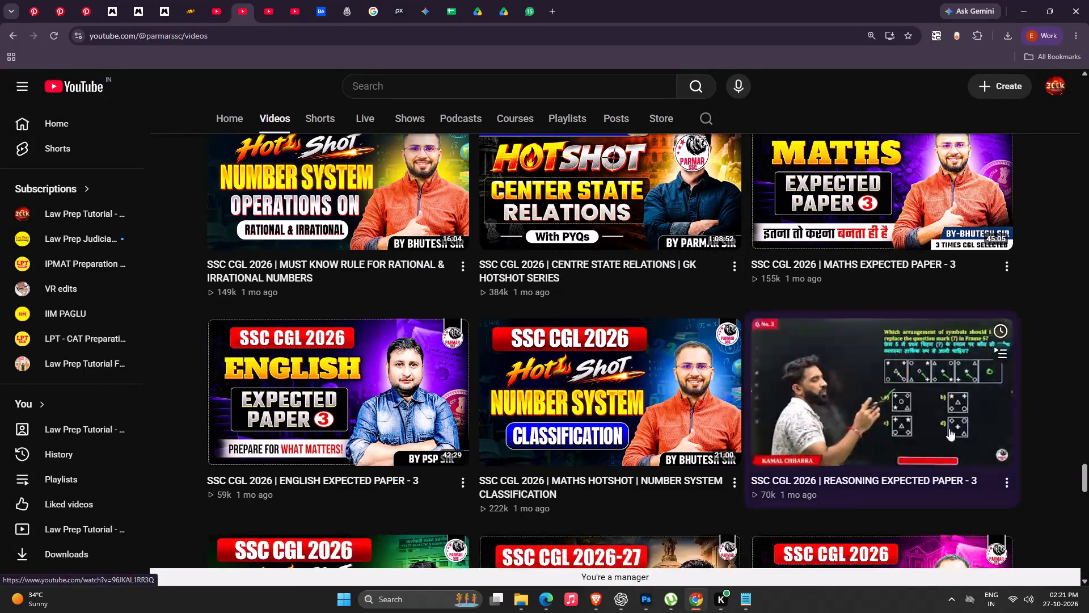
# In the other YouTube tab holding the CLAT 2027 search, search for "pg" and examine the result thumbnails.
pyautogui.click(282, 0)
pyautogui.click(267, 3)
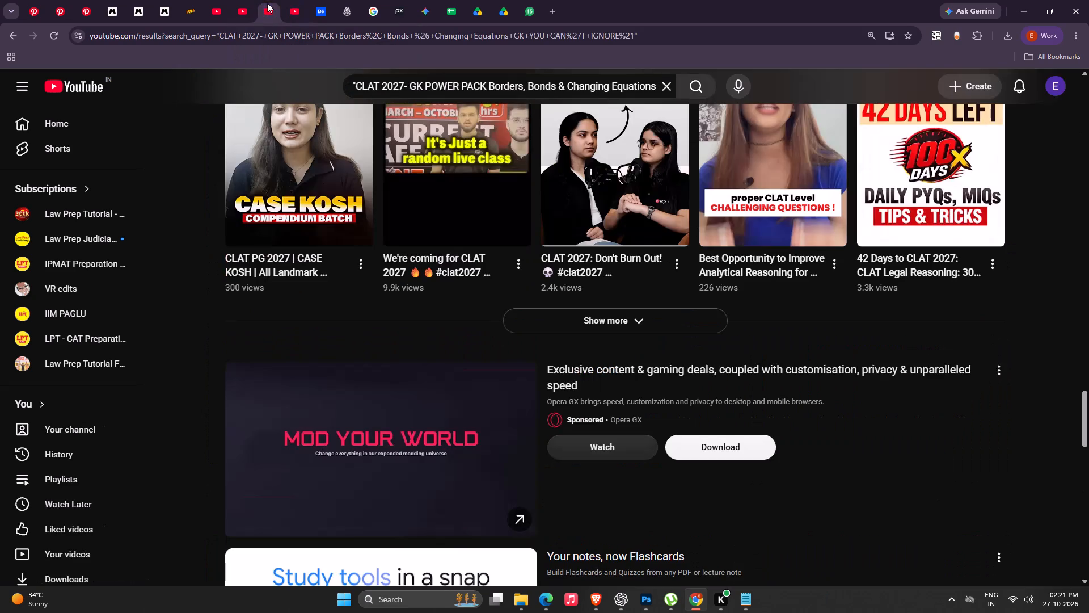
pyautogui.click(653, 83)
pyautogui.click(664, 83)
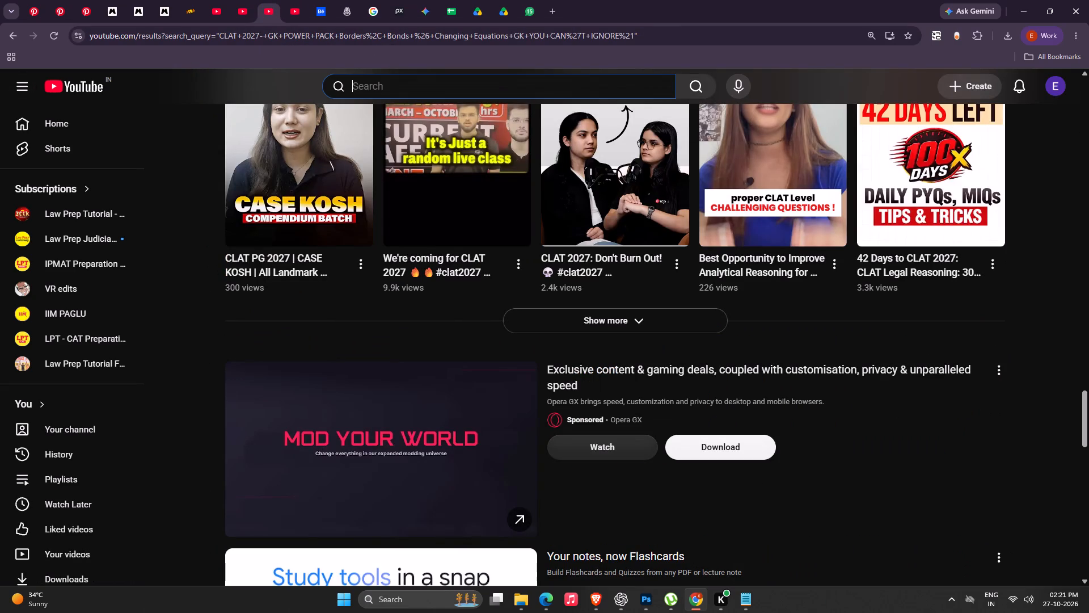
pyautogui.write('pg')
pyautogui.press('Return')
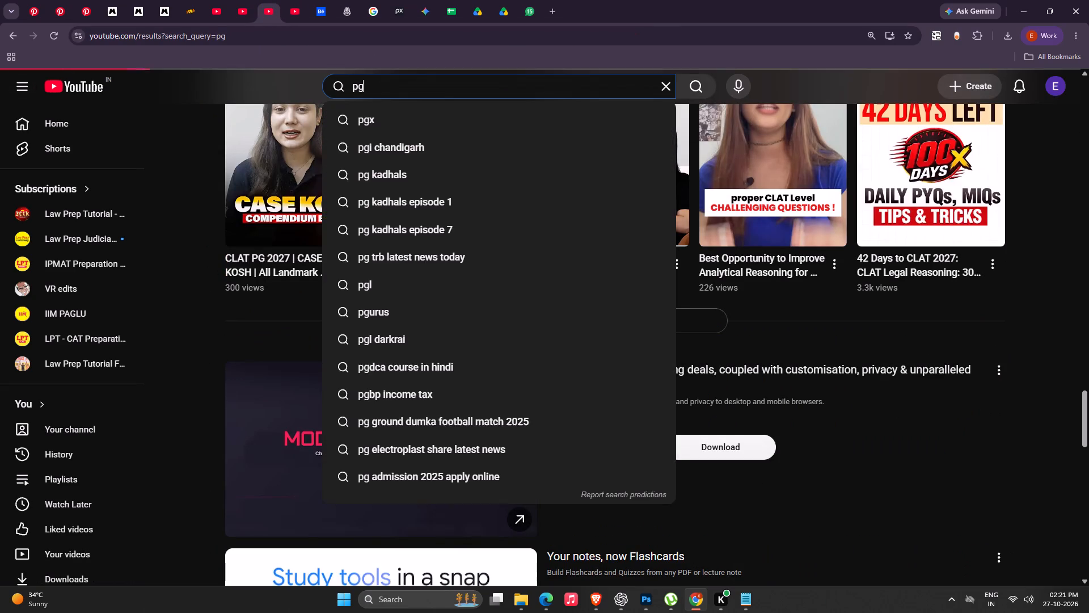
pyautogui.scroll(-6, 573, 323)
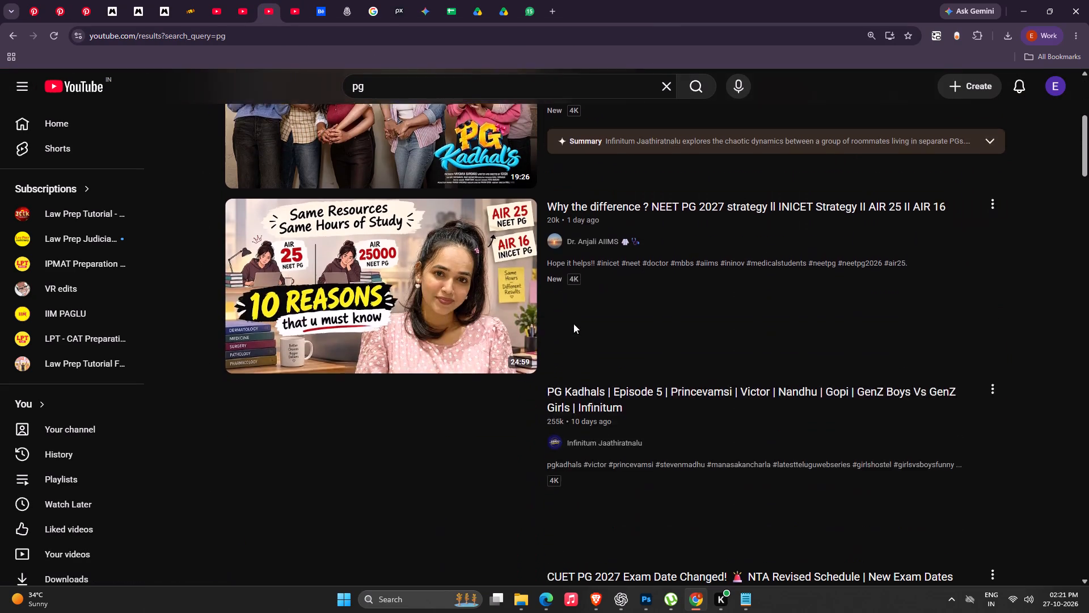
pyautogui.scroll(-7, 573, 321)
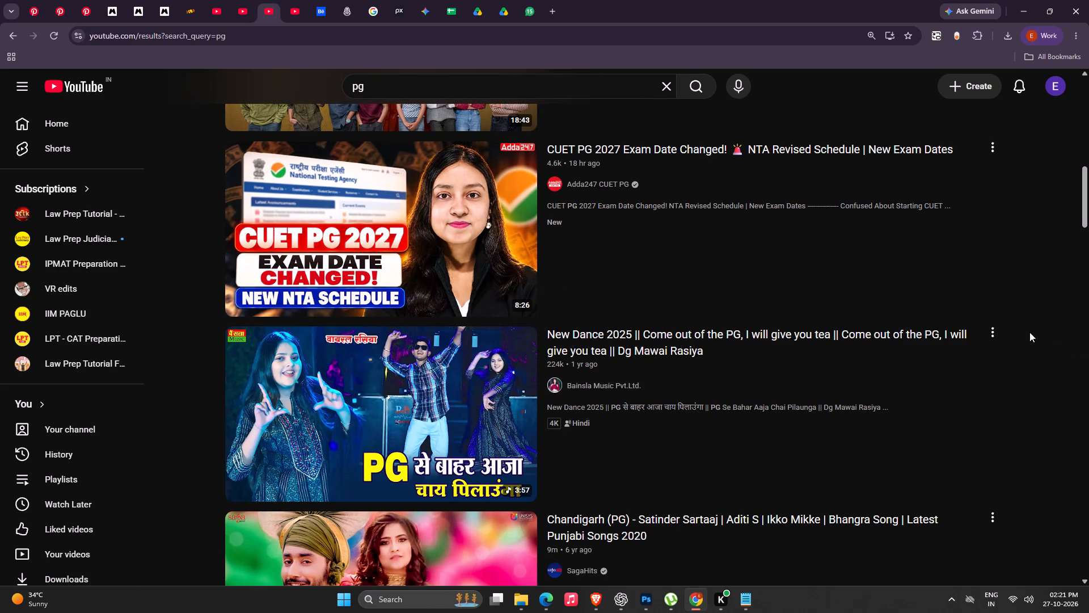
# Open the Adda247 CUET PG channel through its "CUET PG 2027 Exam Date Changed!" video and examine its video thumbnails.
pyautogui.click(600, 150)
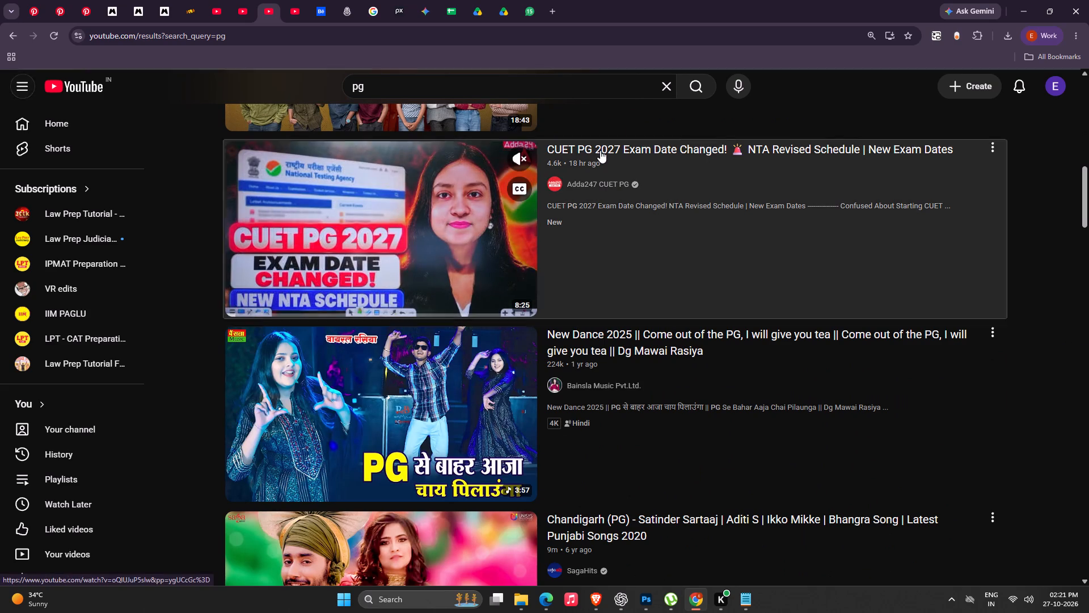
pyautogui.scroll(-5, 395, 254)
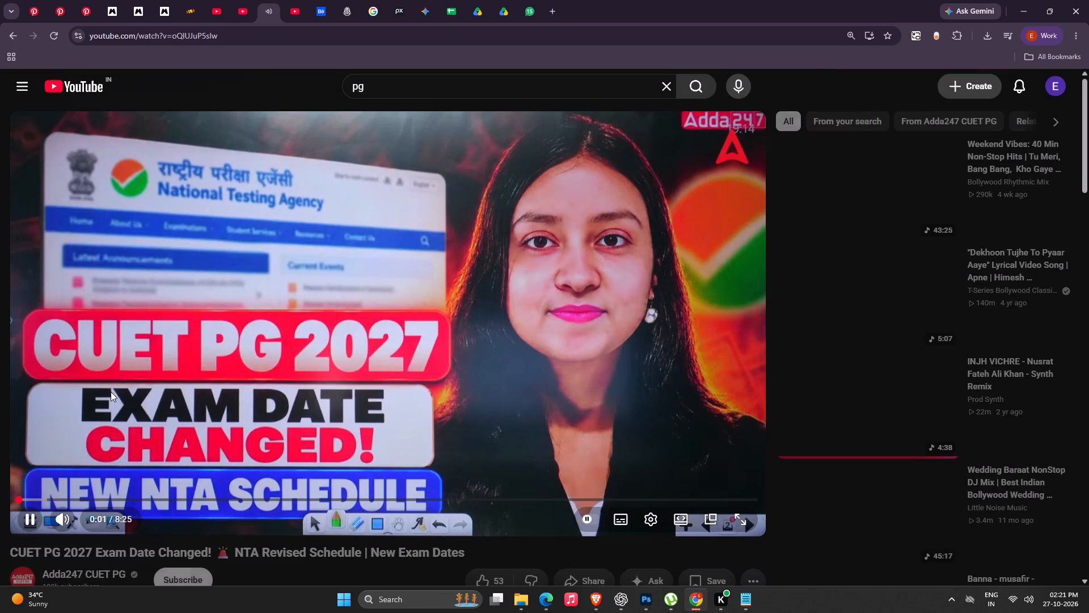
pyautogui.scroll(-5, 153, 245)
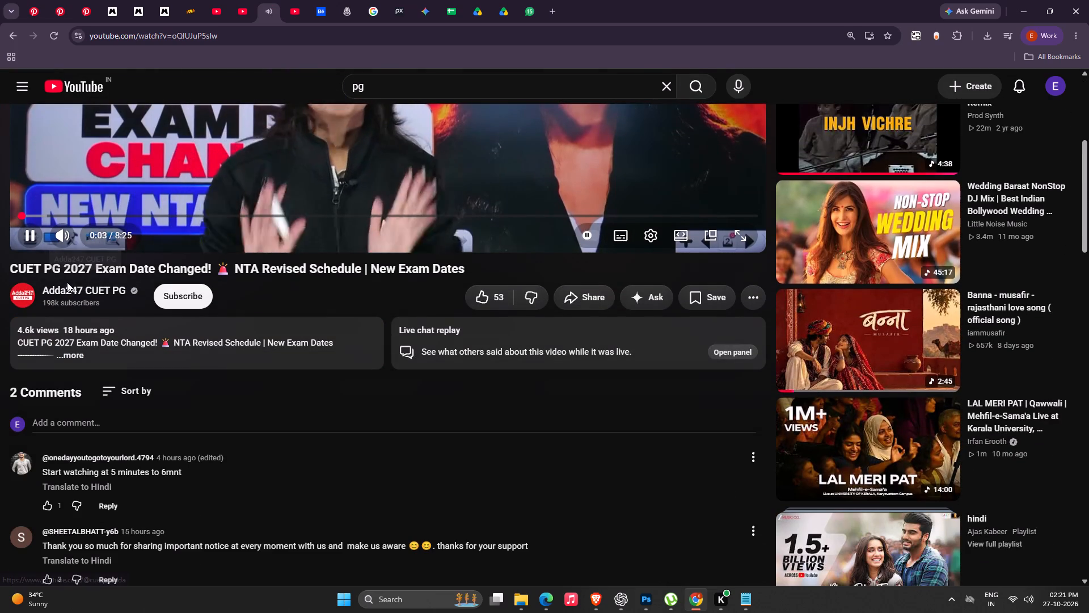
pyautogui.click(73, 285)
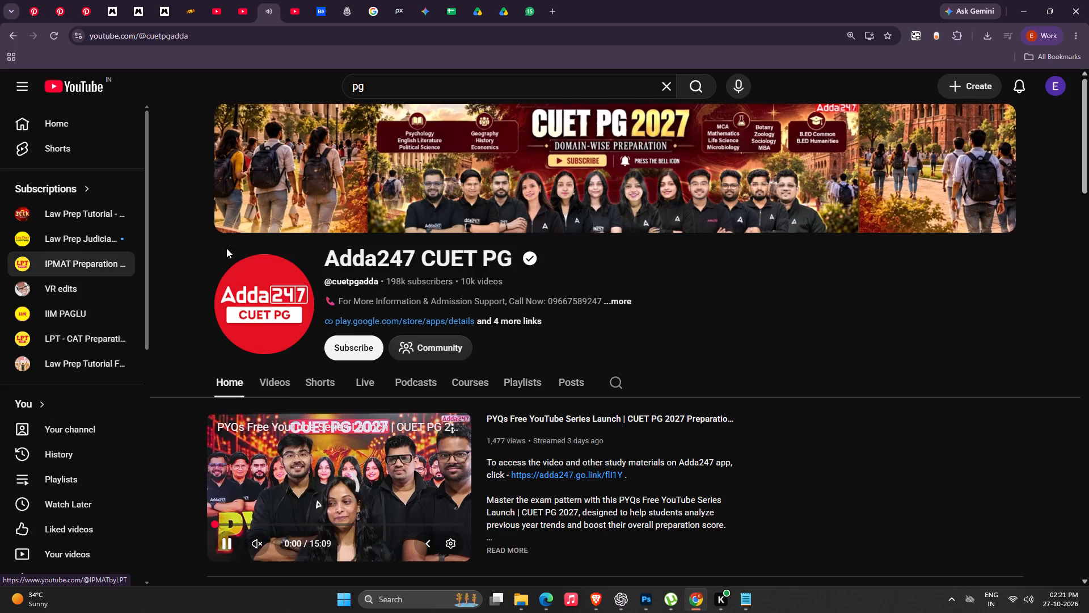
pyautogui.click(281, 379)
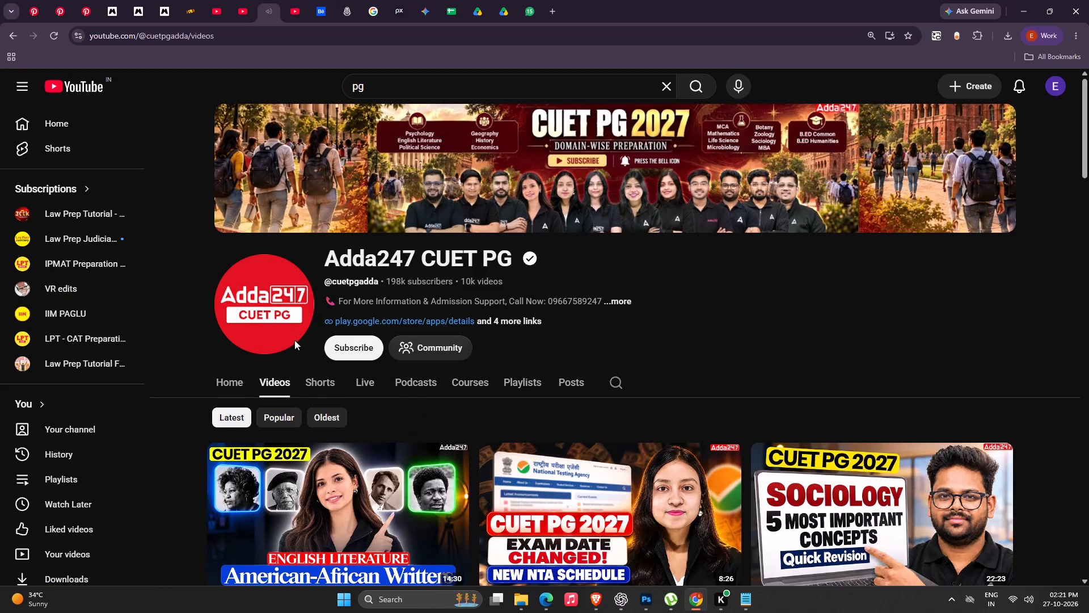
pyautogui.scroll(-5, 332, 284)
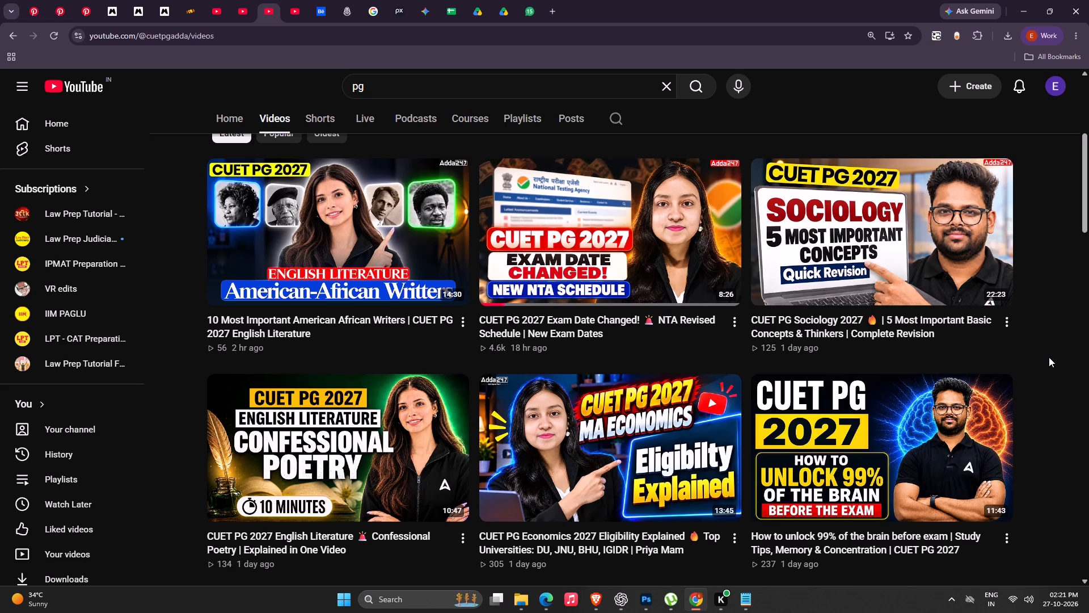
pyautogui.scroll(-7, 1049, 357)
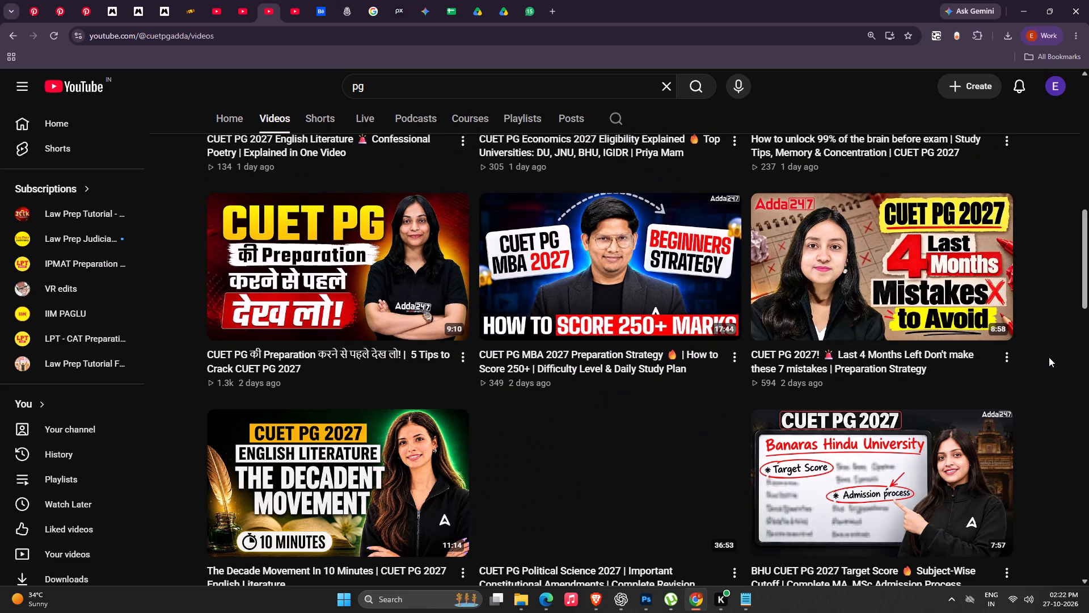
pyautogui.scroll(7, 1049, 357)
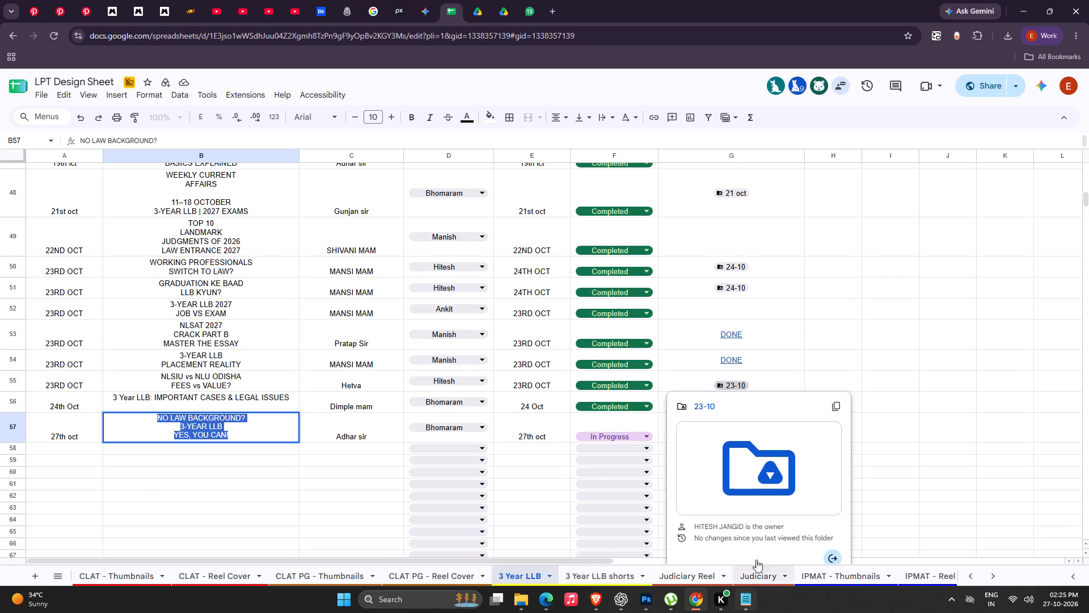
pyautogui.click(770, 473)
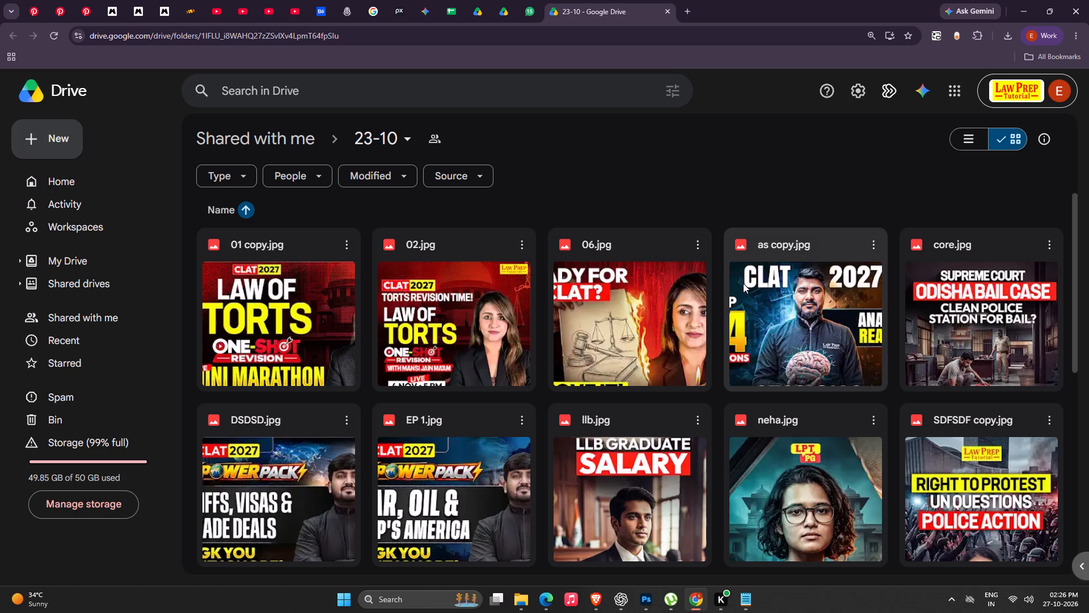
pyautogui.doubleClick(659, 288)
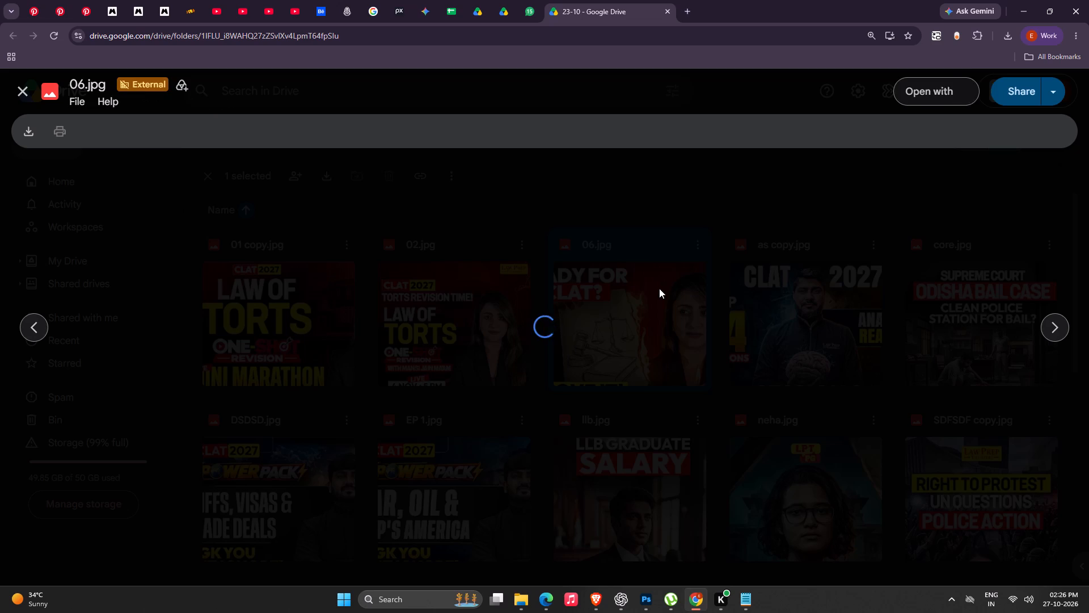
pyautogui.click(16, 95)
pyautogui.scroll(-7, 527, 369)
pyautogui.doubleClick(278, 438)
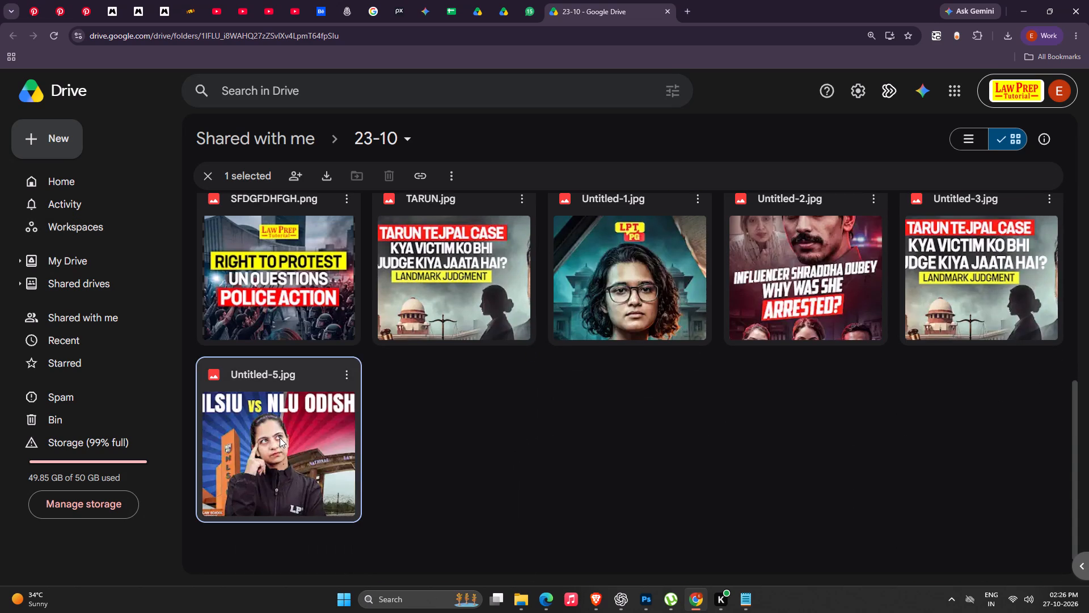
pyautogui.doubleClick(324, 448)
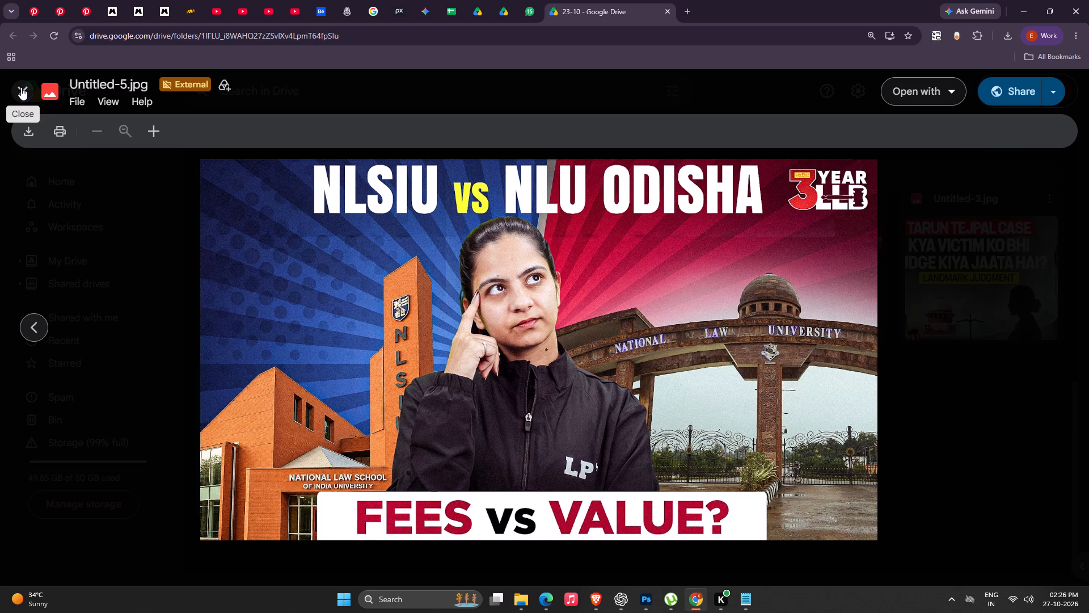
pyautogui.click(21, 87)
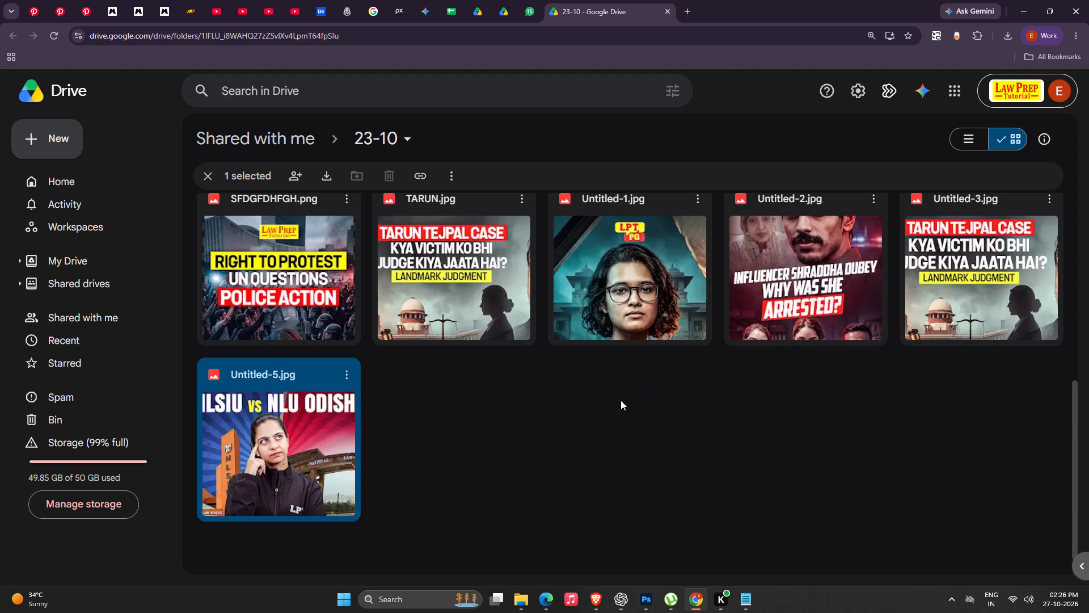
# Switch to Photoshop and create a new 1920 x 1080 px document at 150 ppi with an artboard.
pyautogui.click(653, 601)
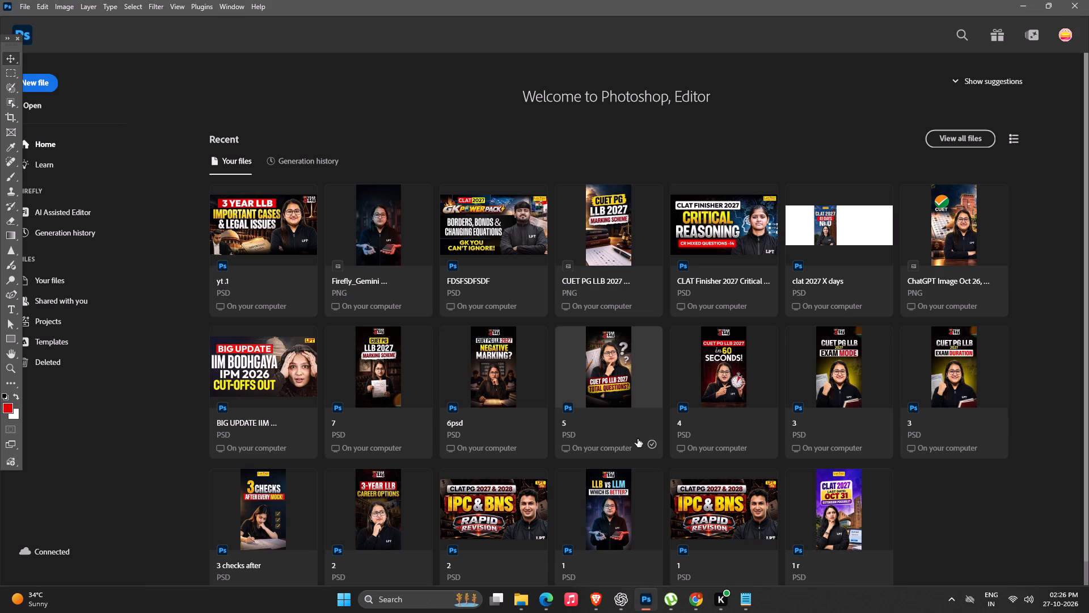
pyautogui.hotkey('ctrl', 'n')
pyautogui.click(511, 217)
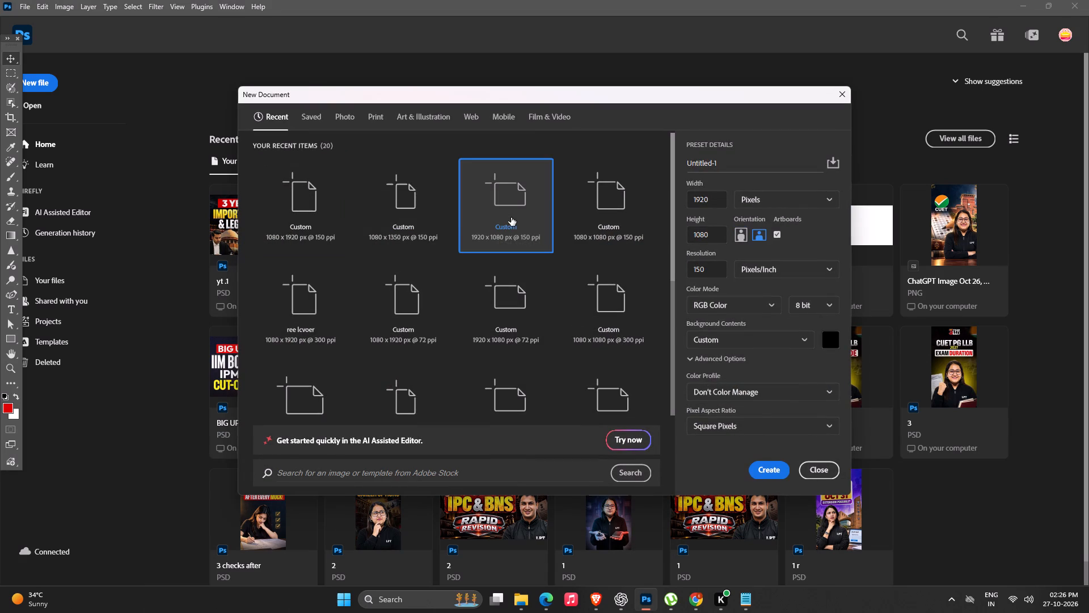
pyautogui.click(771, 470)
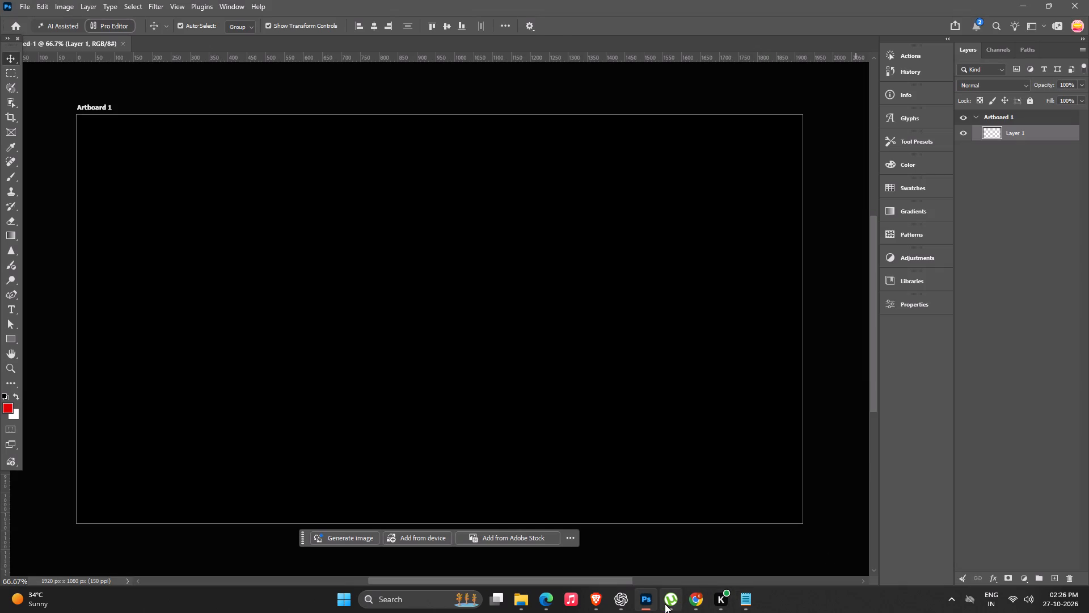
# Switch to Chrome and search Google in a new tab for "NO LAW BACKGROUND? 3-YEAR LLB YES, YOU CAN!".
pyautogui.click(695, 598)
pyautogui.click(691, 3)
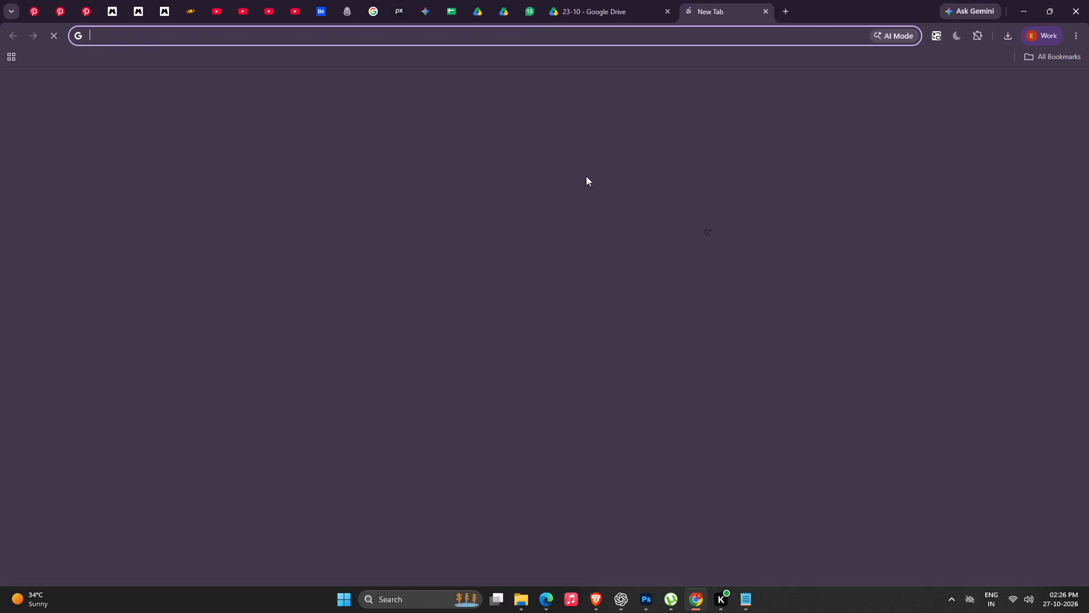
pyautogui.click(524, 240)
pyautogui.hotkey('ctrl', 'v')
pyautogui.press('Return')
pyautogui.scroll(1, 524, 240)
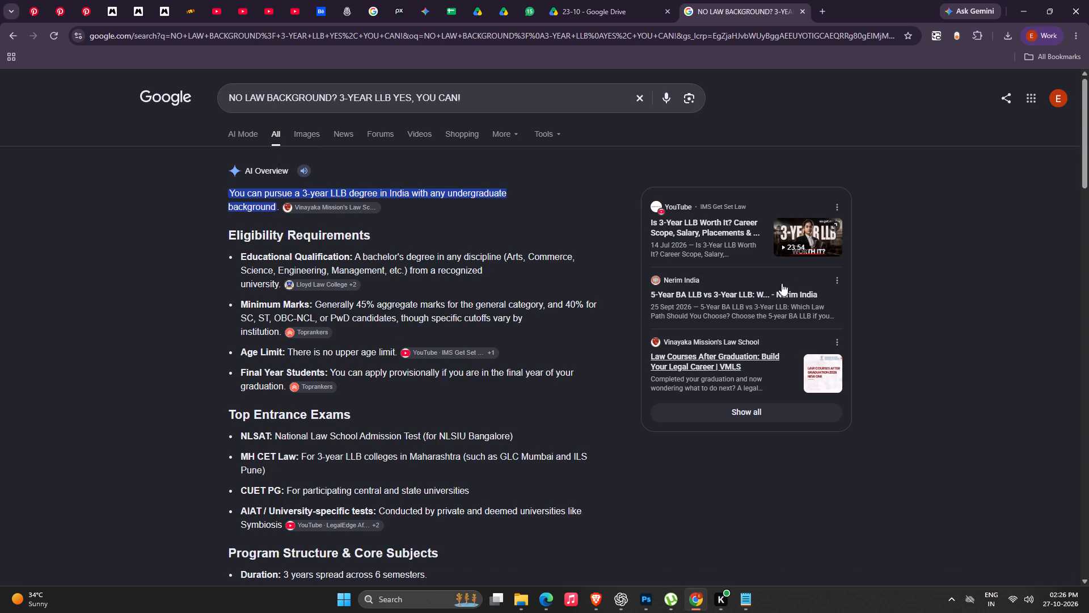
# Open the cited IMS Get Set Law YouTube video from the AI Overview's age limit point and go to that channel's video list.
pyautogui.click(423, 354)
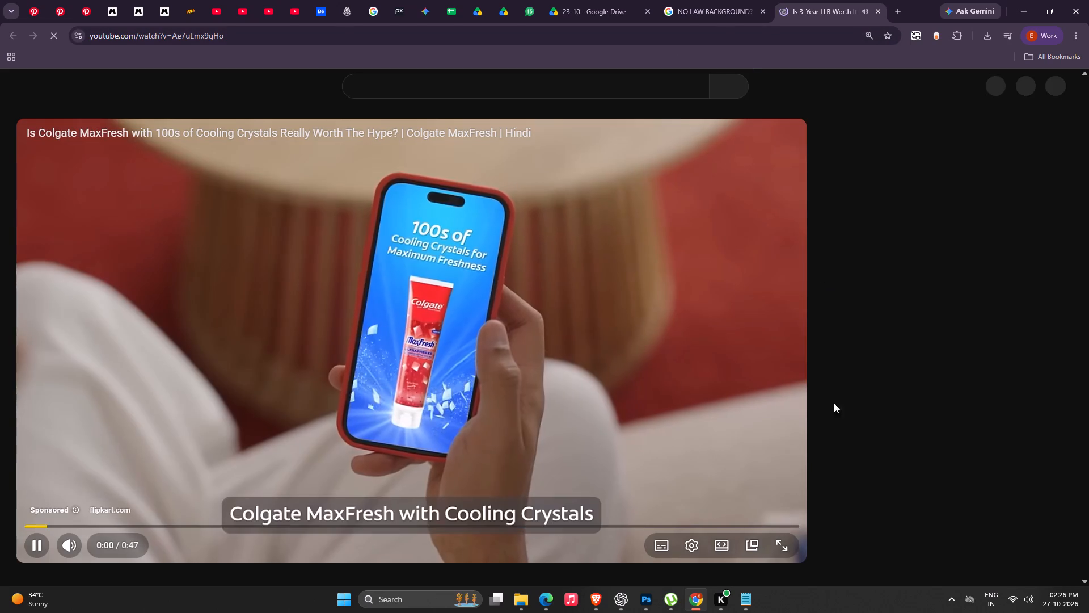
pyautogui.scroll(-5, 787, 402)
pyautogui.scroll(-3, 129, 437)
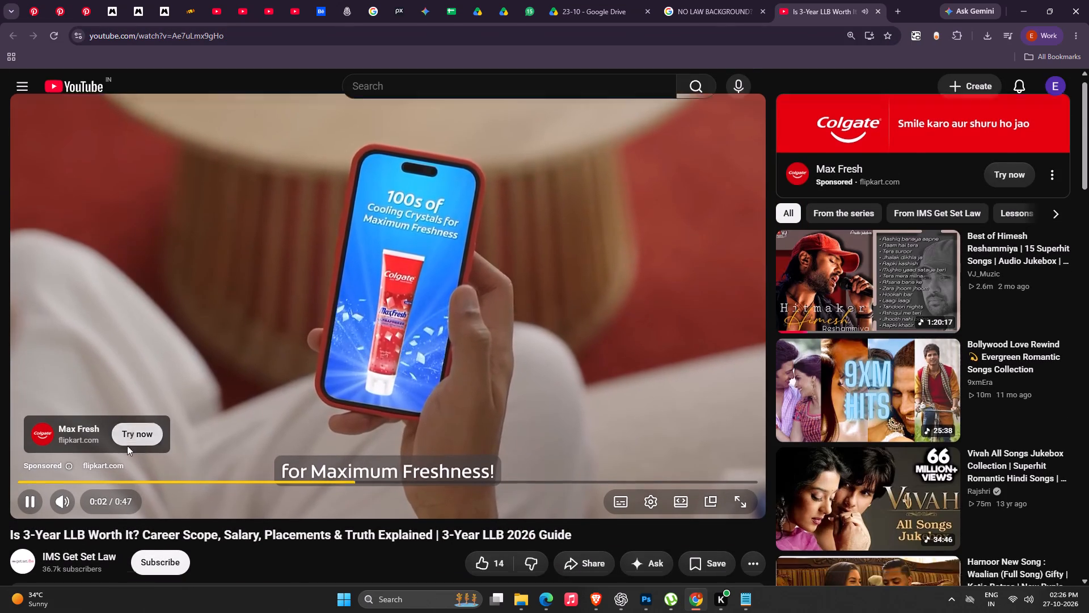
pyautogui.scroll(-1, 127, 446)
pyautogui.click(84, 345)
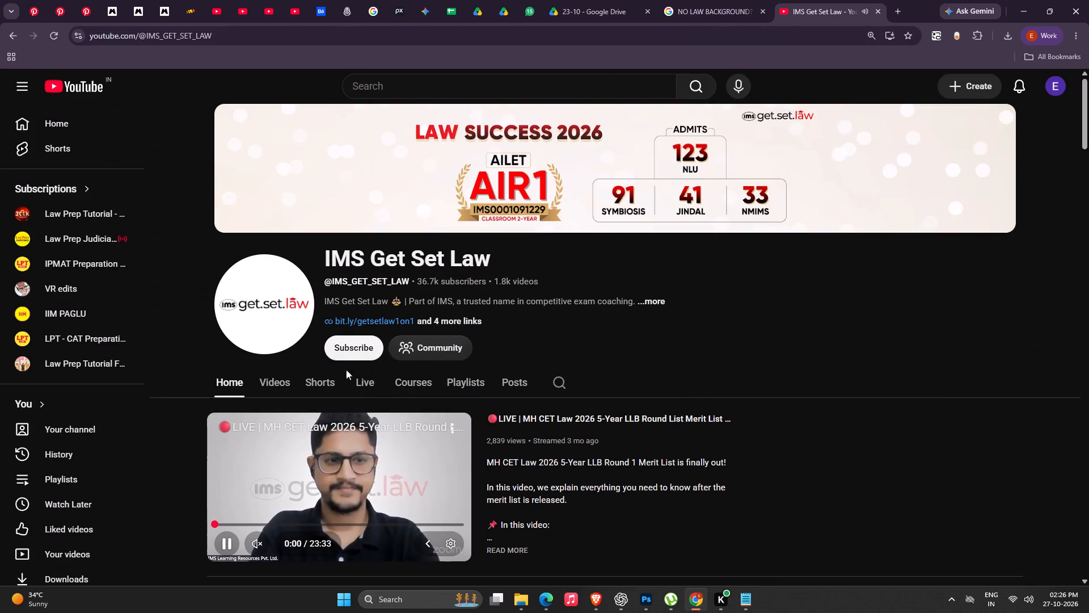
pyautogui.click(268, 380)
# Examine the IMS Get Set Law video thumbnails for 3-Year LLB layout and styling references.
pyautogui.scroll(-3, 621, 264)
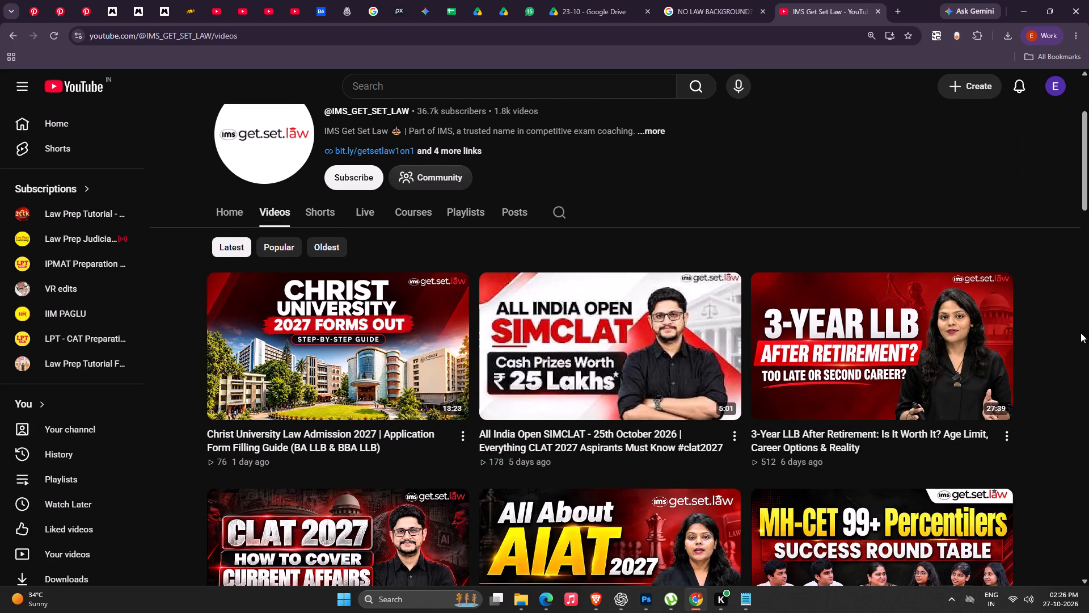
pyautogui.scroll(-4, 1080, 333)
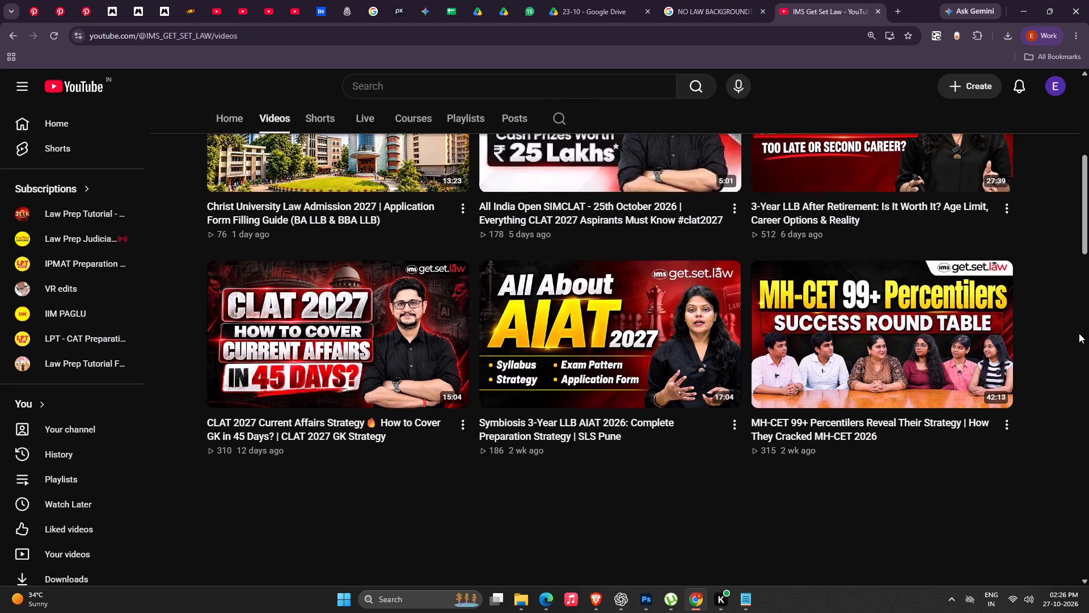
pyautogui.scroll(-4, 1079, 333)
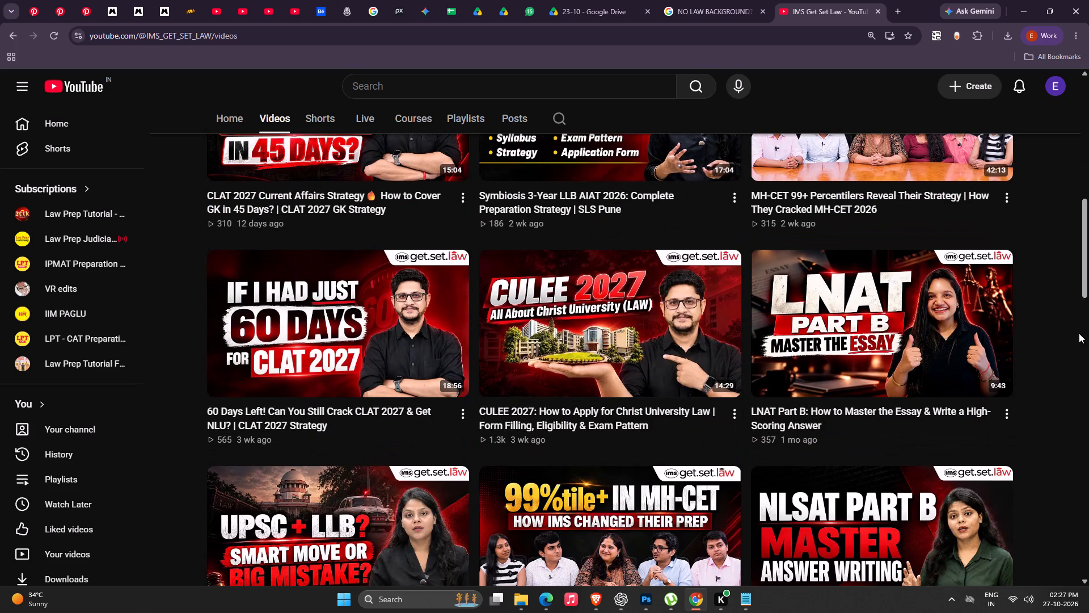
pyautogui.scroll(-6, 1079, 333)
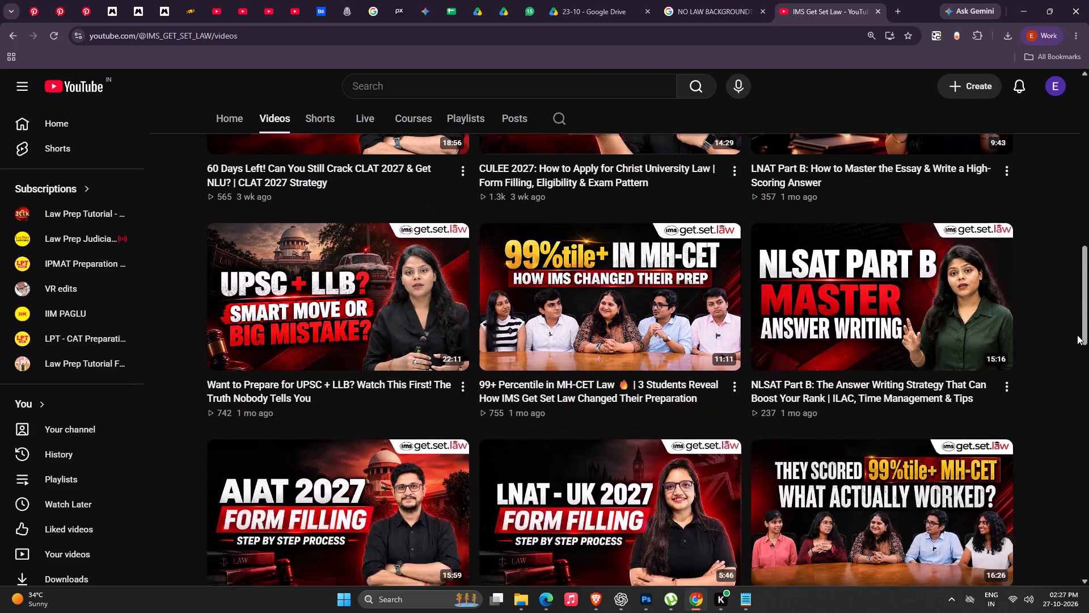
pyautogui.scroll(-4, 1077, 335)
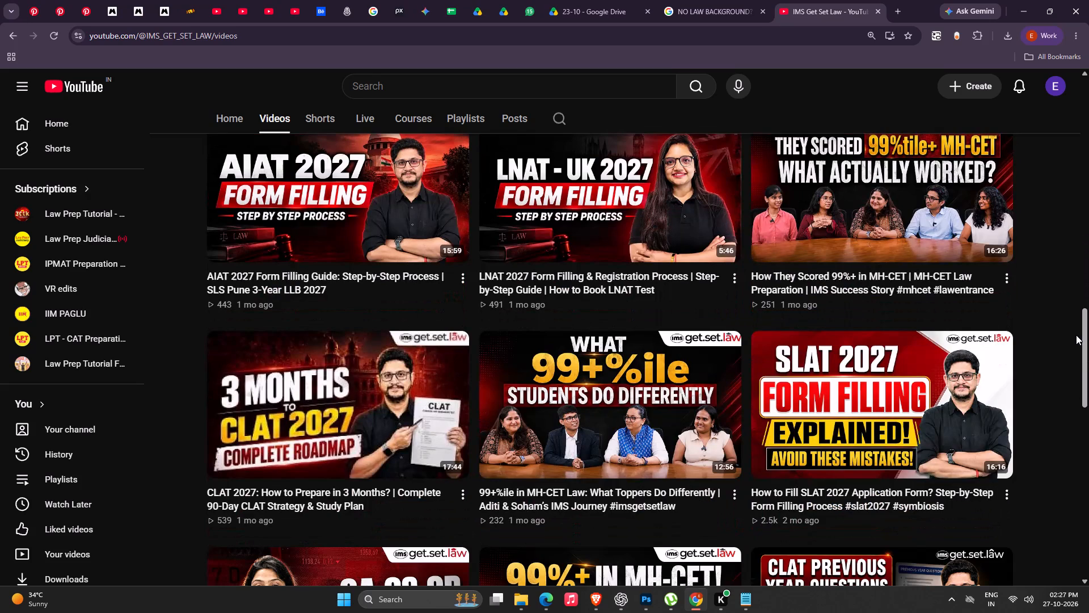
pyautogui.scroll(-3, 1076, 335)
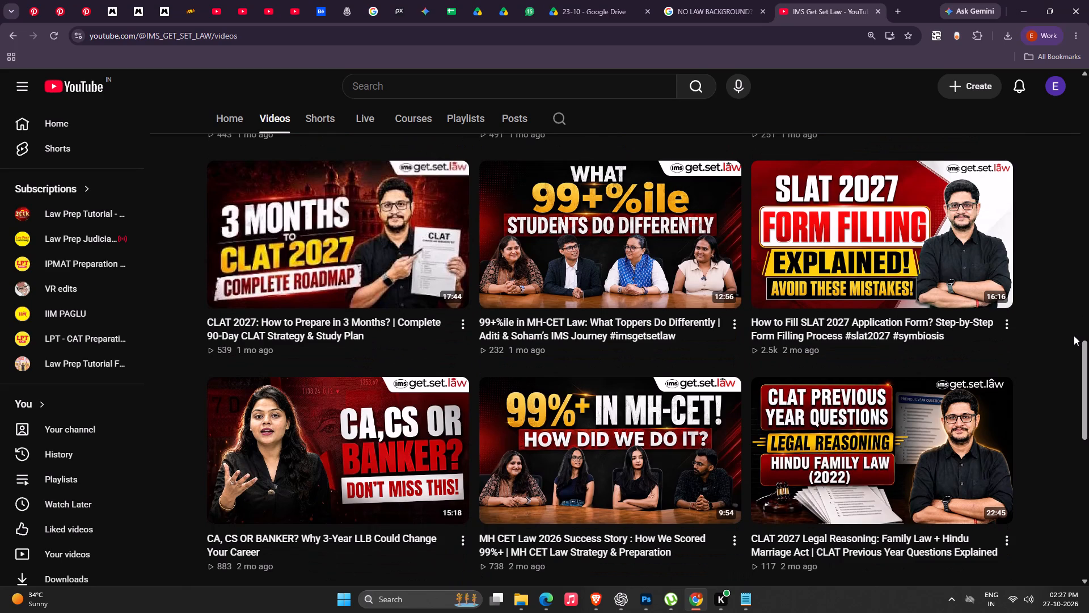
pyautogui.scroll(-5, 1074, 335)
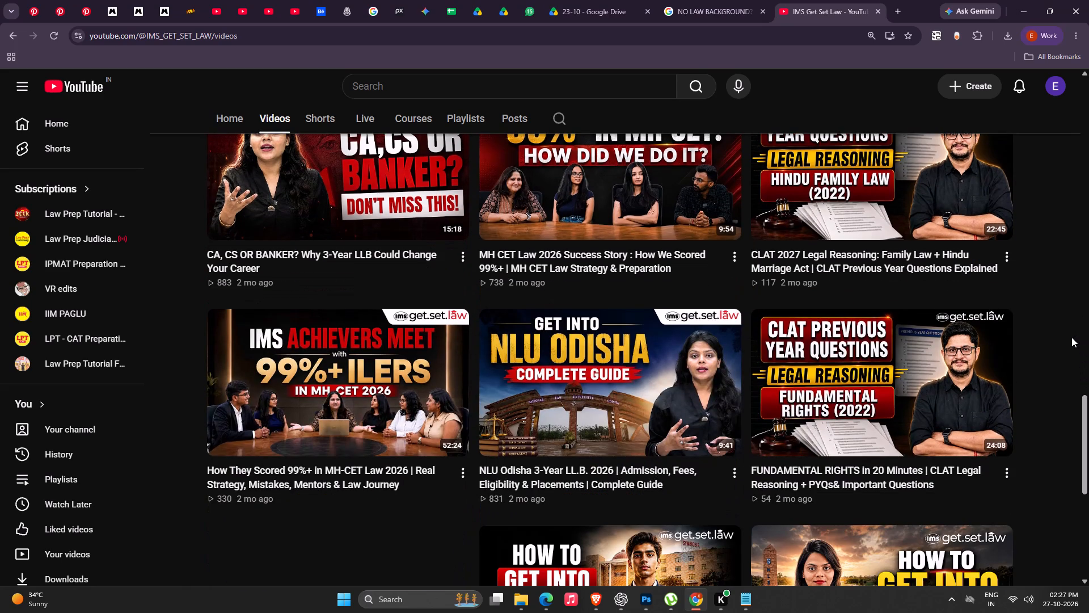
# Capture a screenshot of the "CA, CS or Banker? Don't Miss This!" thumbnail as a reference.
pyautogui.scroll(4, 1071, 337)
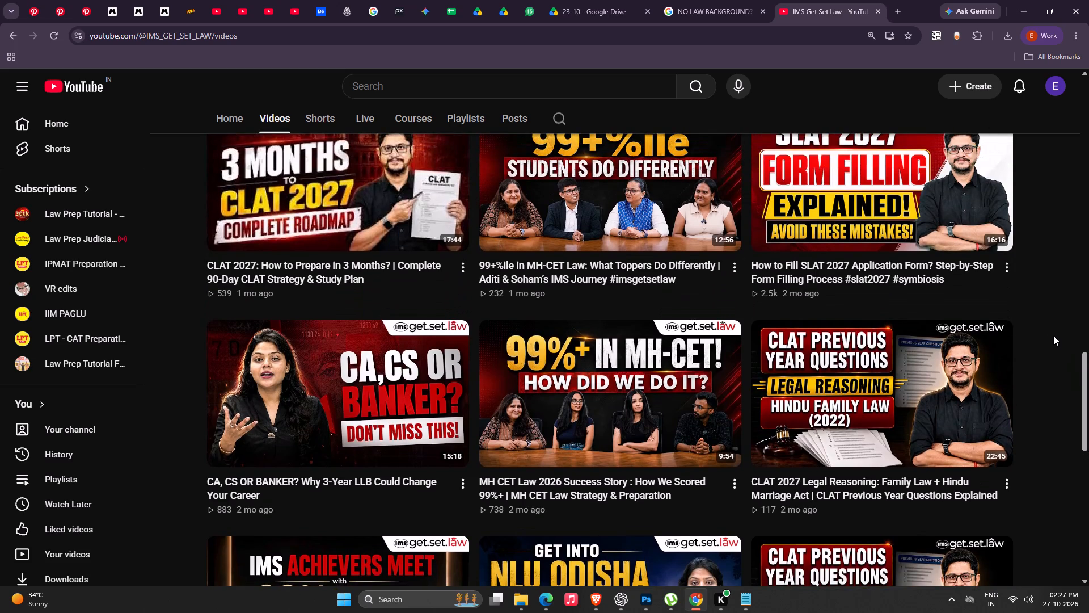
pyautogui.press('shift+super+s')
pyautogui.moveTo(200, 315); pyautogui.dragTo(474, 467)
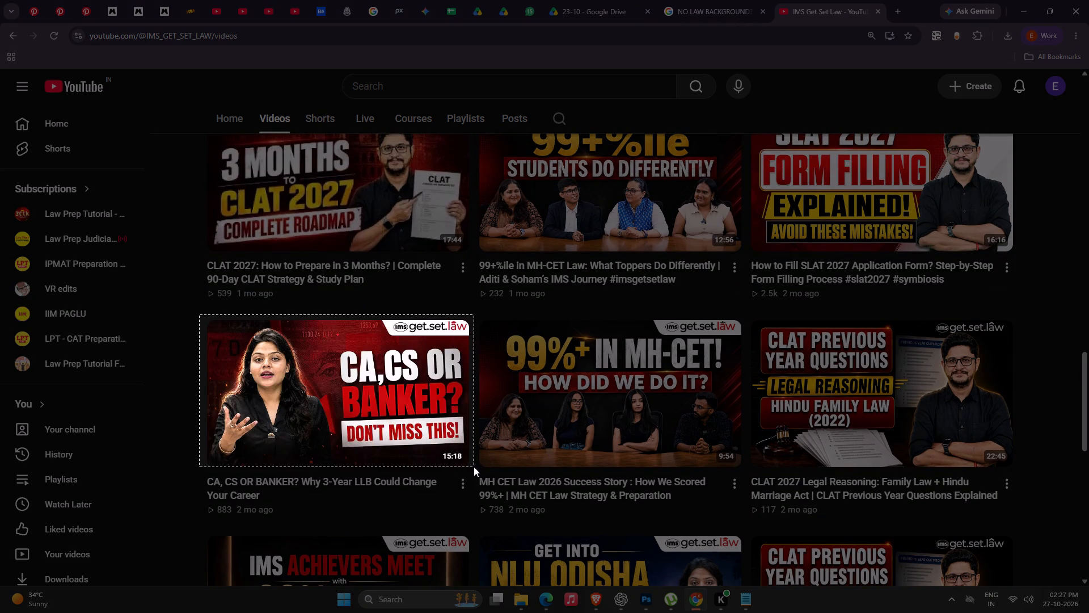
pyautogui.moveTo(474, 467); pyautogui.dragTo(472, 472)
pyautogui.scroll(-7, 416, 304)
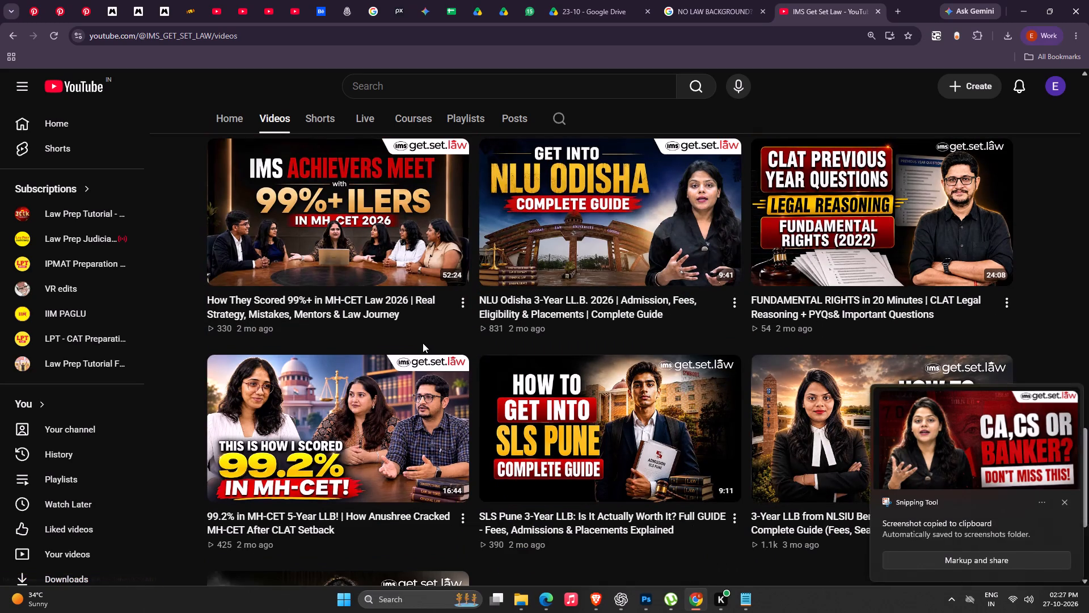
pyautogui.click(1066, 502)
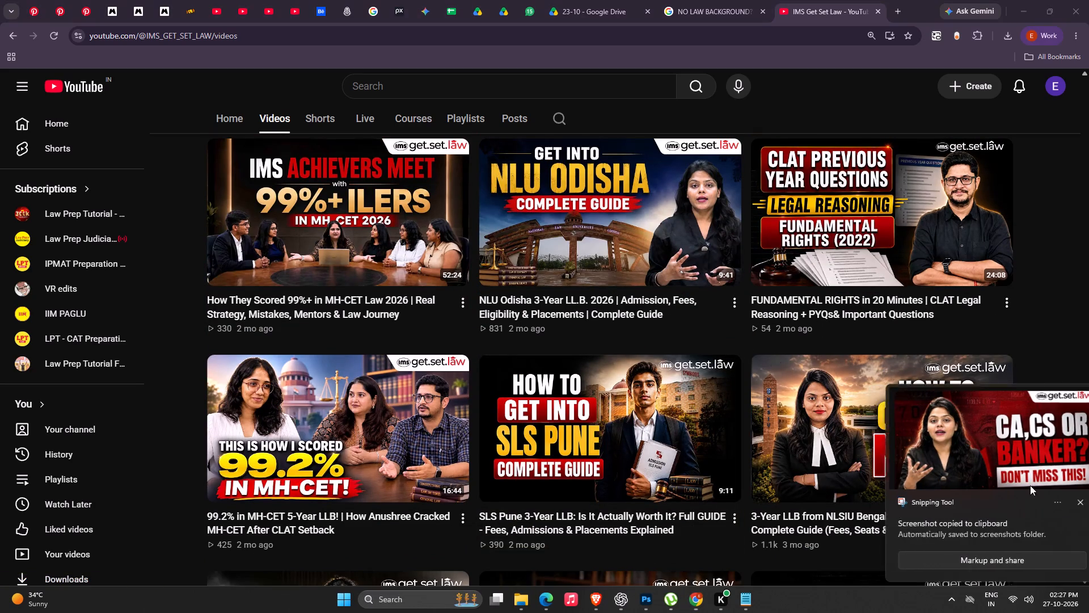
# Capture a screenshot of the "3-Year LLB Worth It?" thumbnail further down the channel's video list.
pyautogui.scroll(-5, 442, 318)
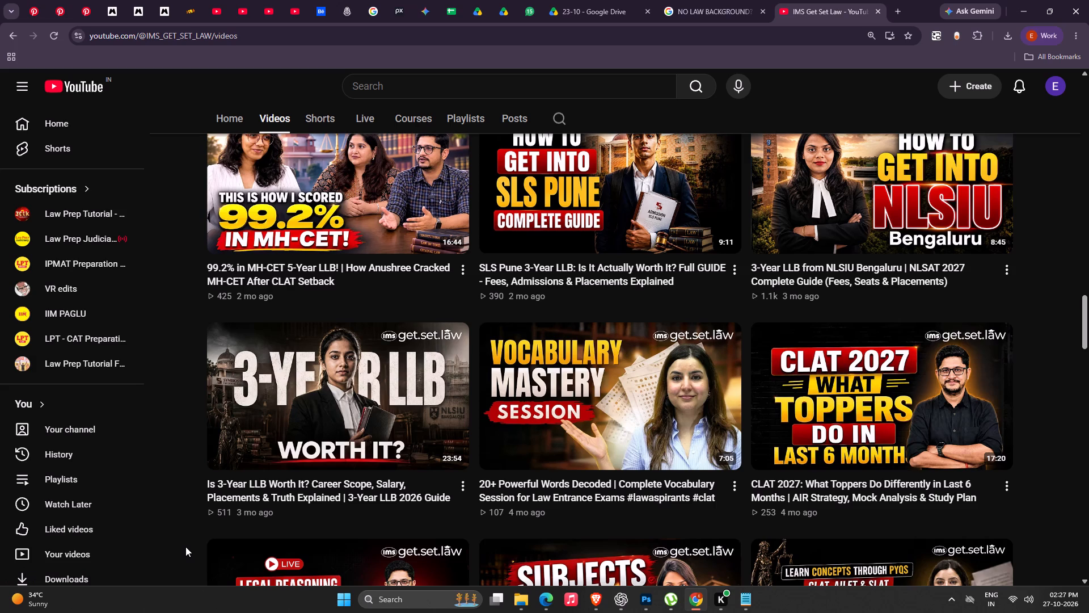
pyautogui.click(740, 2)
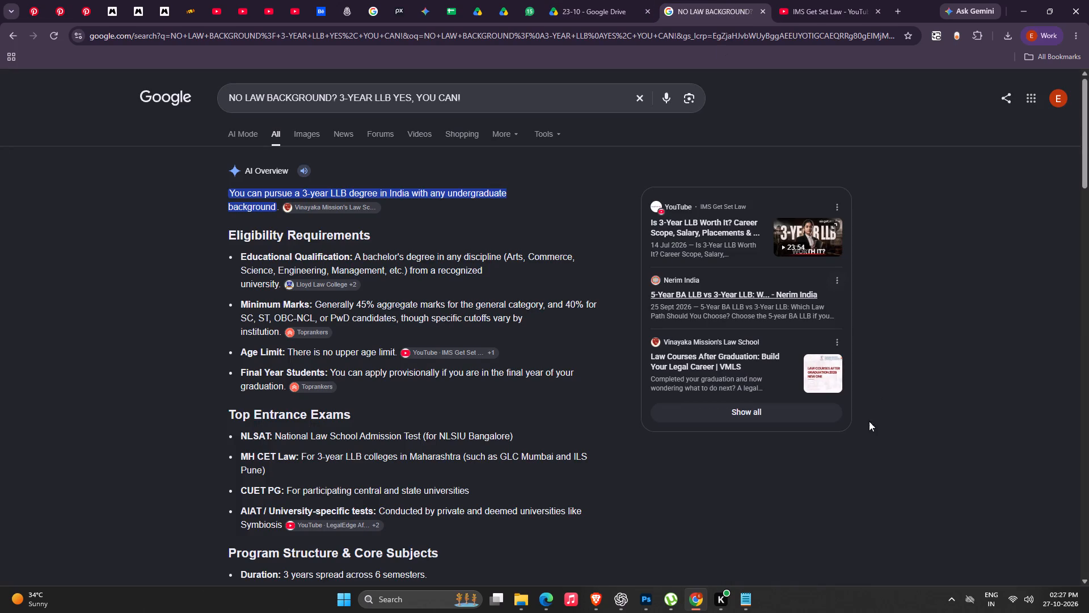
pyautogui.click(812, 0)
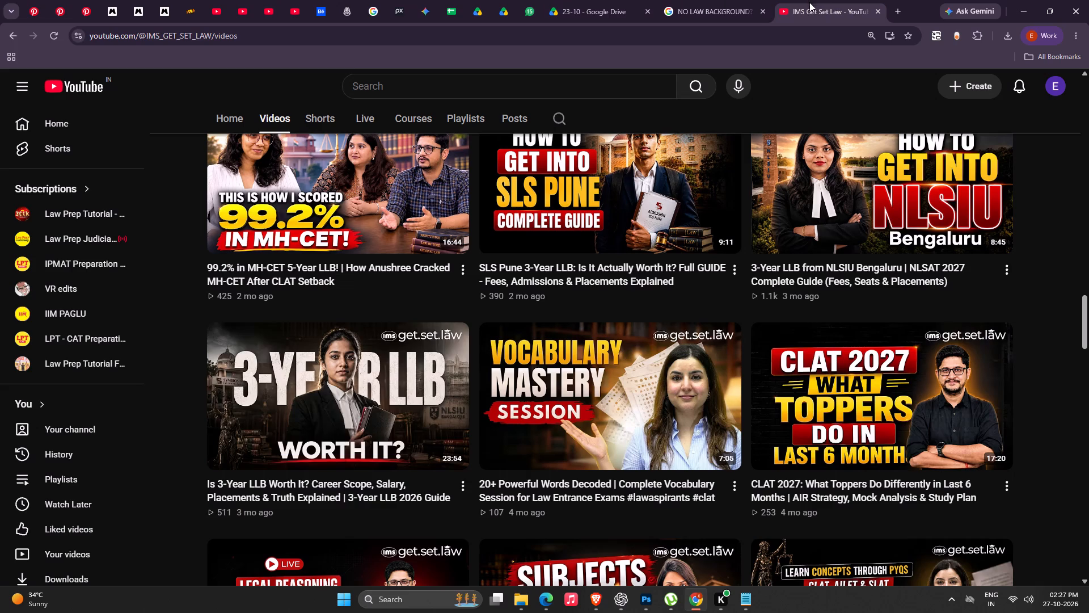
pyautogui.press('shift+super+s')
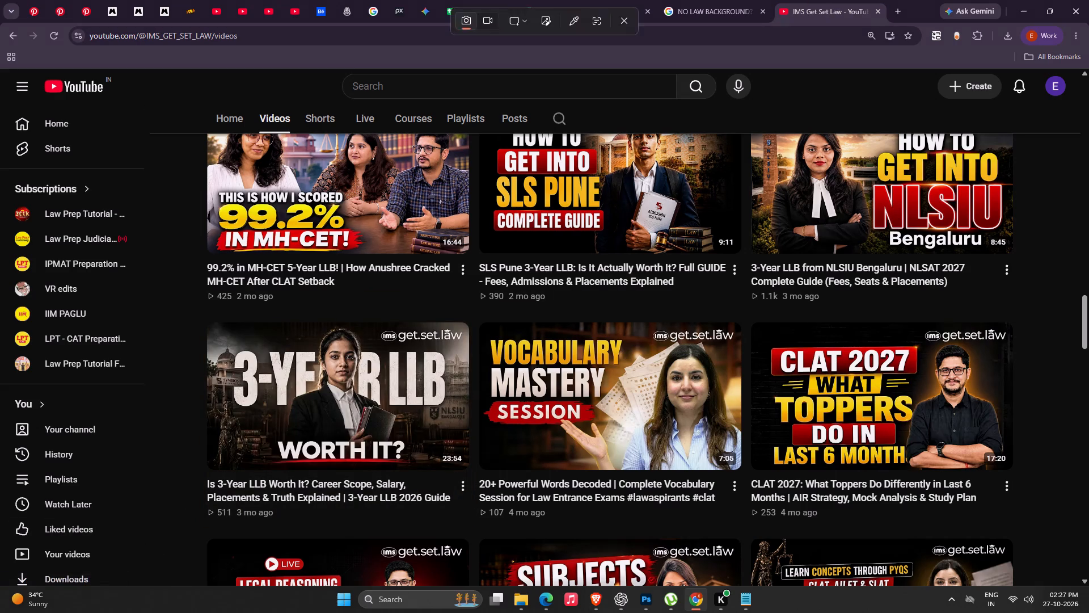
pyautogui.moveTo(194, 310); pyautogui.dragTo(474, 472)
pyautogui.scroll(-6, 549, 404)
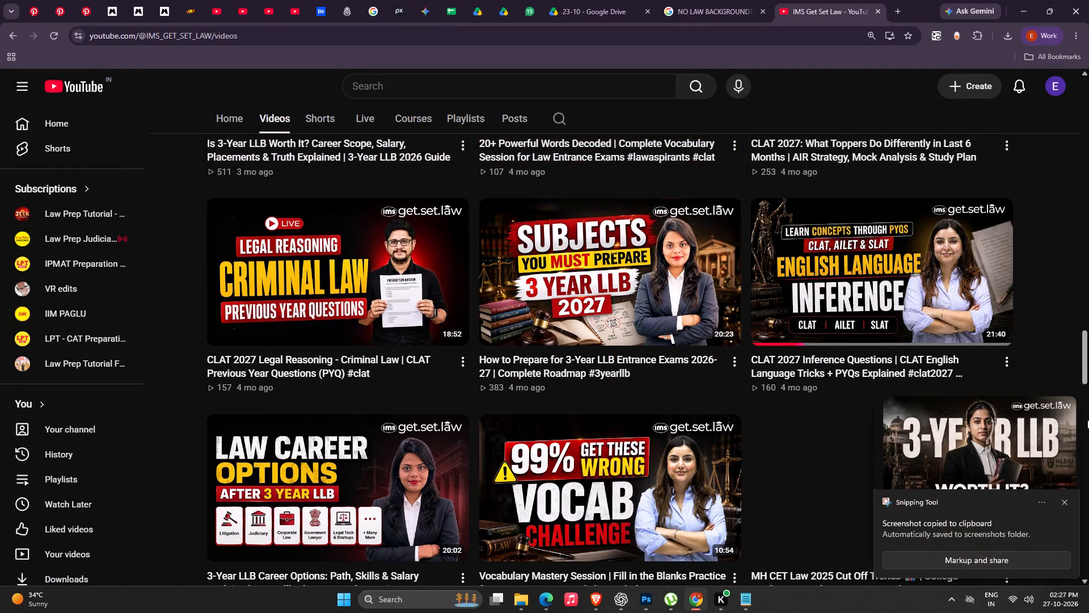
# Return to the Google search and examine its image results for 3-Year LLB design references.
pyautogui.click(695, 0)
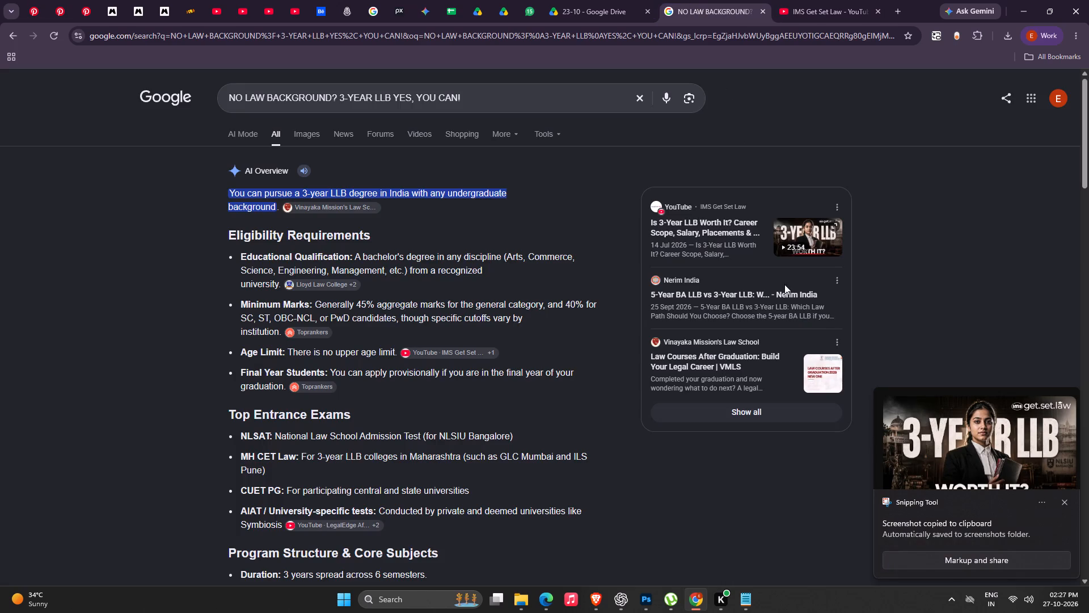
pyautogui.click(1065, 501)
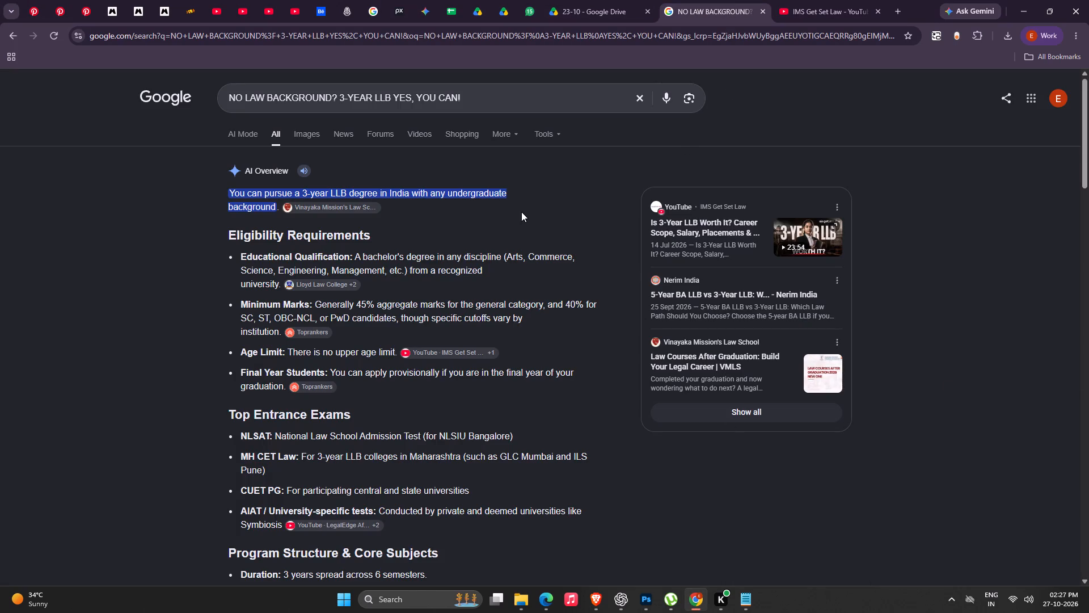
pyautogui.click(292, 142)
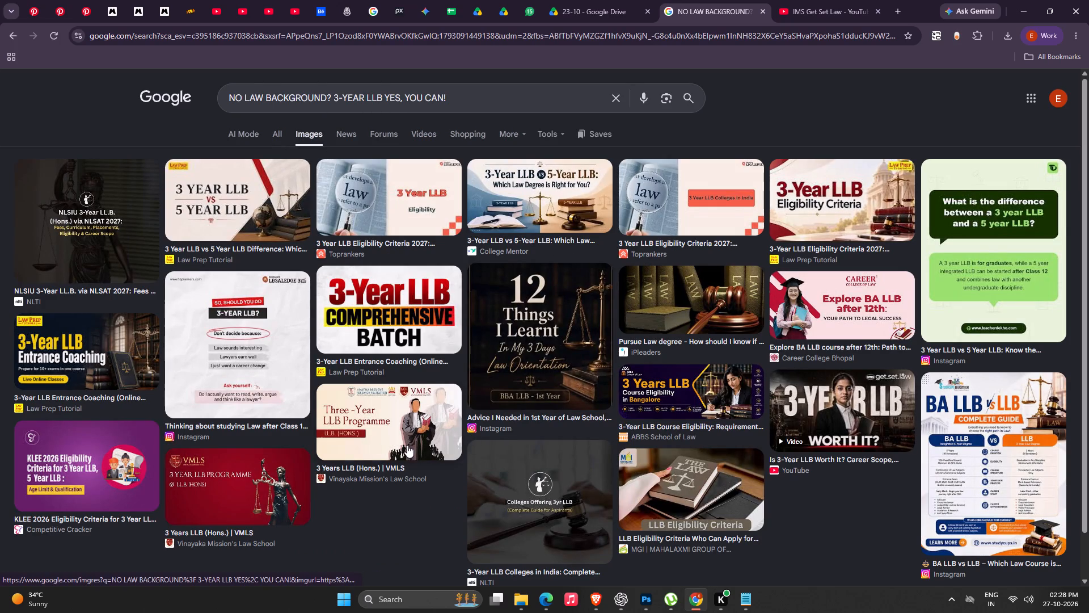
pyautogui.scroll(-4, 902, 275)
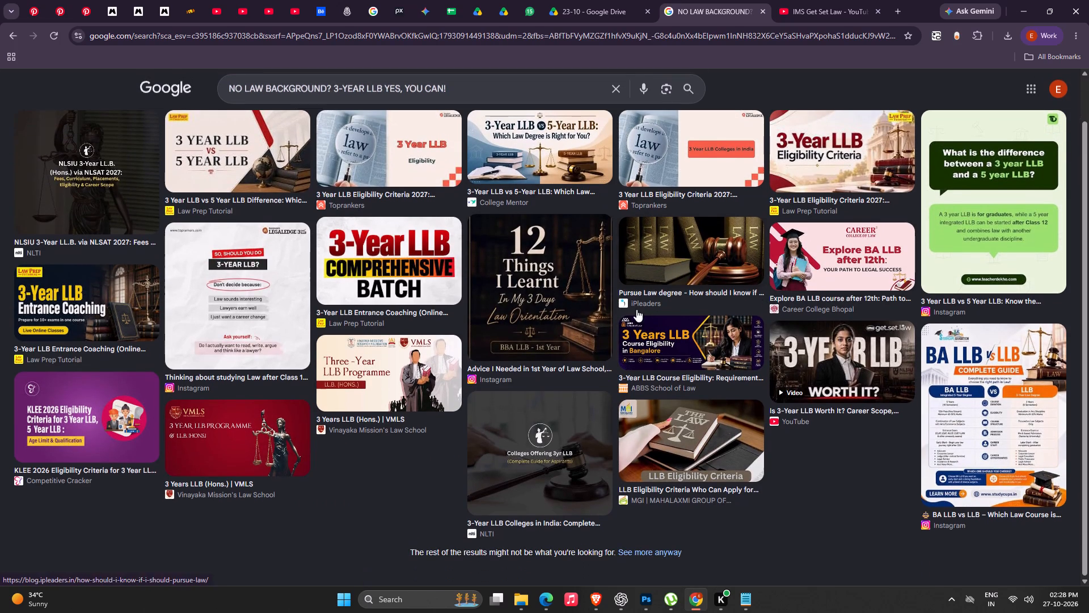
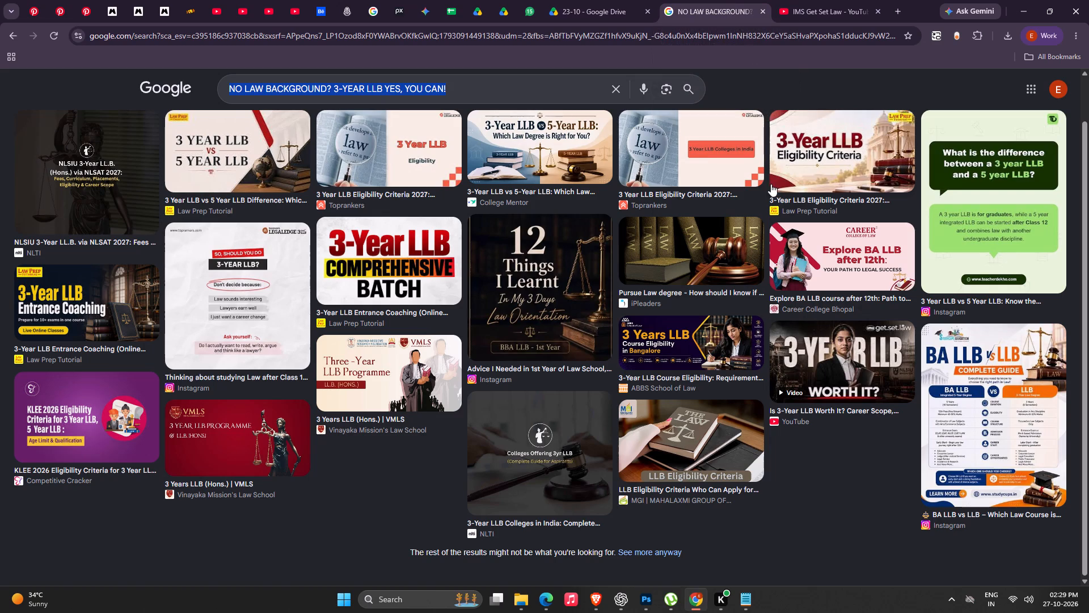
pyautogui.scroll(7, 511, 373)
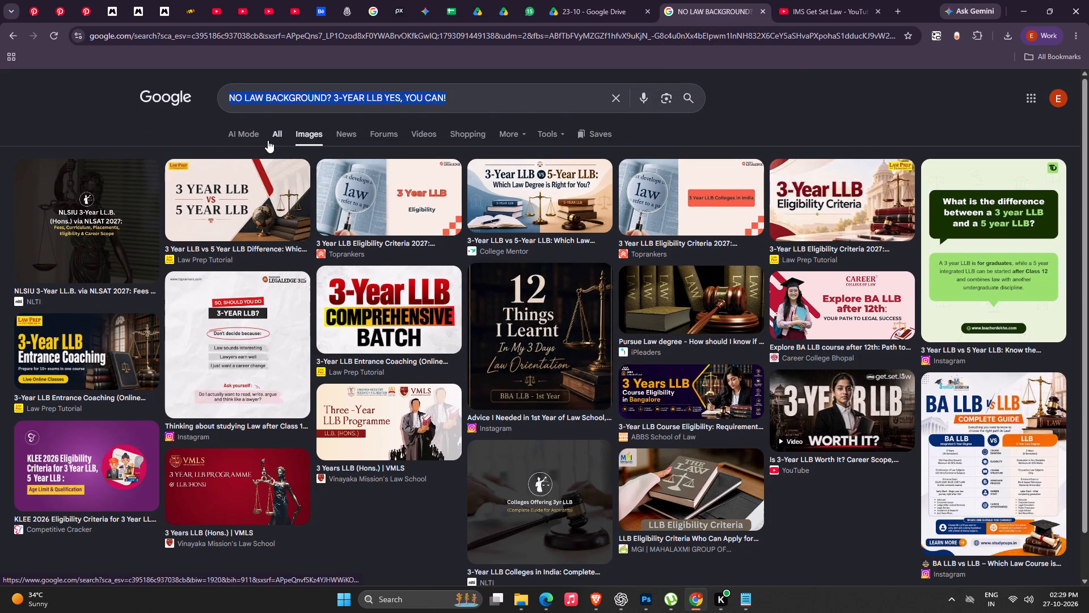
pyautogui.click(420, 132)
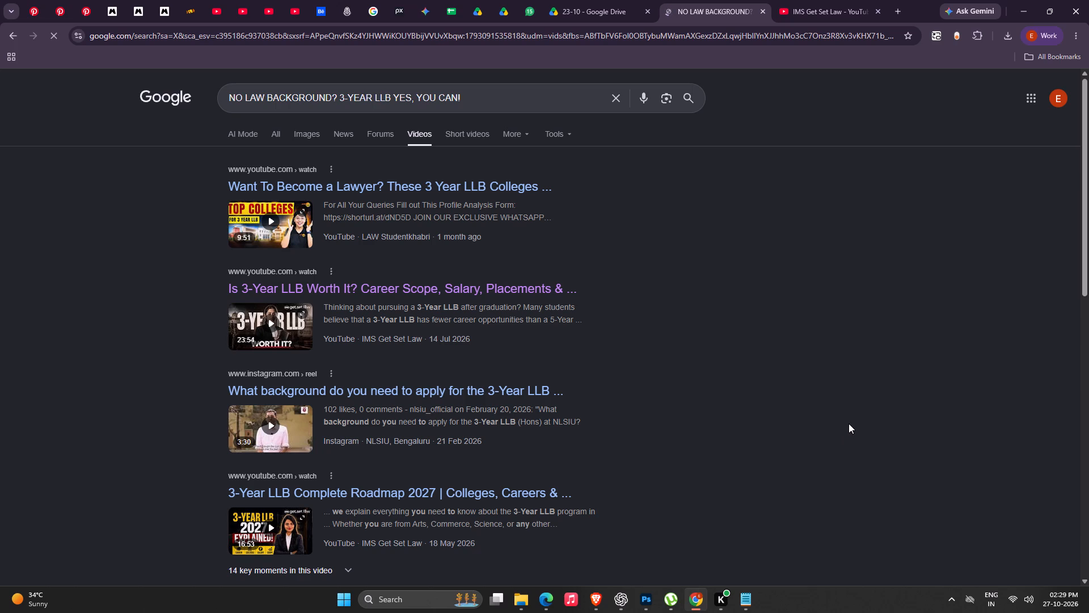
pyautogui.scroll(-3, 849, 419)
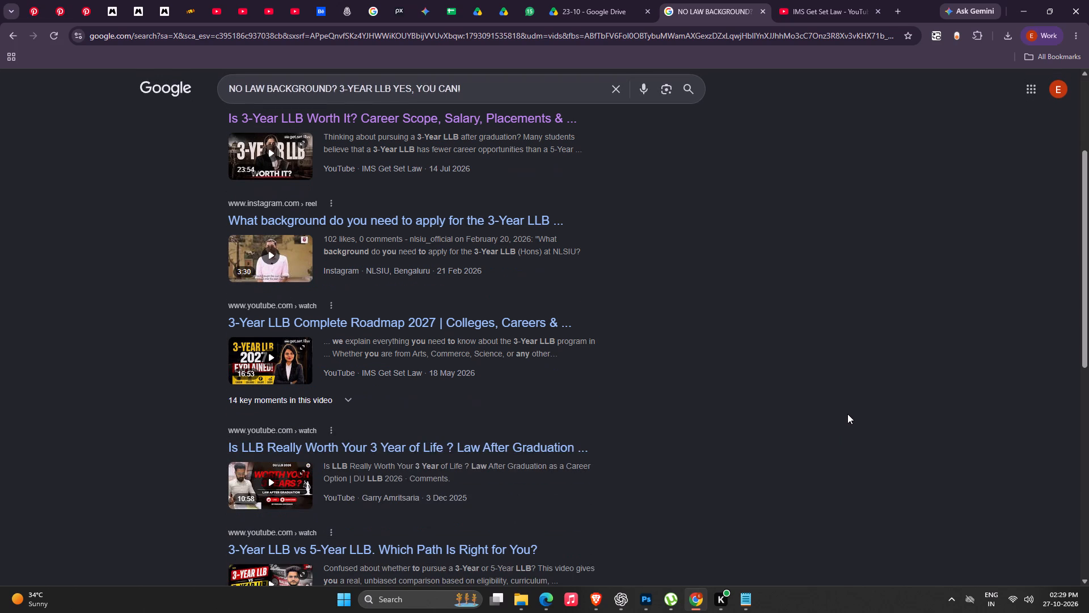
pyautogui.scroll(-2, 847, 414)
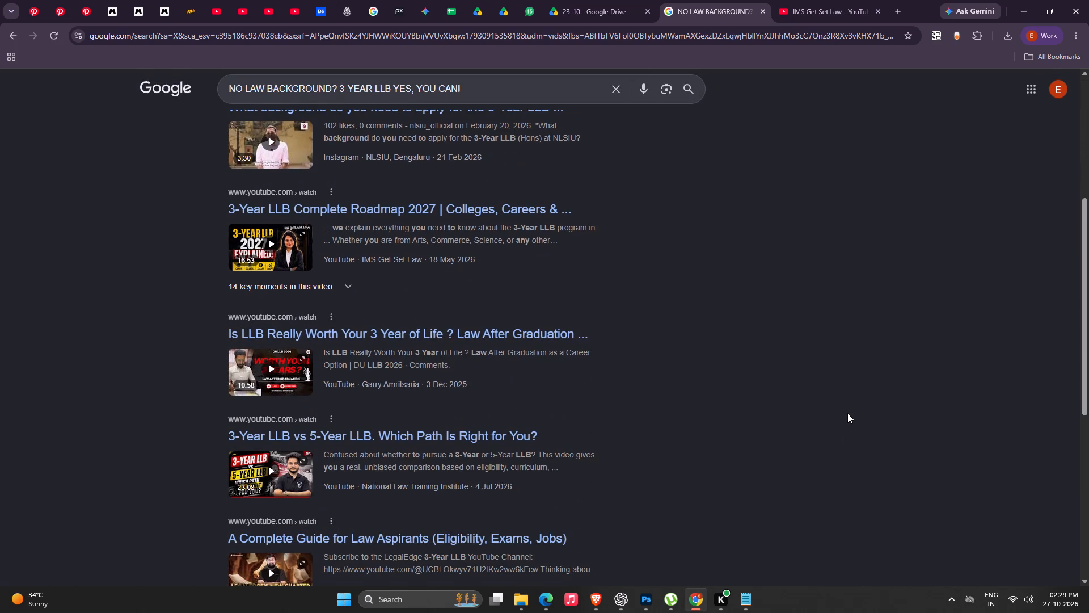
pyautogui.scroll(-2, 847, 413)
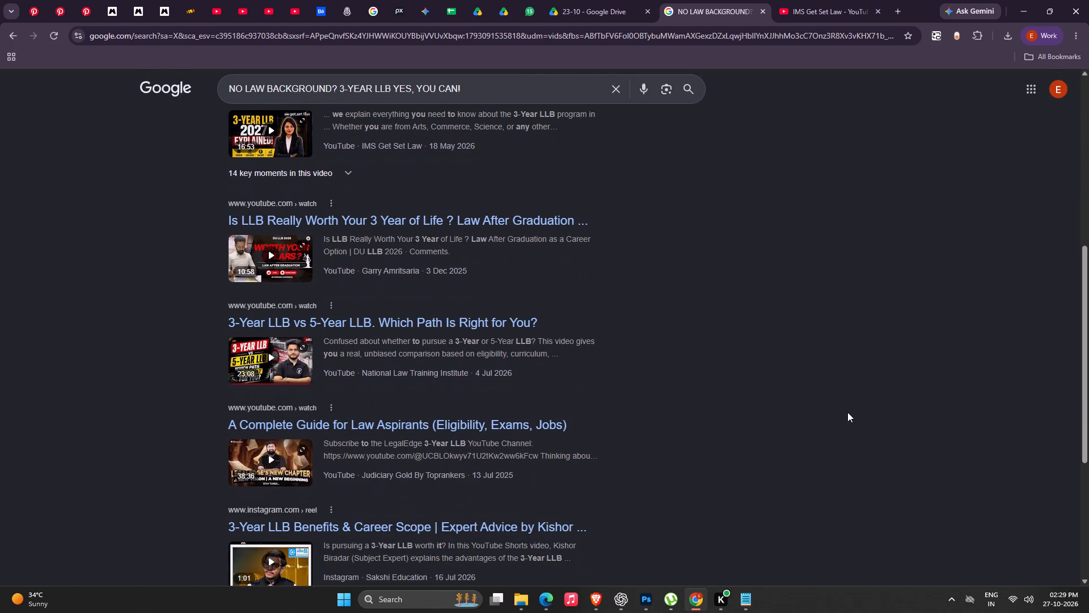
pyautogui.scroll(-3, 847, 412)
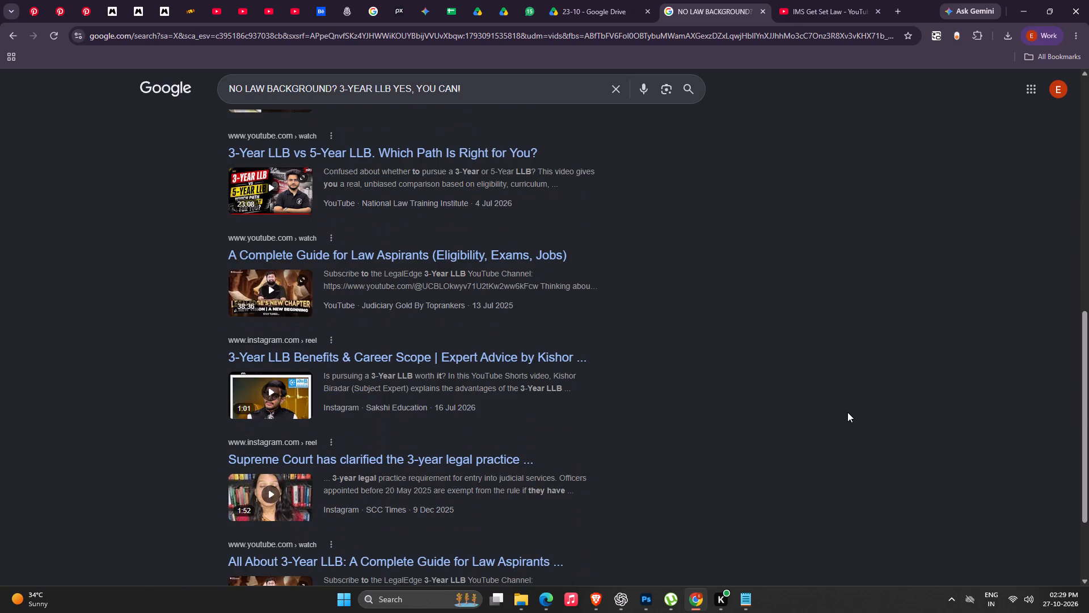
pyautogui.scroll(-4, 847, 412)
pyautogui.scroll(-2, 355, 409)
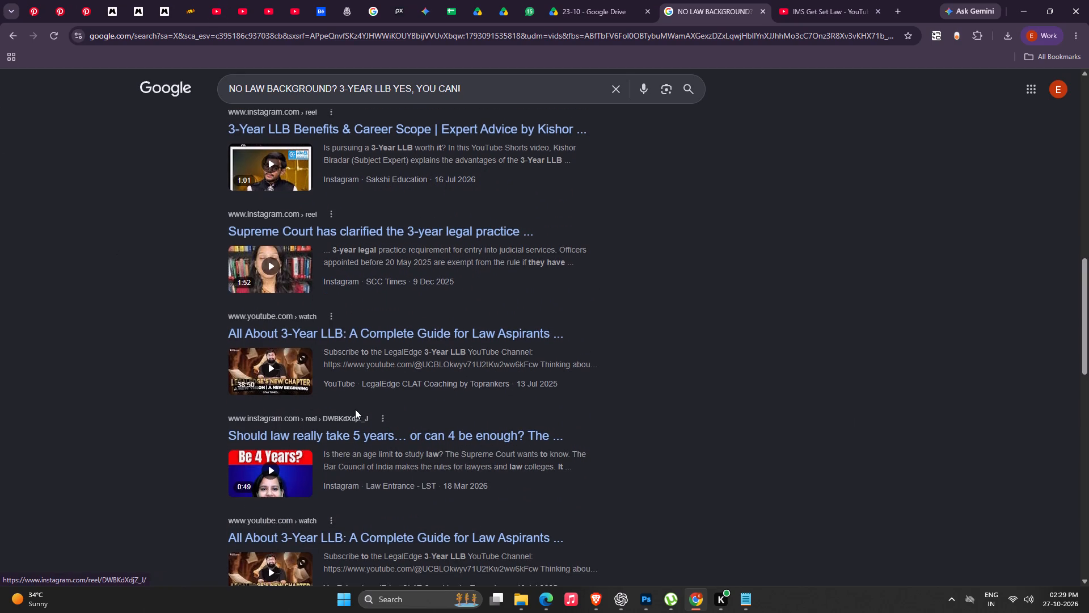
pyautogui.scroll(-2, 355, 409)
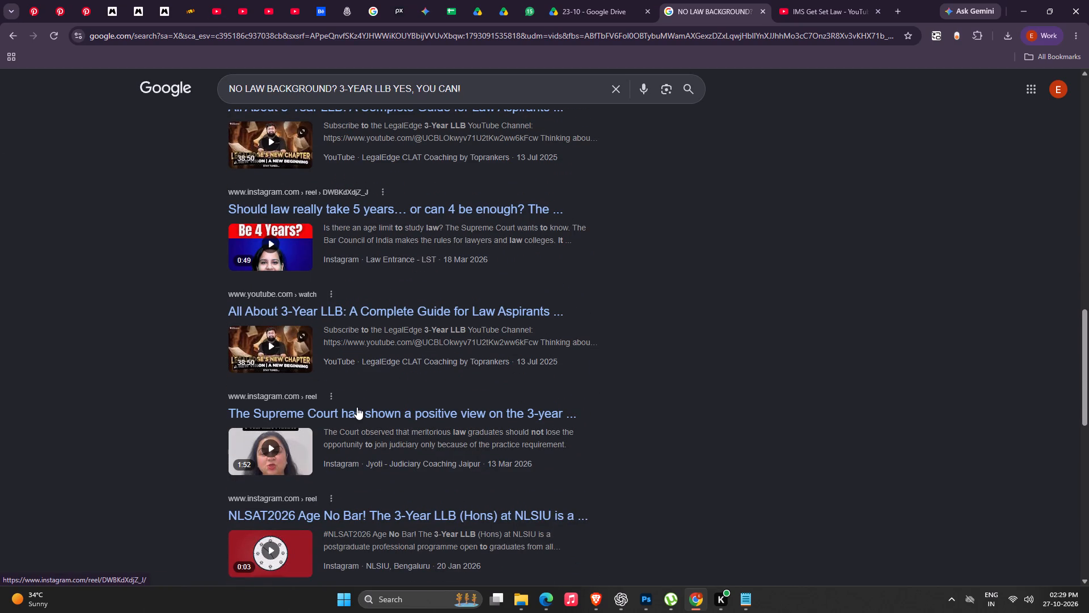
# Open the LegalEdge channel from the "All About 3-Year LLB" video result and examine the thumbnails of its uploaded videos.
pyautogui.click(339, 308)
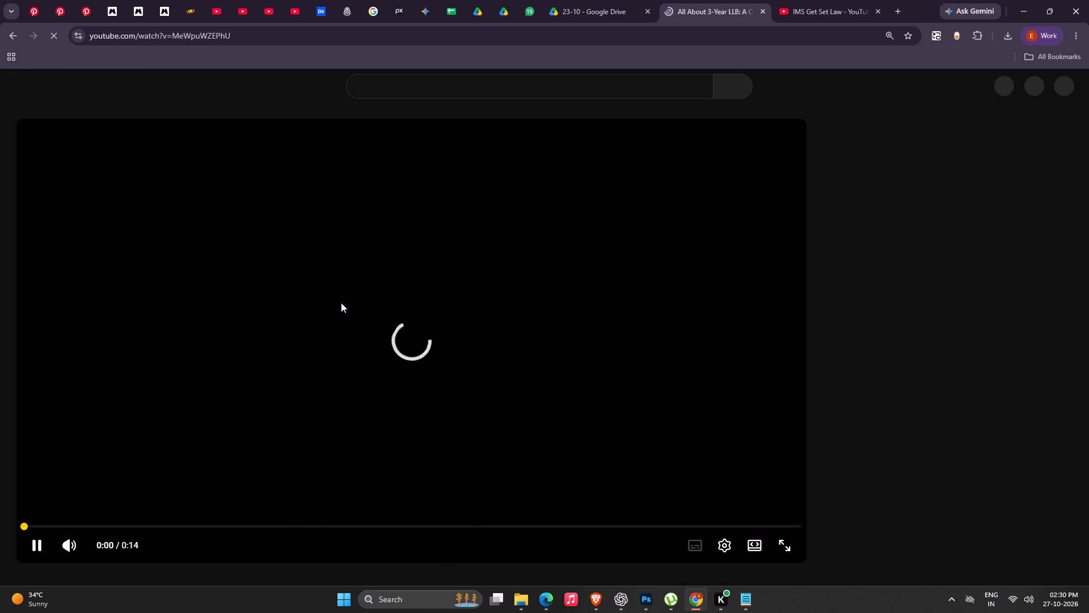
pyautogui.scroll(-4, 54, 499)
pyautogui.scroll(-5, 173, 346)
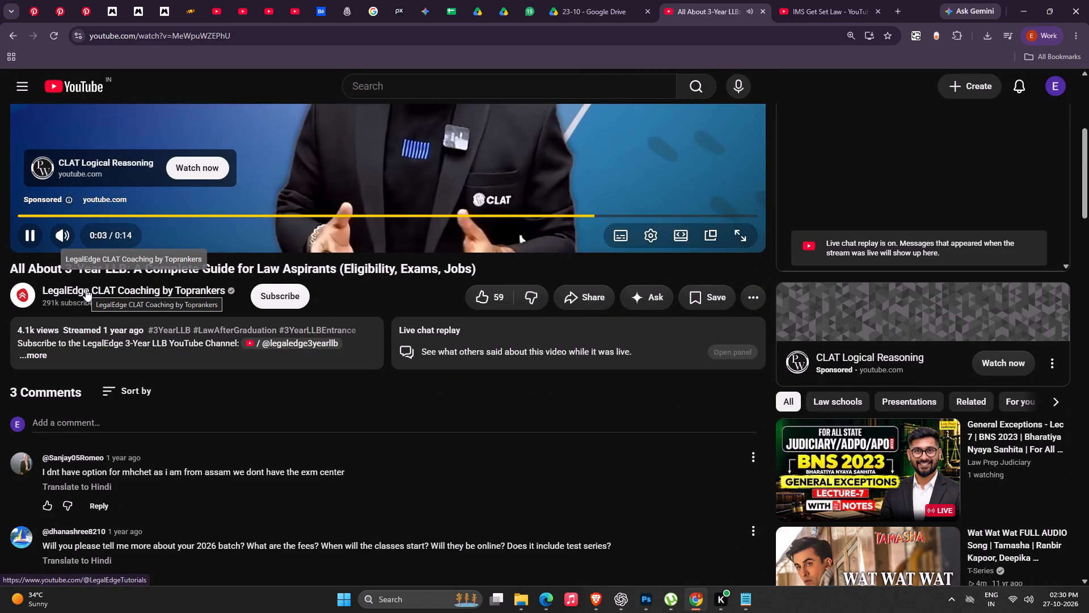
pyautogui.click(86, 289)
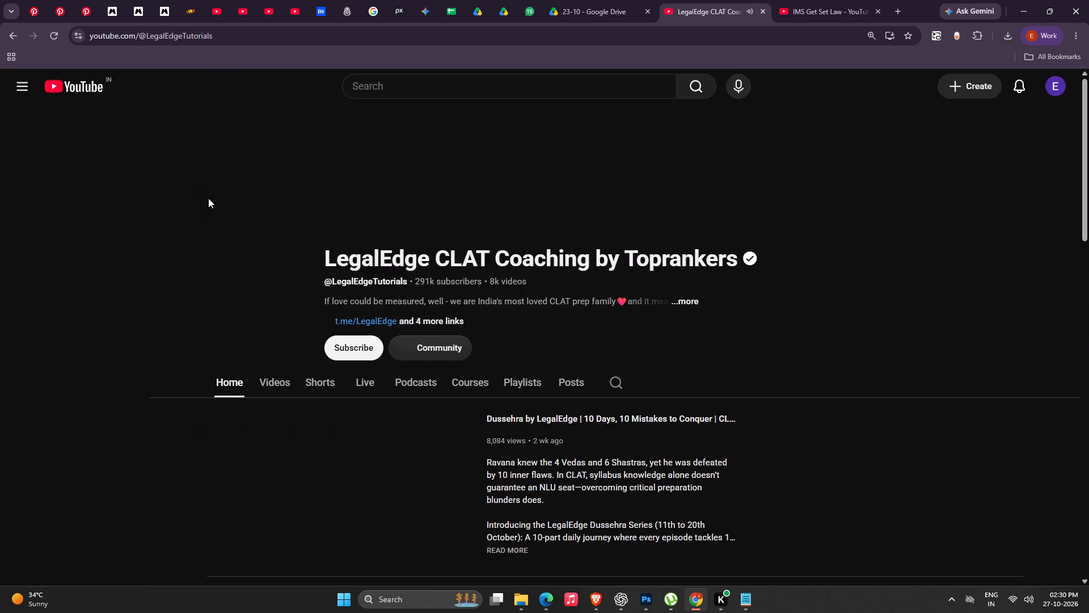
pyautogui.click(290, 380)
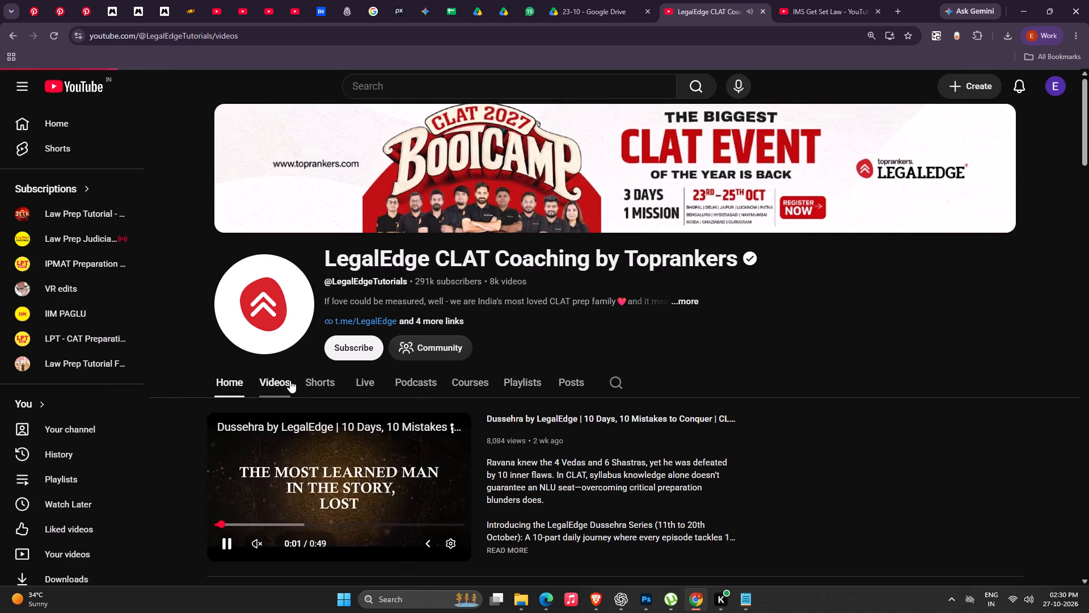
pyautogui.scroll(-6, 593, 366)
pyautogui.scroll(3, 913, 427)
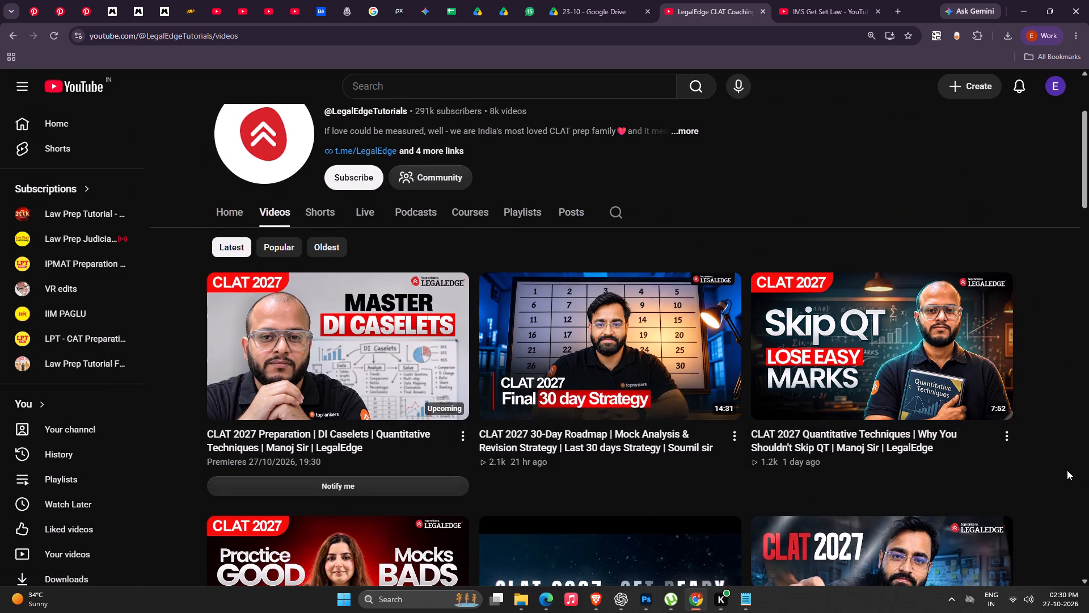
pyautogui.scroll(-2, 1062, 468)
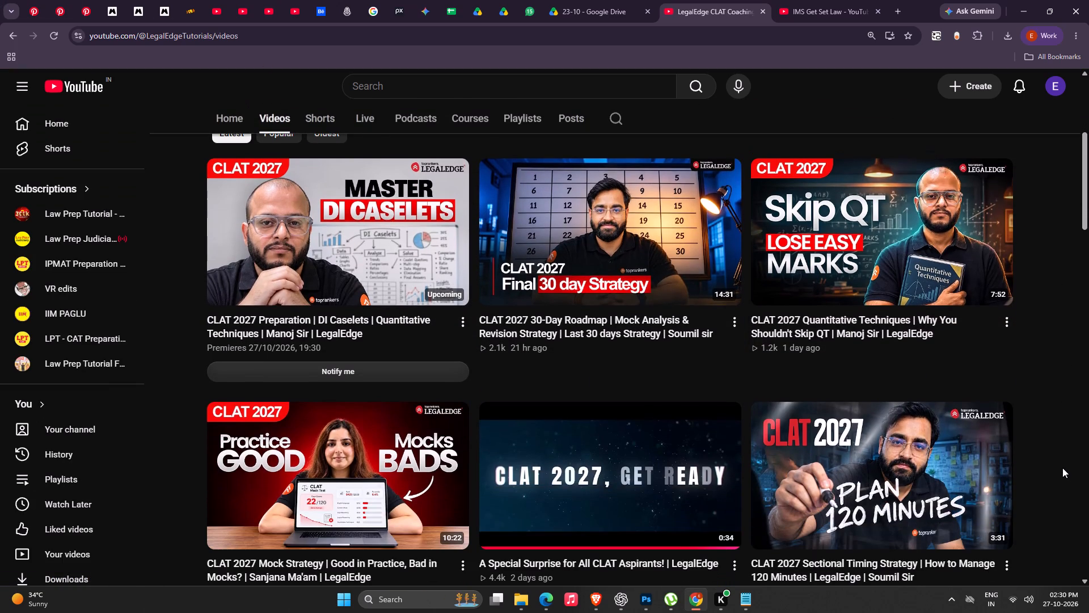
pyautogui.scroll(-4, 1062, 468)
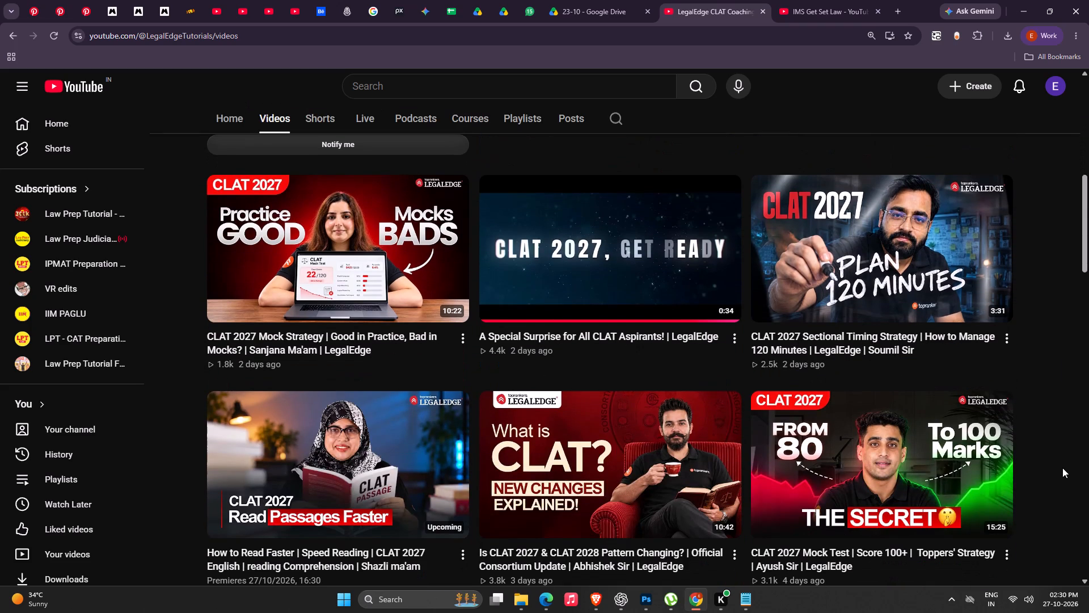
pyautogui.scroll(-8, 1062, 468)
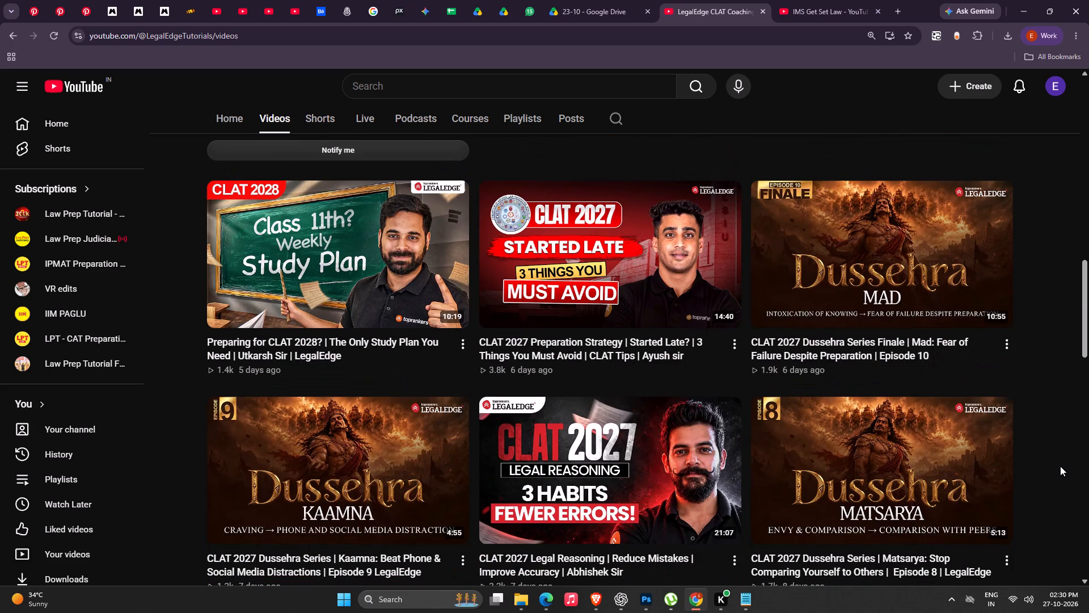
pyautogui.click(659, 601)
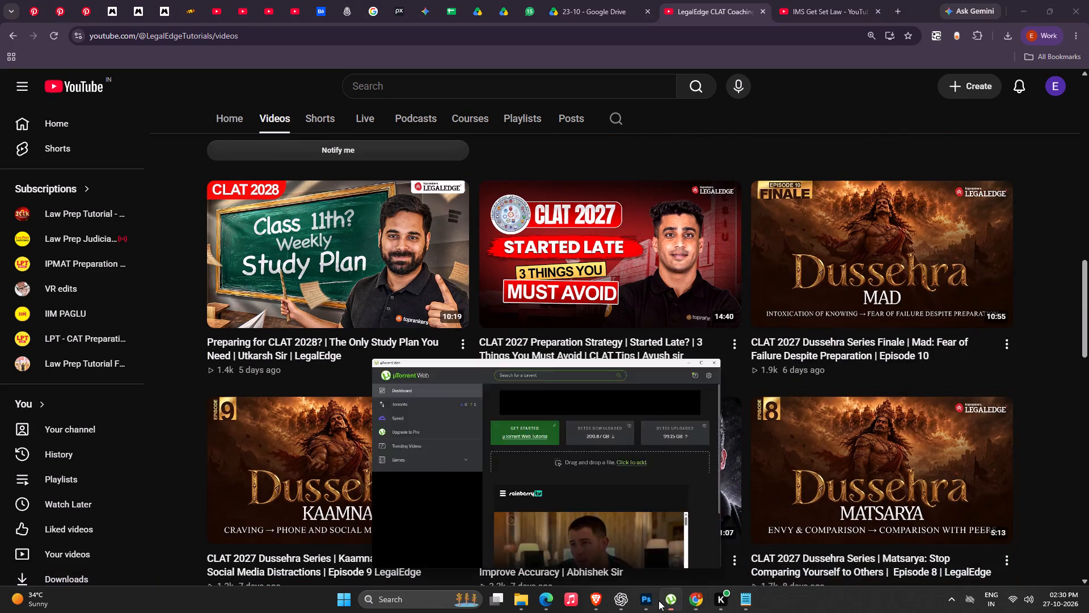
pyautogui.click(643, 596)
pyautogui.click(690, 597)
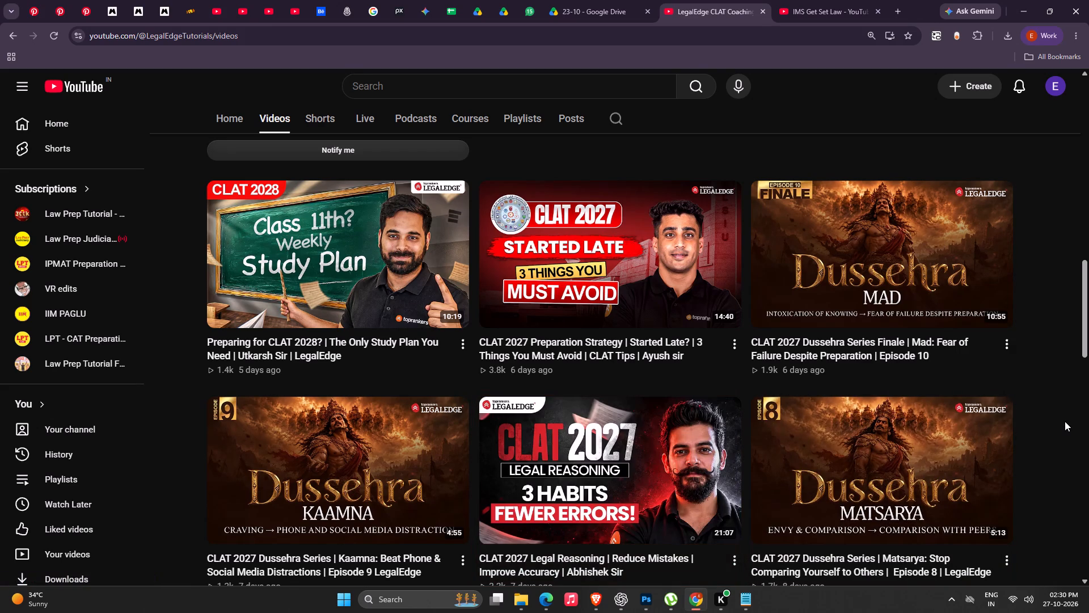
# Capture a screenshot of LegalEdge's CLAT 2027 Legal Reasoning "3 Habits Fewer Errors!" video thumbnail.
pyautogui.scroll(-1, 1067, 362)
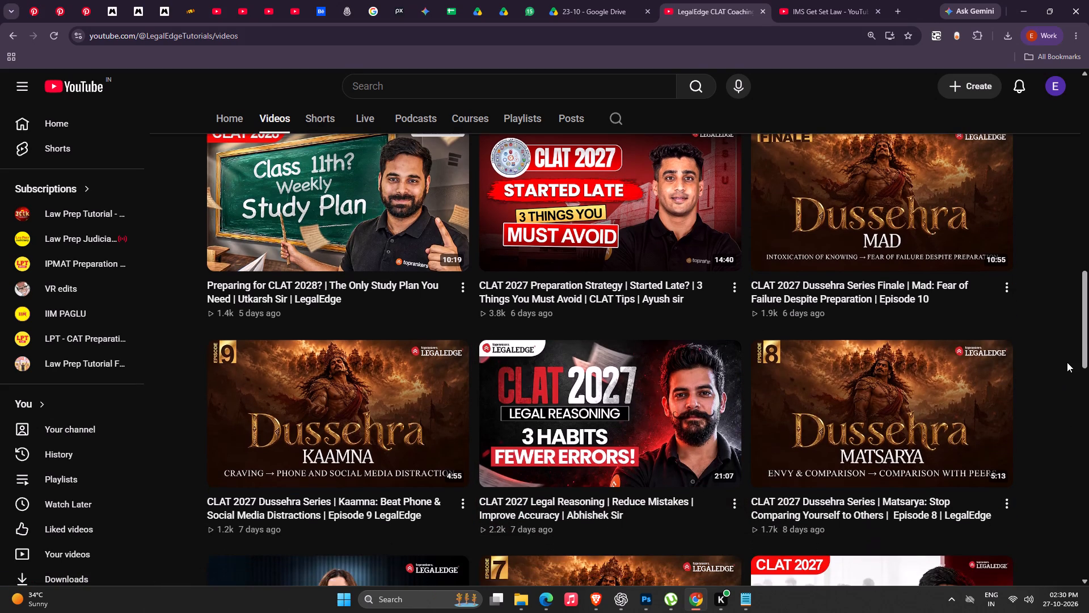
pyautogui.press('shift+super+s')
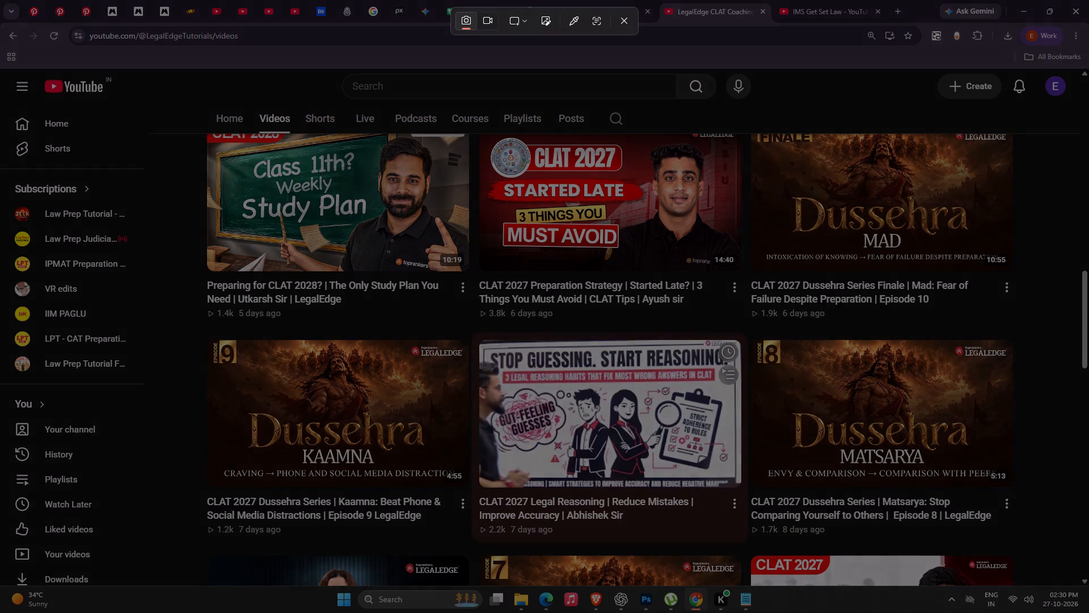
pyautogui.click(627, 19)
pyautogui.scroll(-2, 818, 314)
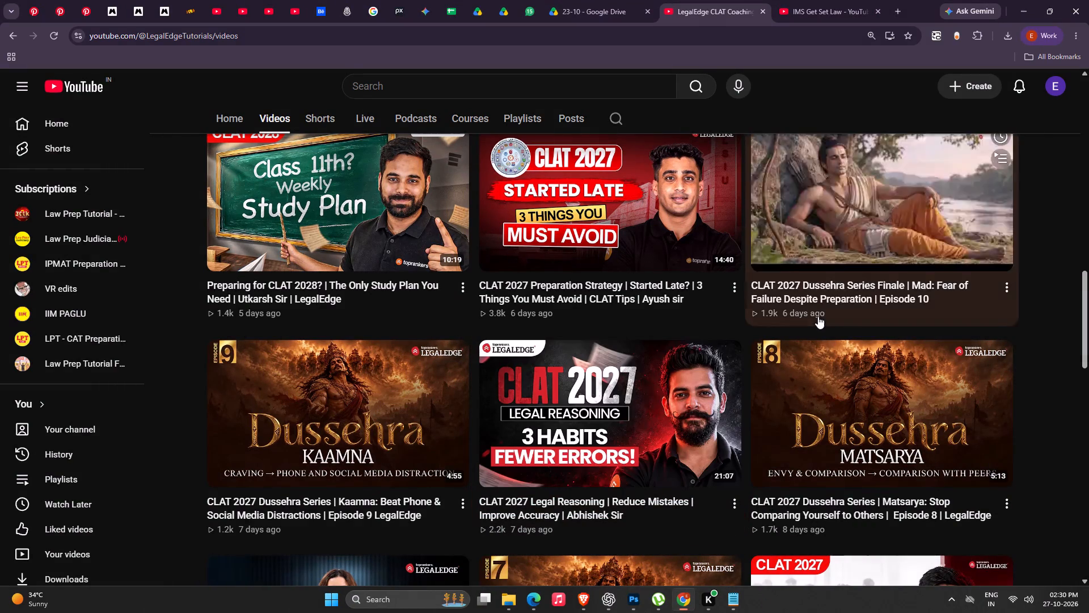
pyautogui.press('shift+super+s')
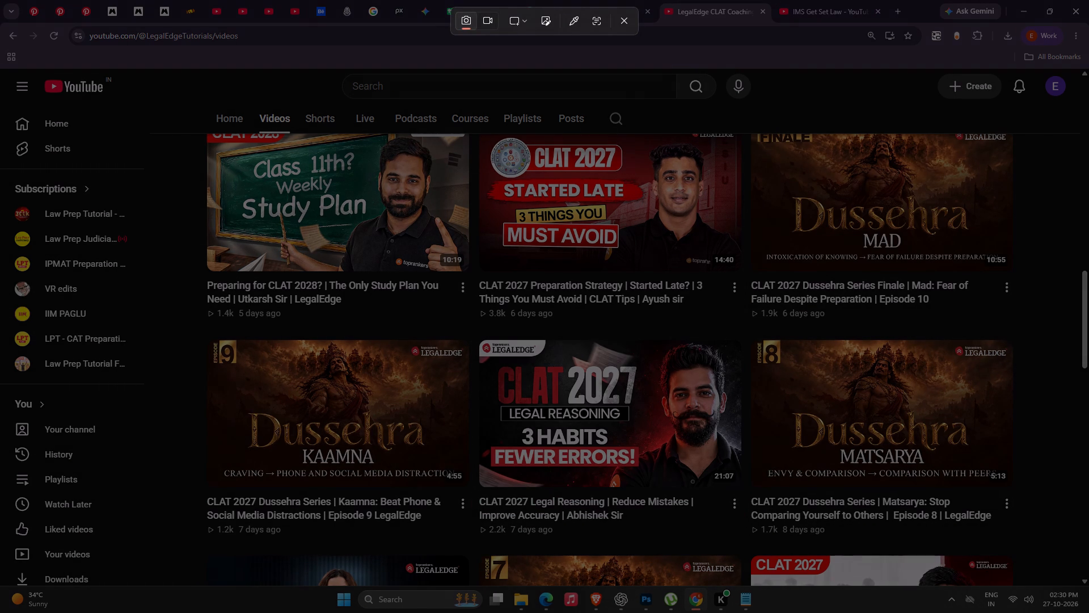
pyautogui.moveTo(474, 334); pyautogui.dragTo(744, 488)
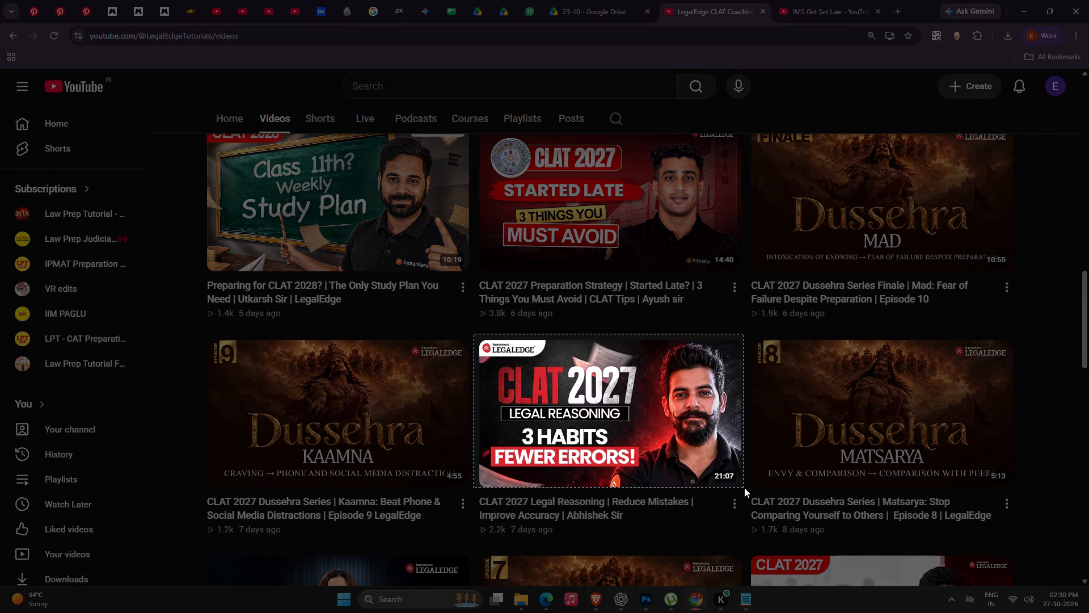
pyautogui.moveTo(744, 488); pyautogui.dragTo(746, 488)
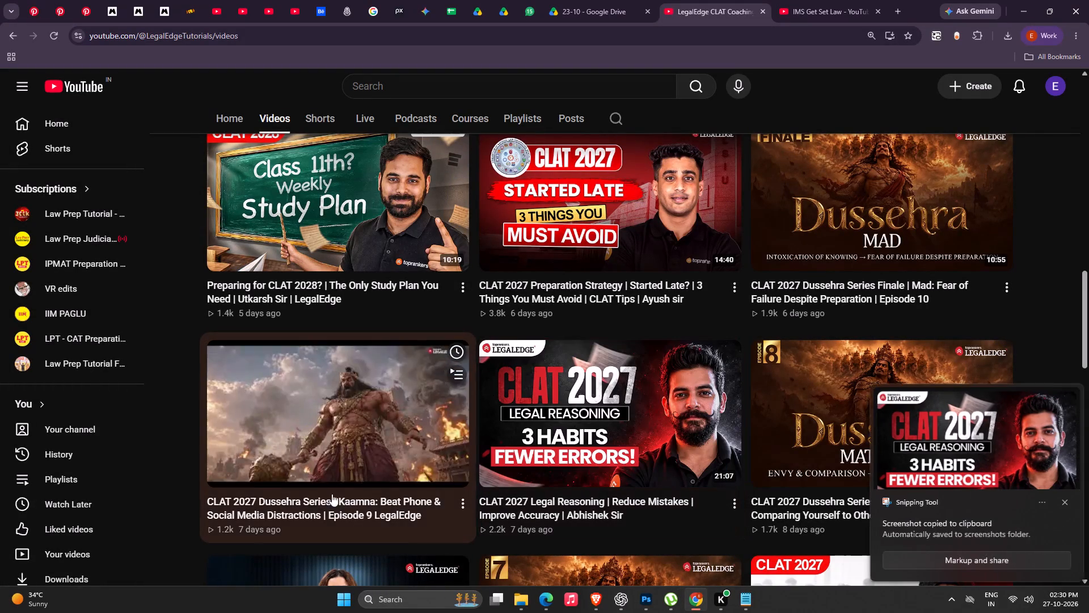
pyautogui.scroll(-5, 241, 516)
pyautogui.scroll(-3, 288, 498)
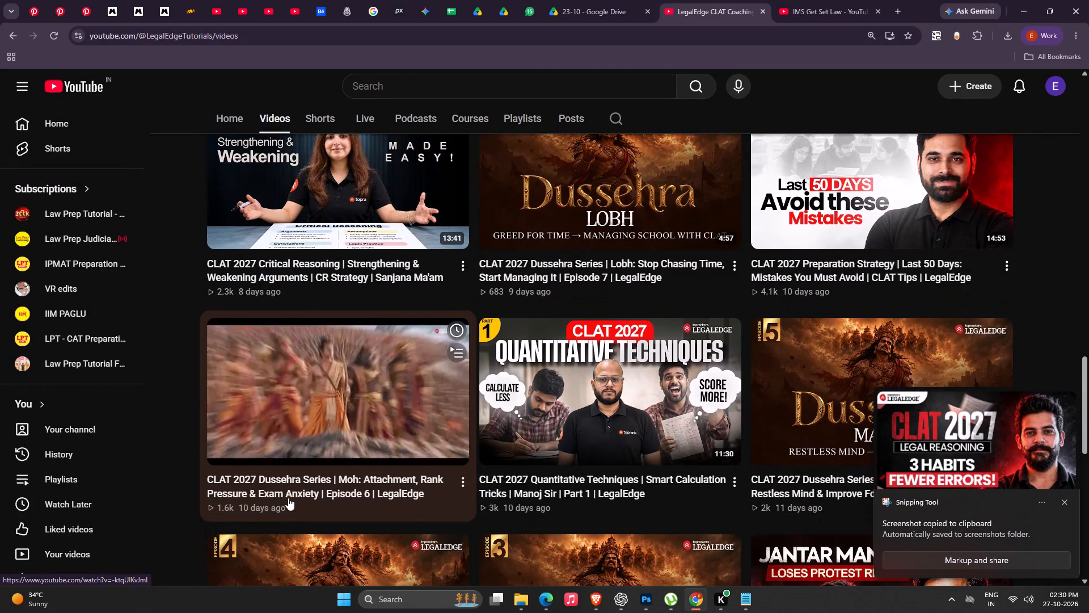
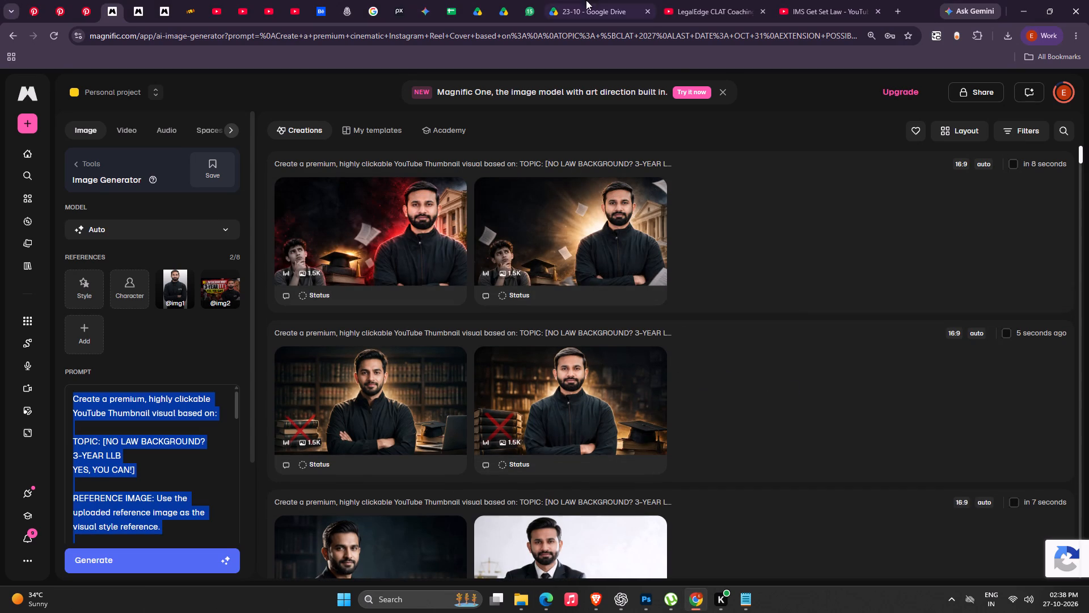
pyautogui.click(739, 602)
pyautogui.click(648, 142)
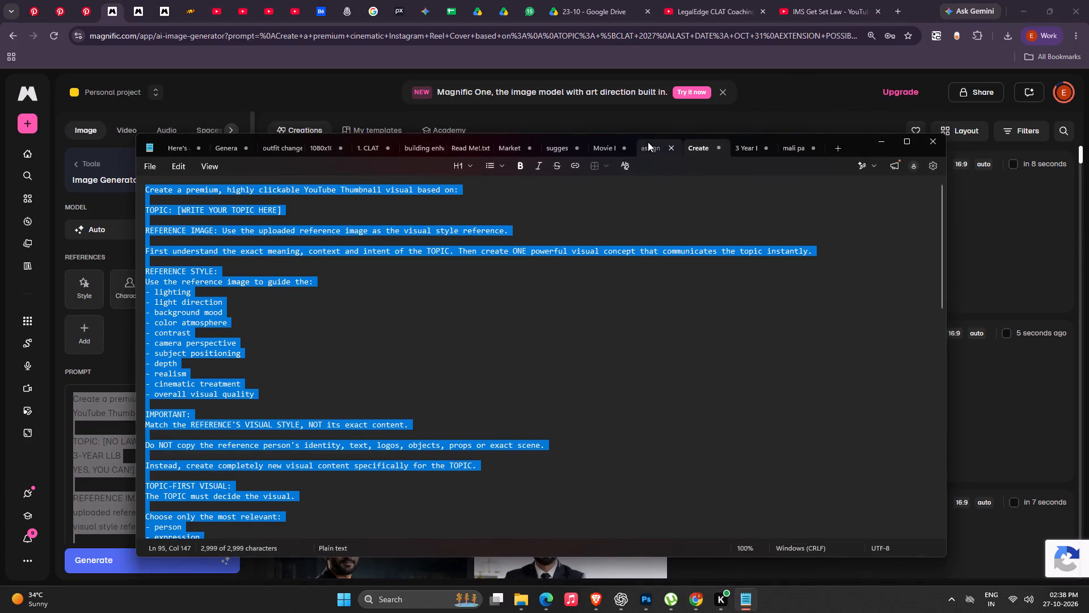
pyautogui.click(745, 144)
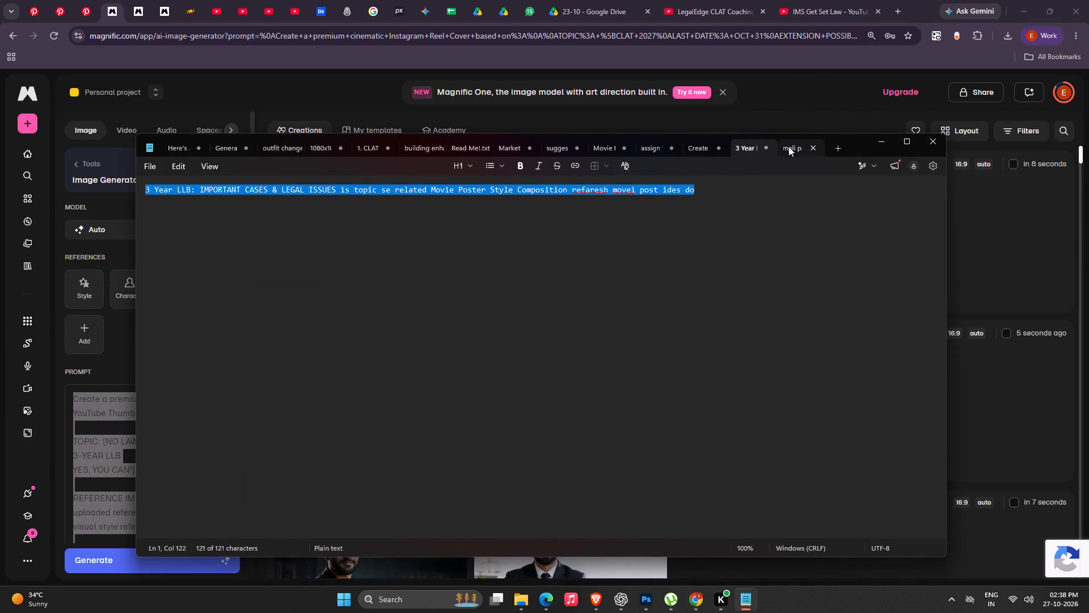
pyautogui.click(793, 146)
pyautogui.click(645, 149)
pyautogui.click(546, 145)
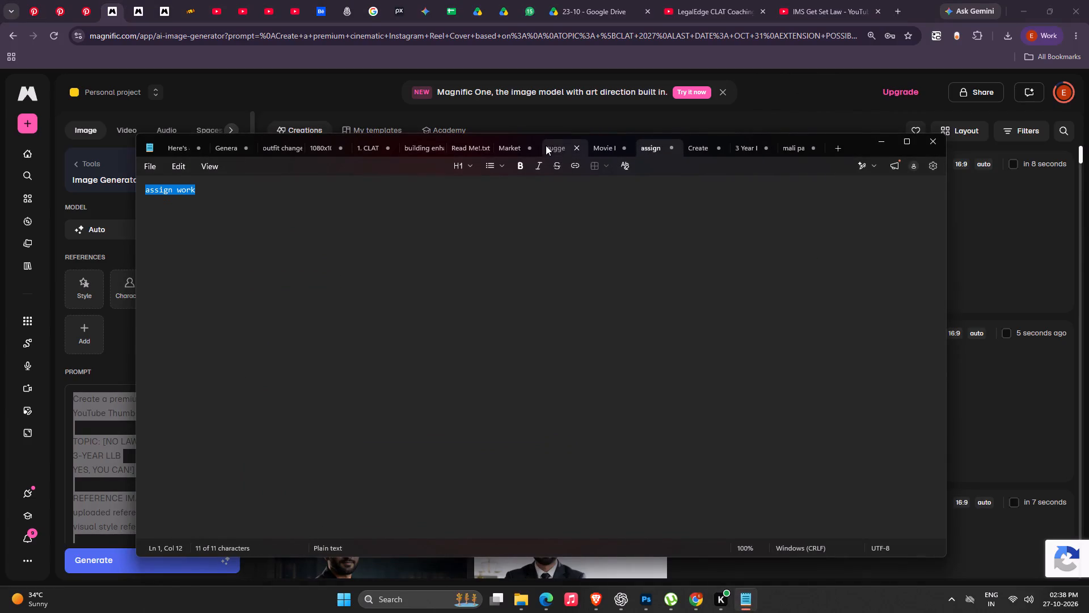
pyautogui.scroll(15, 282, 308)
pyautogui.scroll(-13, 281, 308)
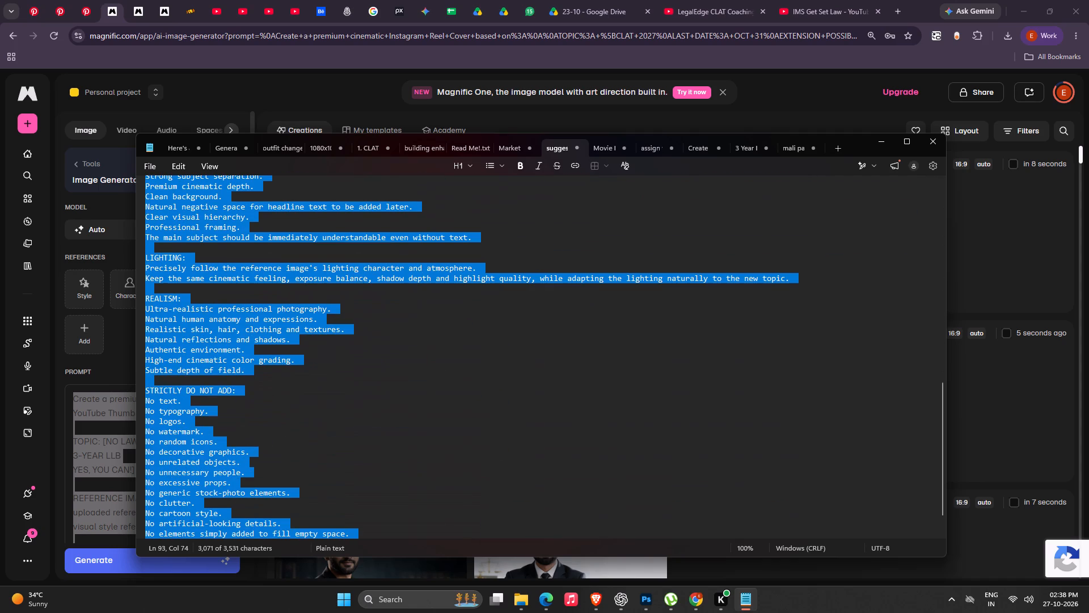
pyautogui.click(394, 370)
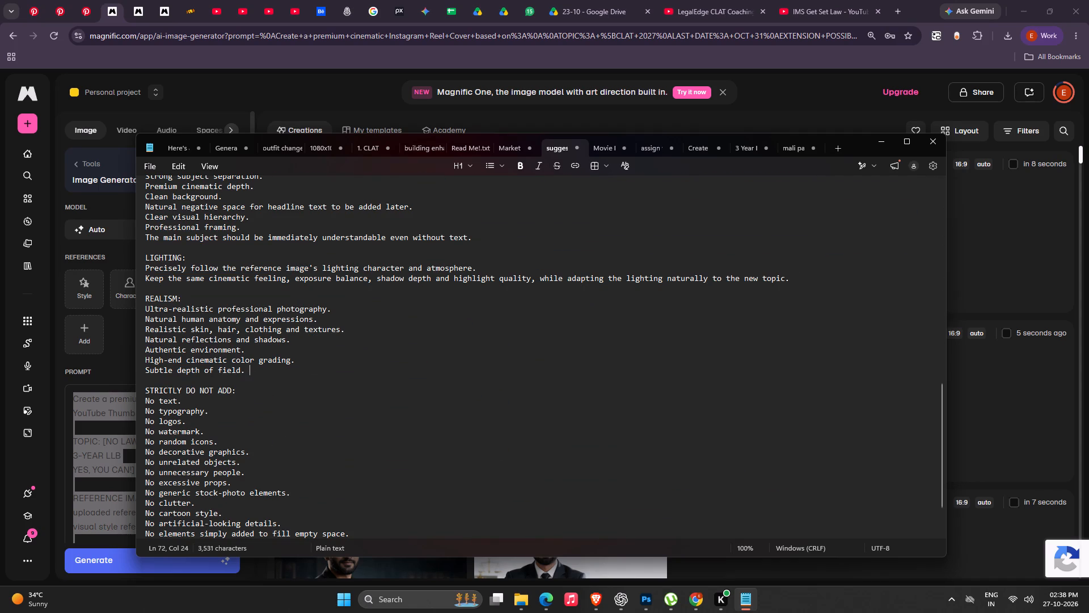
pyautogui.scroll(-3, 230, 303)
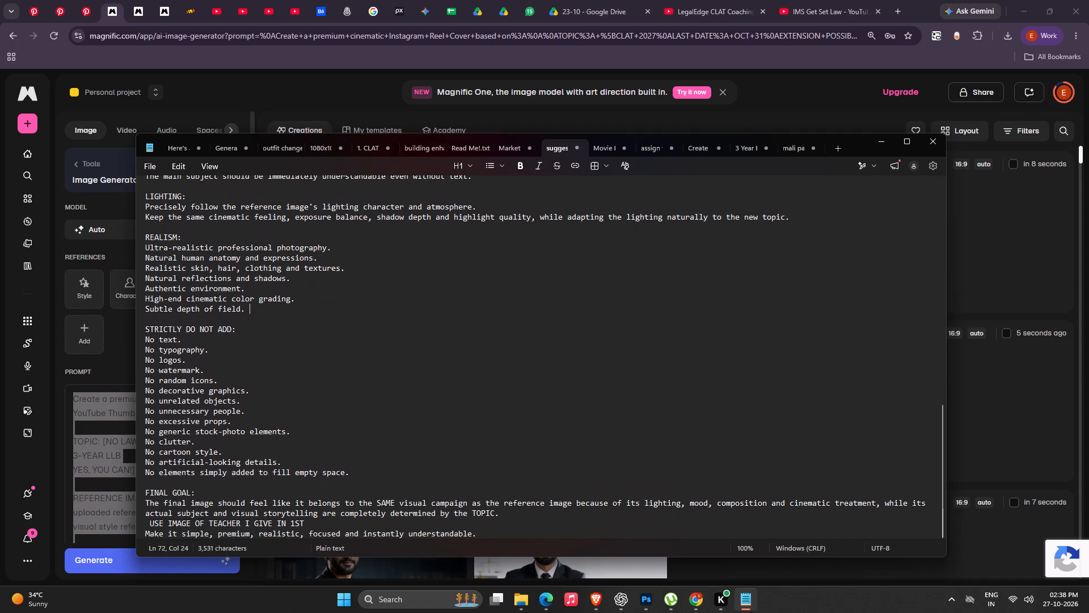
pyautogui.scroll(-3, 256, 366)
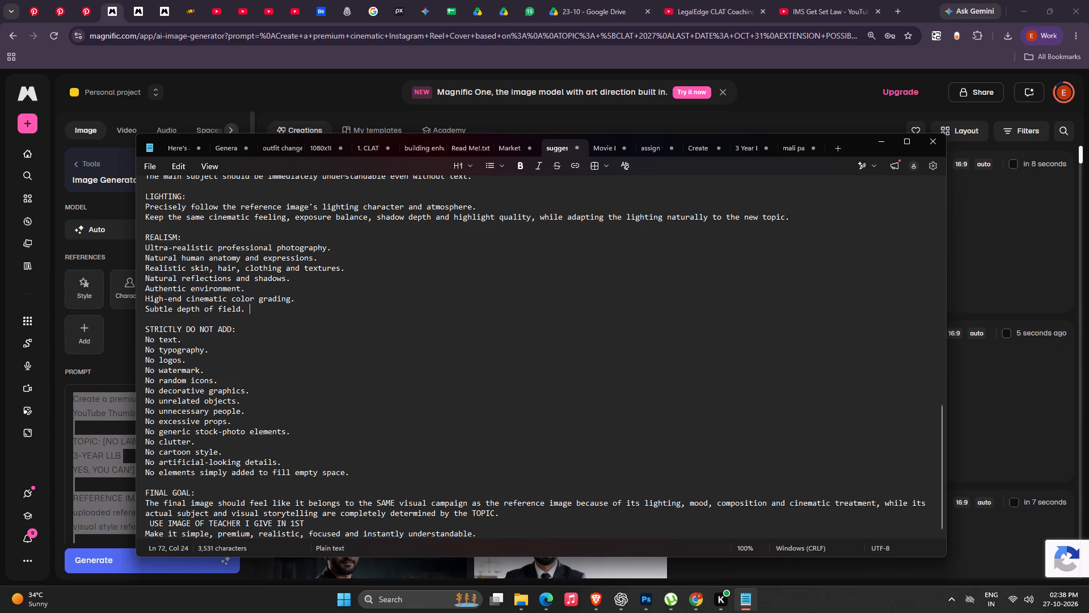
pyautogui.scroll(1, 189, 368)
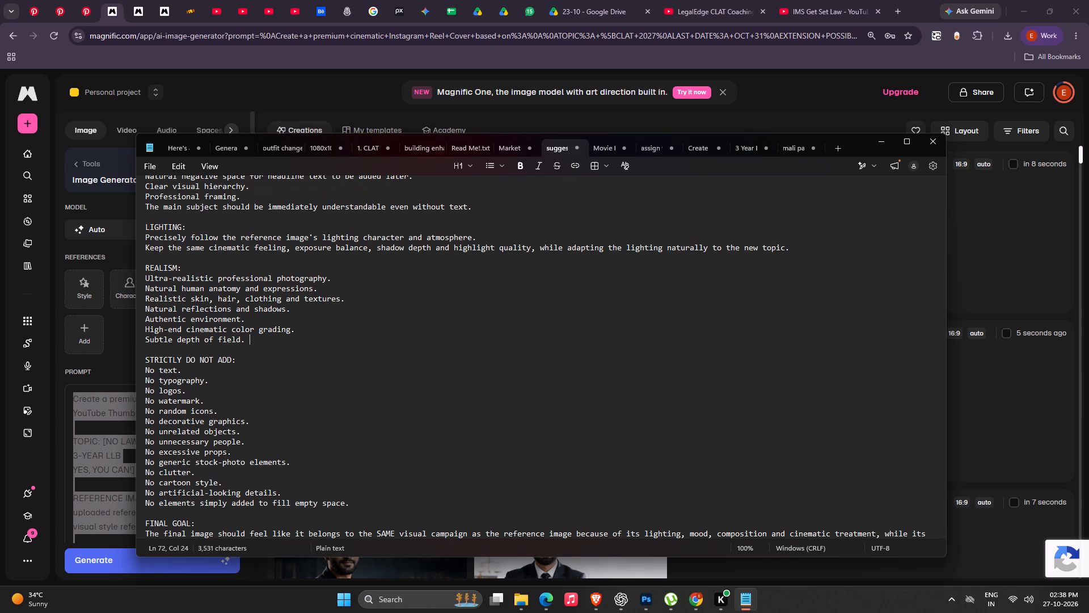
pyautogui.scroll(1, 189, 368)
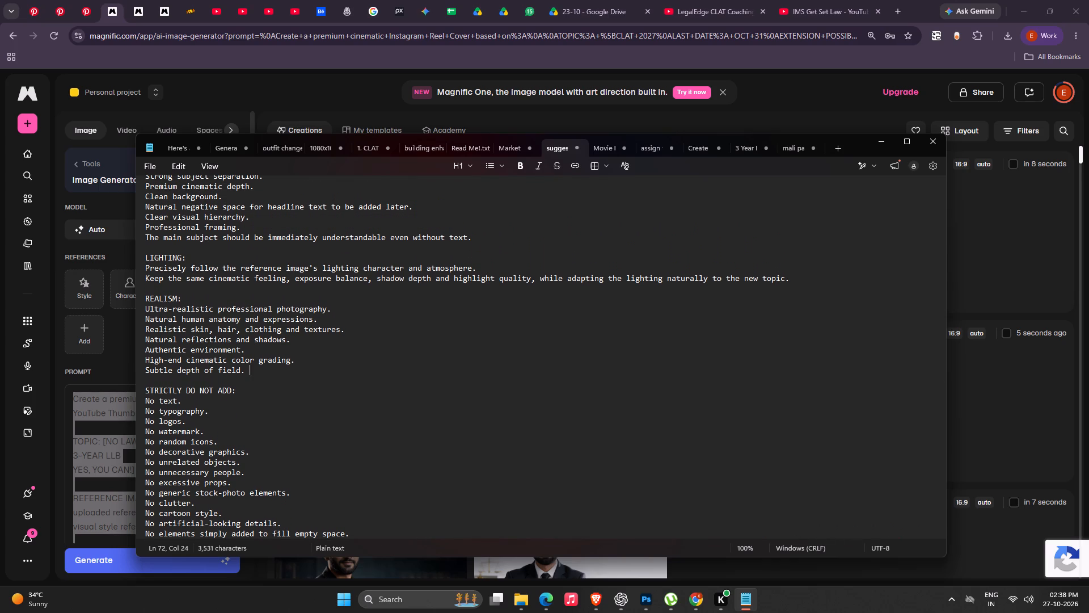
pyautogui.scroll(2, 189, 368)
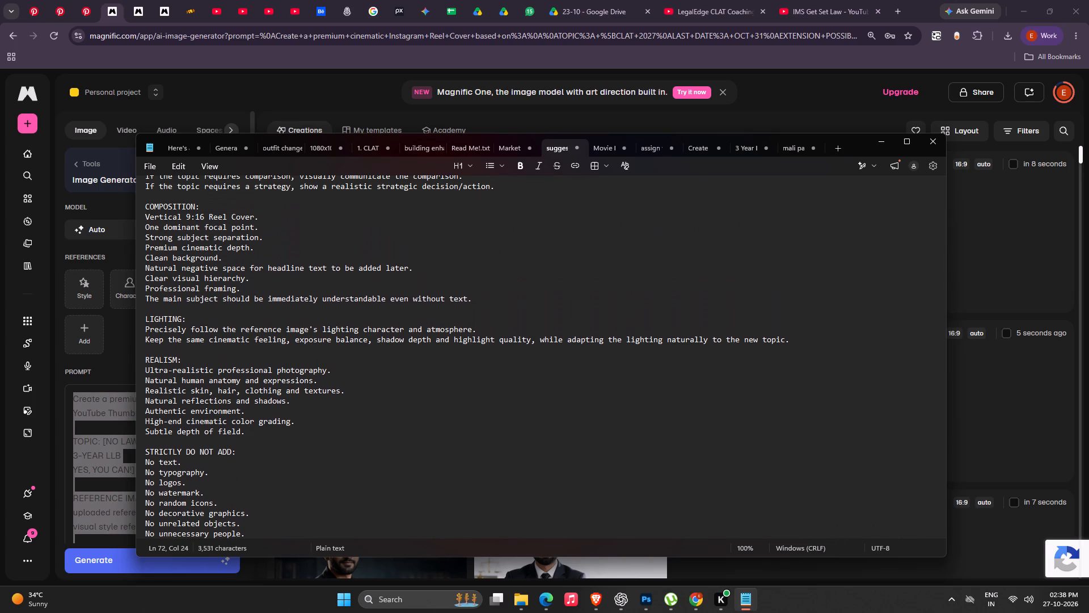
pyautogui.scroll(2, 189, 368)
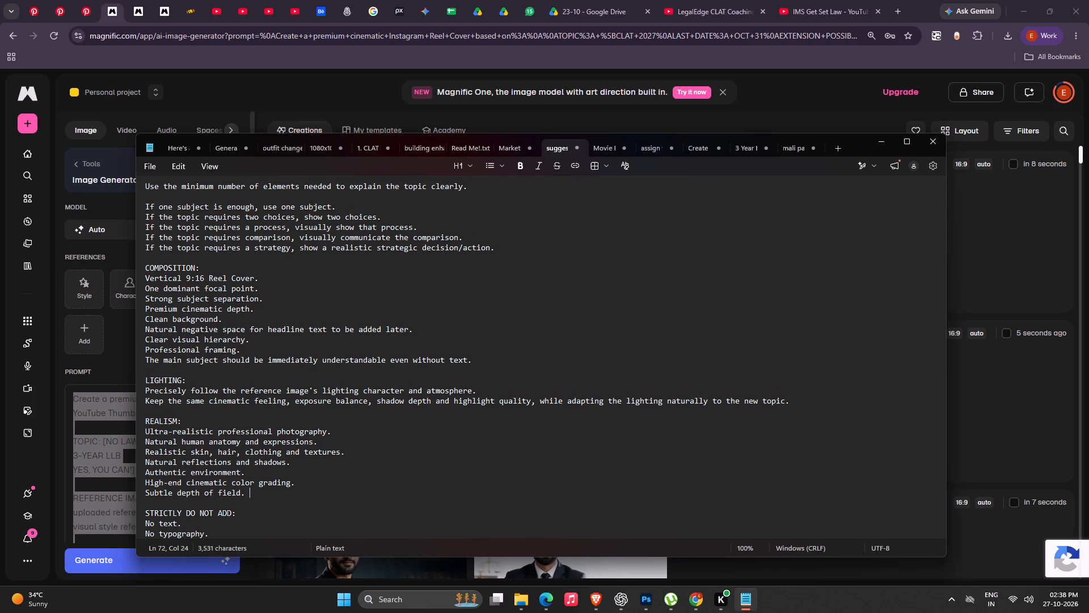
pyautogui.scroll(4, 189, 368)
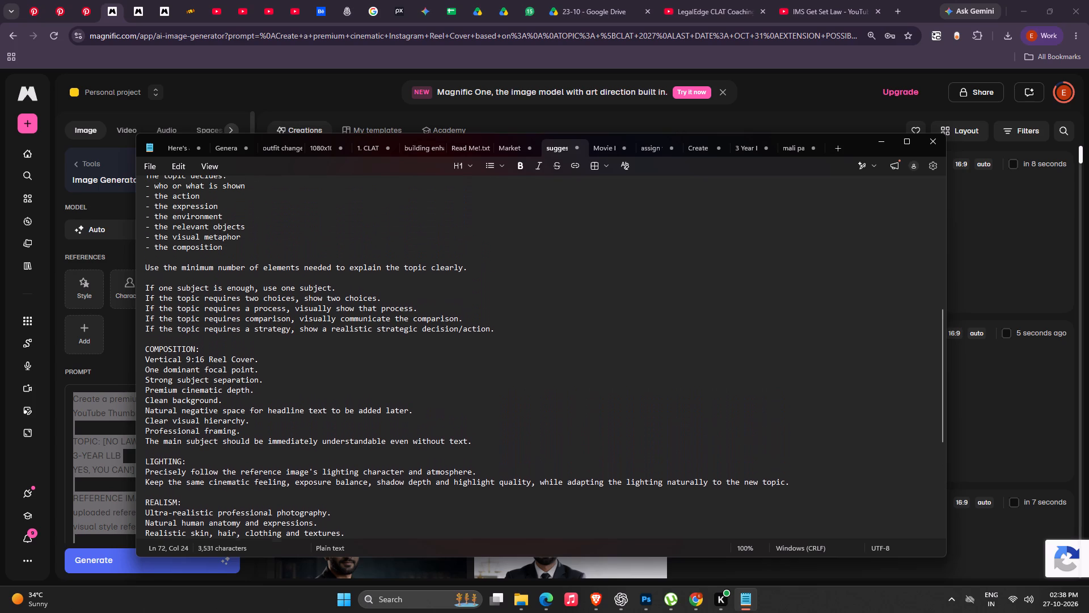
pyautogui.scroll(4, 189, 368)
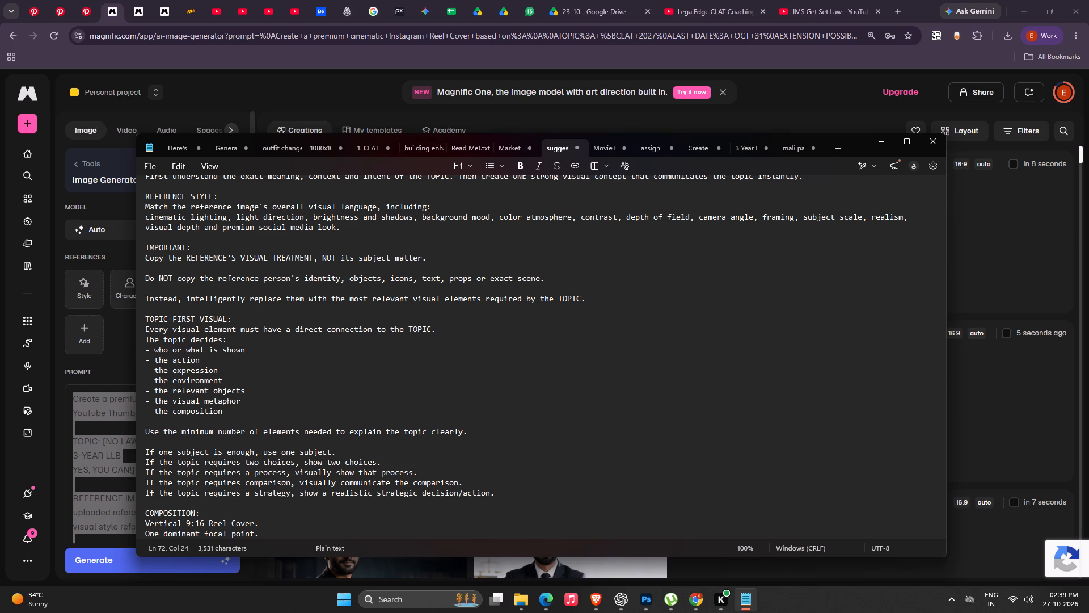
pyautogui.scroll(1, 238, 414)
pyautogui.scroll(-7, 238, 415)
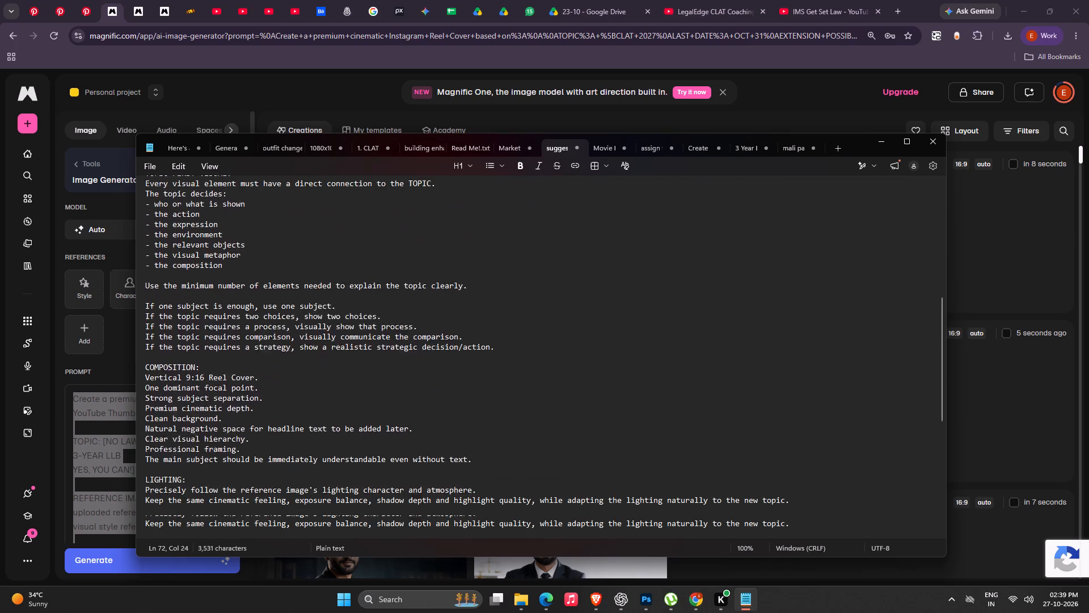
pyautogui.scroll(-20, 240, 411)
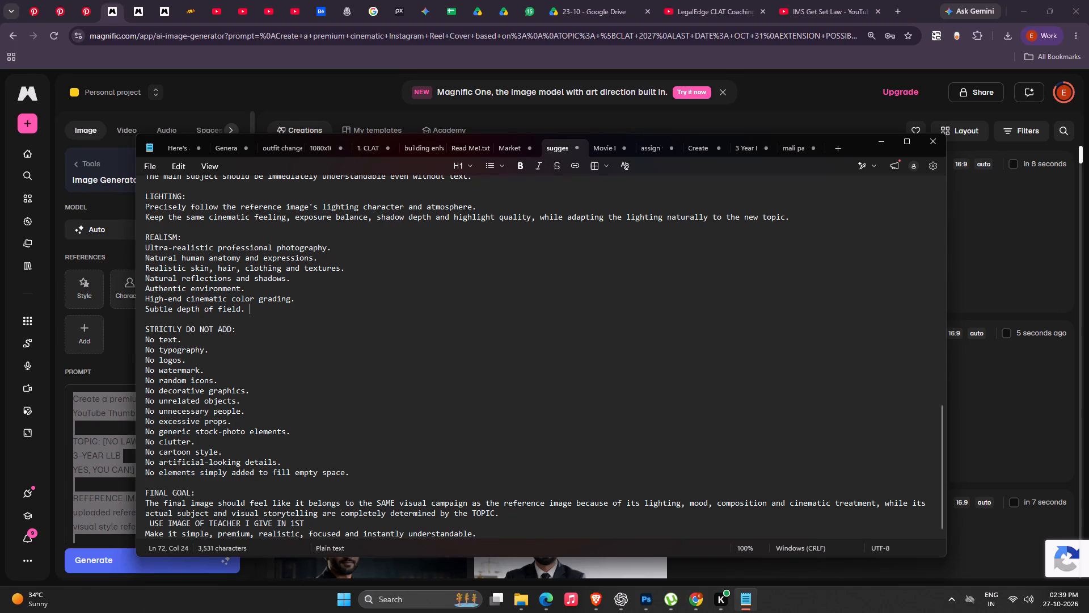
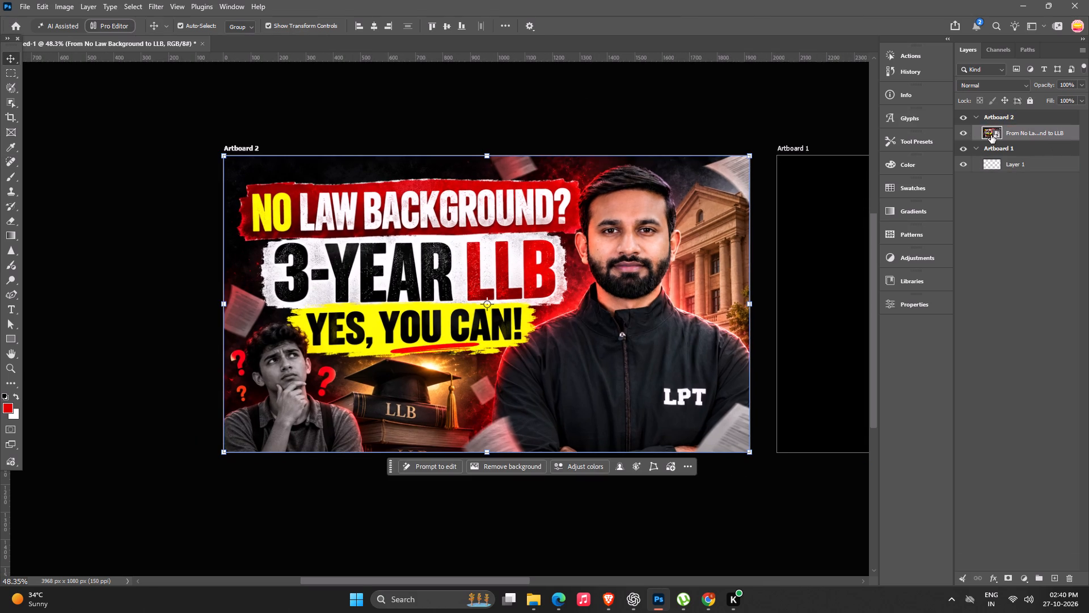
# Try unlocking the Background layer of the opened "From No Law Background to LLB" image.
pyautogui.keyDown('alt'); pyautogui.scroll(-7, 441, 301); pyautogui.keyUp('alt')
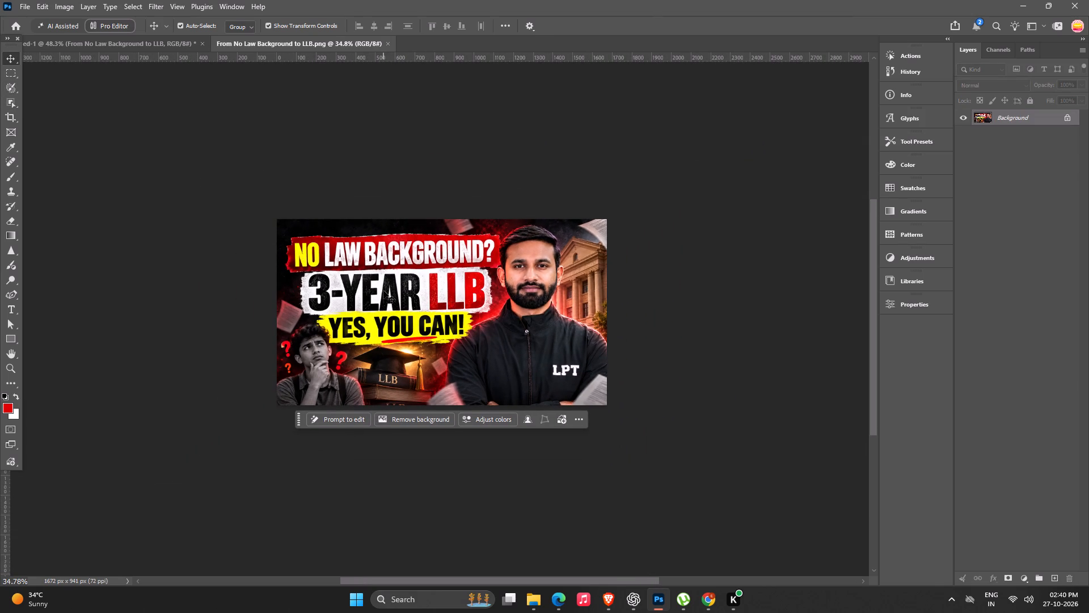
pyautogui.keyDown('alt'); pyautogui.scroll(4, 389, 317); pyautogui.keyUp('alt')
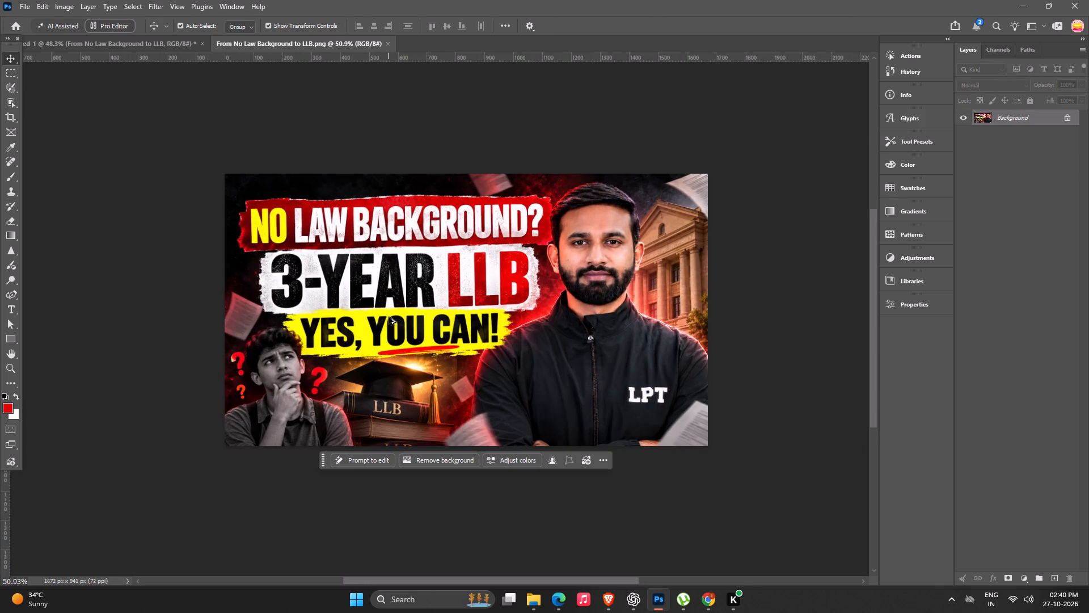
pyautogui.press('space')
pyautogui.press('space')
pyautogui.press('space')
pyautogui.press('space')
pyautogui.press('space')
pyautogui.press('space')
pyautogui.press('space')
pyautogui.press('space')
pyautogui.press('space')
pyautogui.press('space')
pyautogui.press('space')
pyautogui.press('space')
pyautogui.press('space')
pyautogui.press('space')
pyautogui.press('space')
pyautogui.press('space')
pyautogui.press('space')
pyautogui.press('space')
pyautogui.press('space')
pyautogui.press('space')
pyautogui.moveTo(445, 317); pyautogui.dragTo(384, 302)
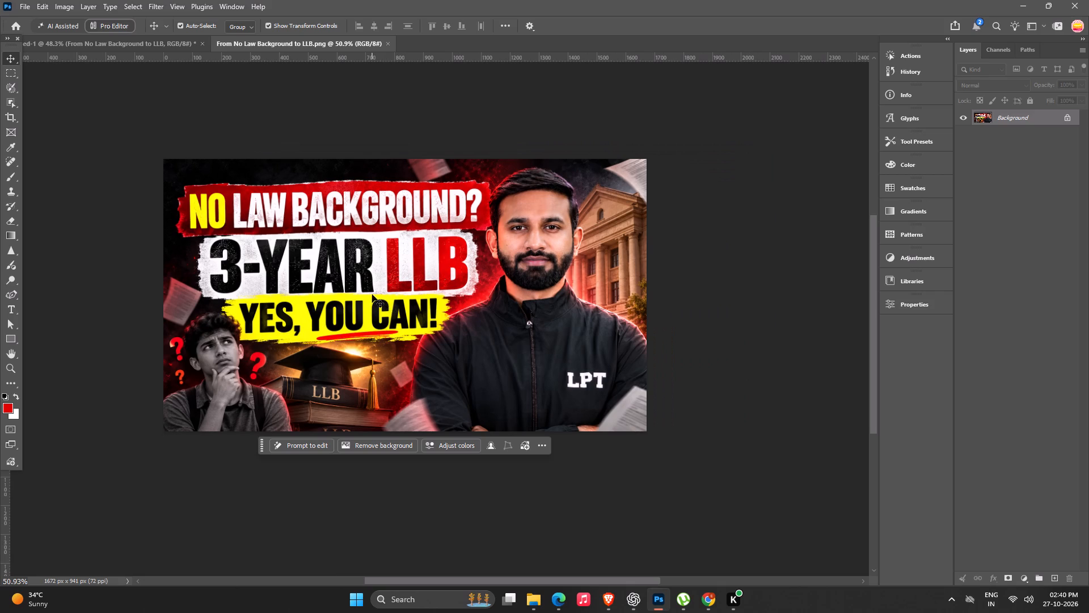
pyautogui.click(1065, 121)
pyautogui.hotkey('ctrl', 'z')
# Extend the crop frame beyond all four sides of the thumbnail image to 2041 x 1455 px.
pyautogui.click(8, 119)
pyautogui.moveTo(399, 156); pyautogui.dragTo(412, 140)
pyautogui.moveTo(649, 289); pyautogui.dragTo(663, 287)
pyautogui.moveTo(148, 298); pyautogui.dragTo(129, 296)
pyautogui.moveTo(400, 447); pyautogui.dragTo(407, 467)
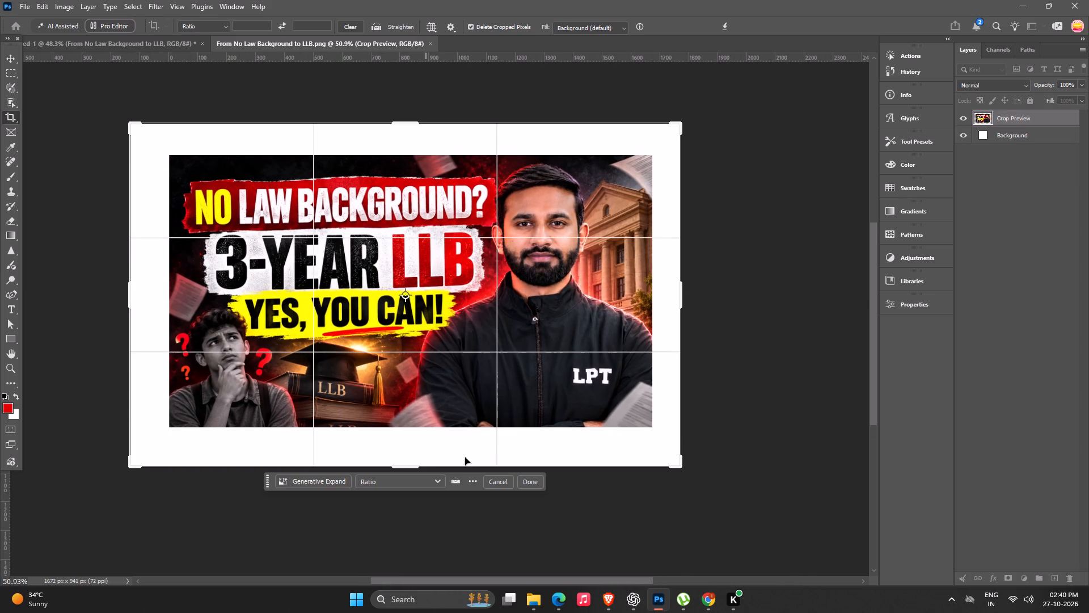
pyautogui.moveTo(681, 283); pyautogui.dragTo(691, 283)
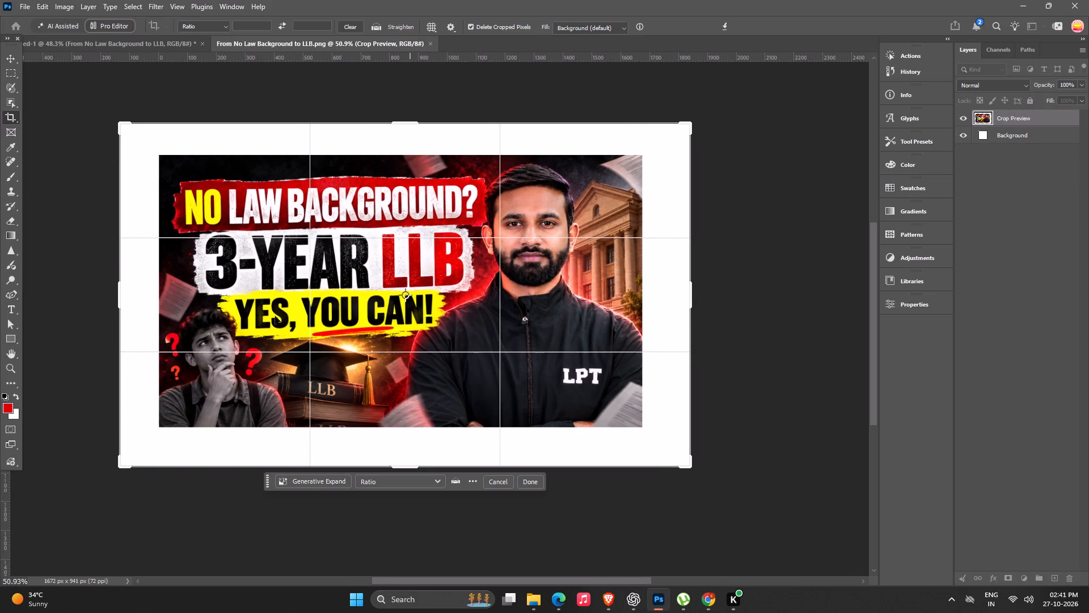
pyautogui.moveTo(121, 291); pyautogui.dragTo(112, 289)
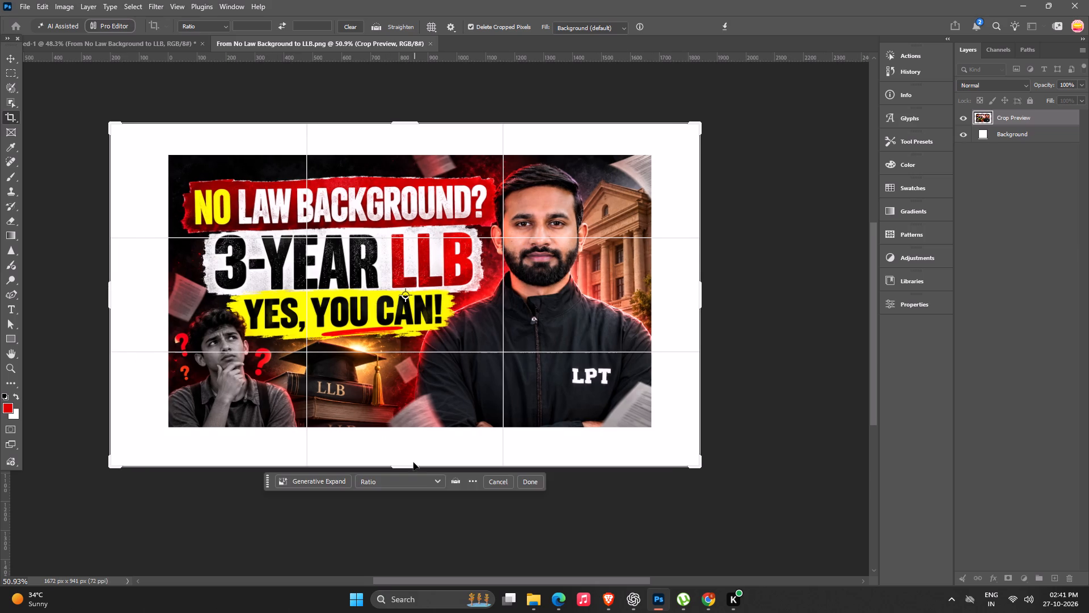
pyautogui.click(412, 465)
pyautogui.moveTo(412, 469); pyautogui.dragTo(410, 488)
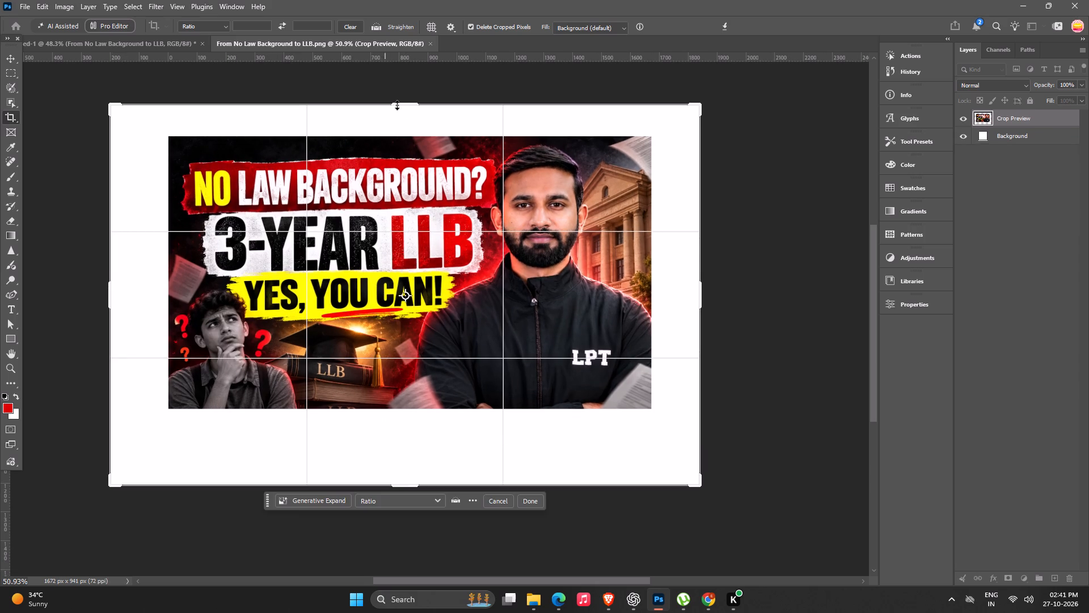
pyautogui.moveTo(402, 107); pyautogui.dragTo(409, 87)
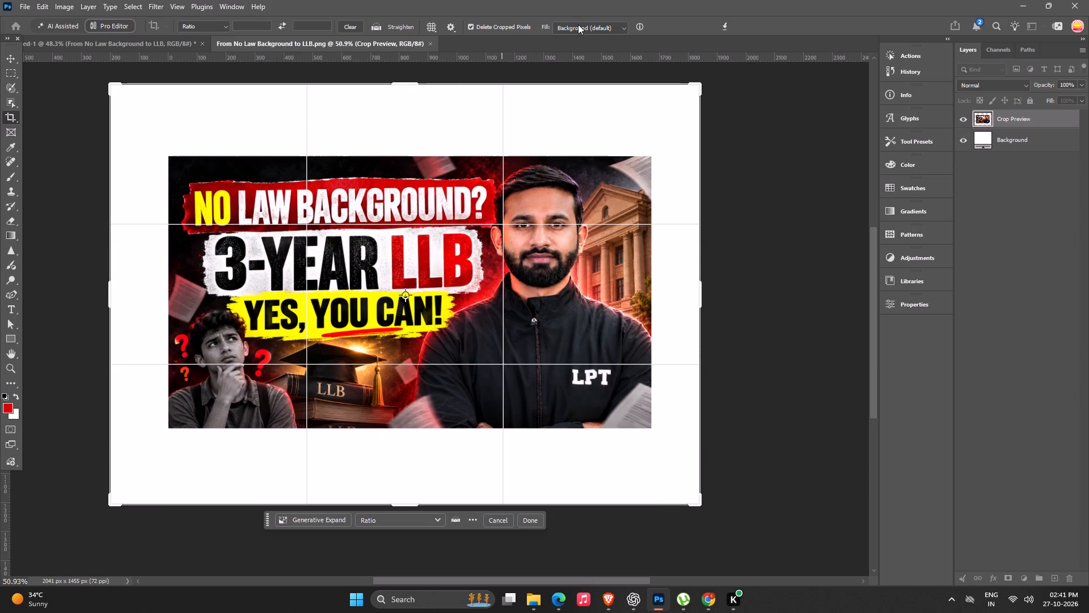
# Set the crop fill to Generative Expand and apply the crop to fill the added border.
pyautogui.click(578, 24)
pyautogui.click(577, 47)
pyautogui.press('Return')
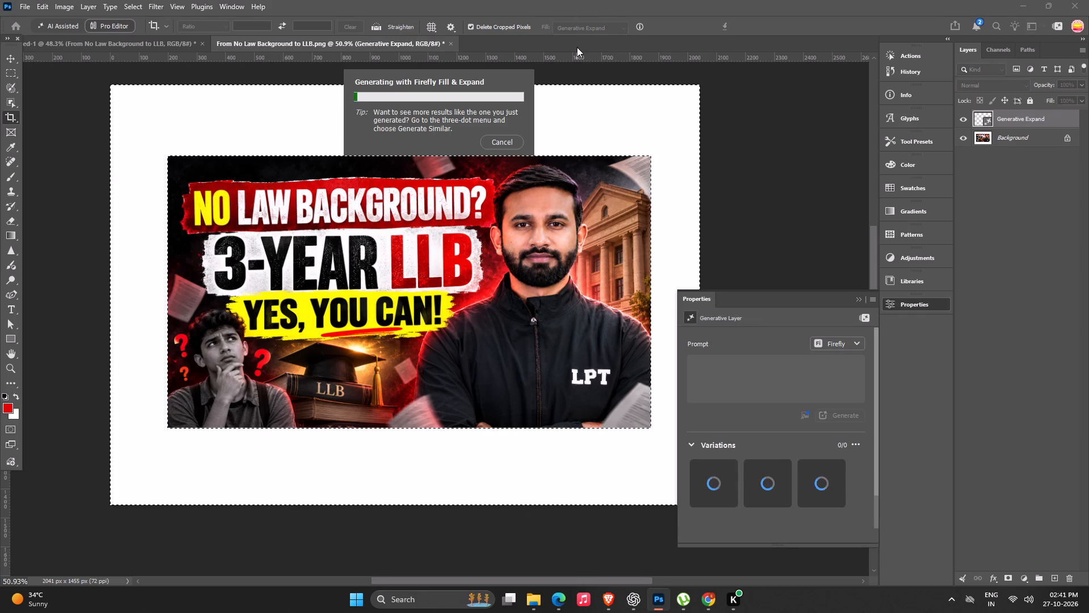
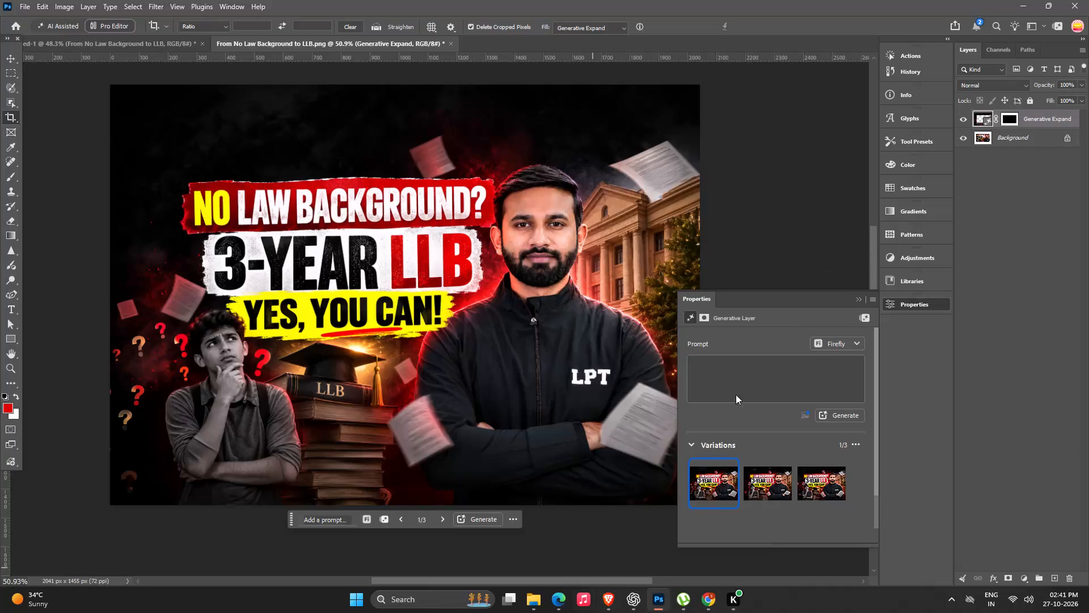
# Compare the Generative Expand variations and return to the first one.
pyautogui.click(770, 486)
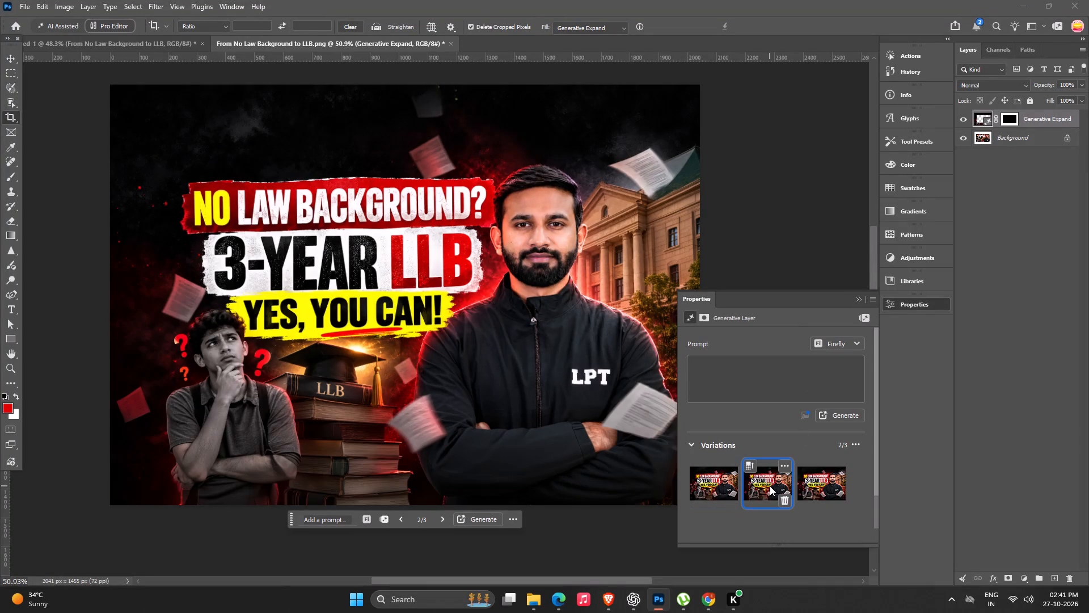
pyautogui.click(827, 481)
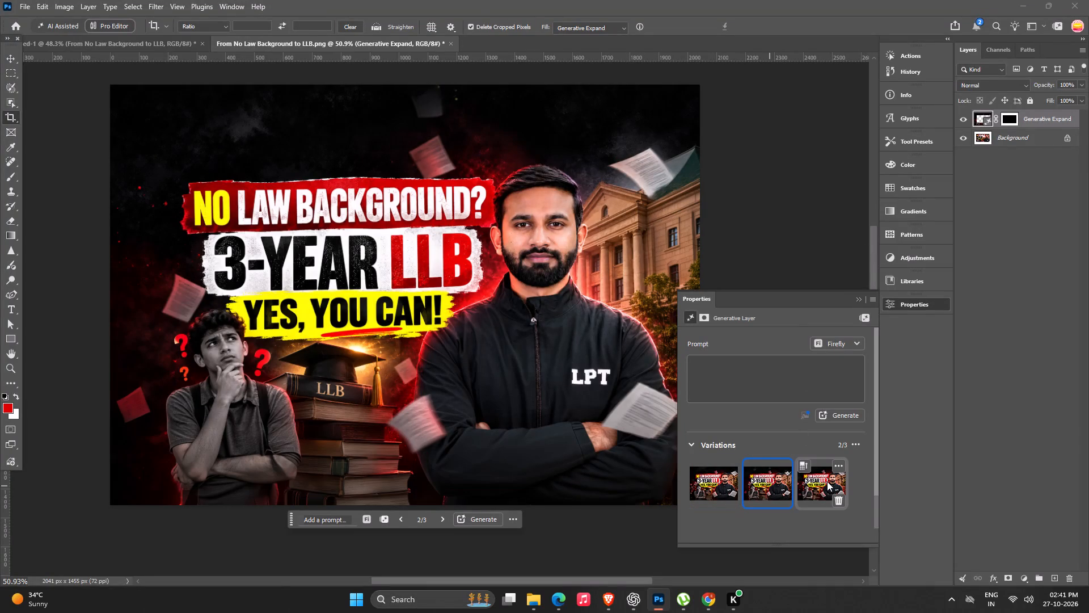
pyautogui.click(769, 488)
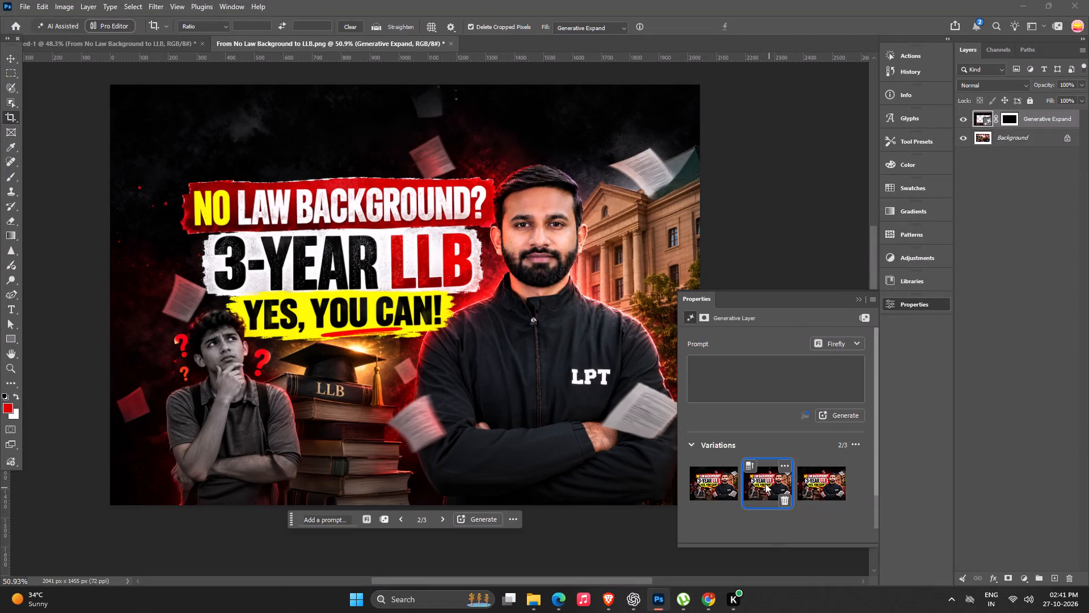
pyautogui.click(740, 483)
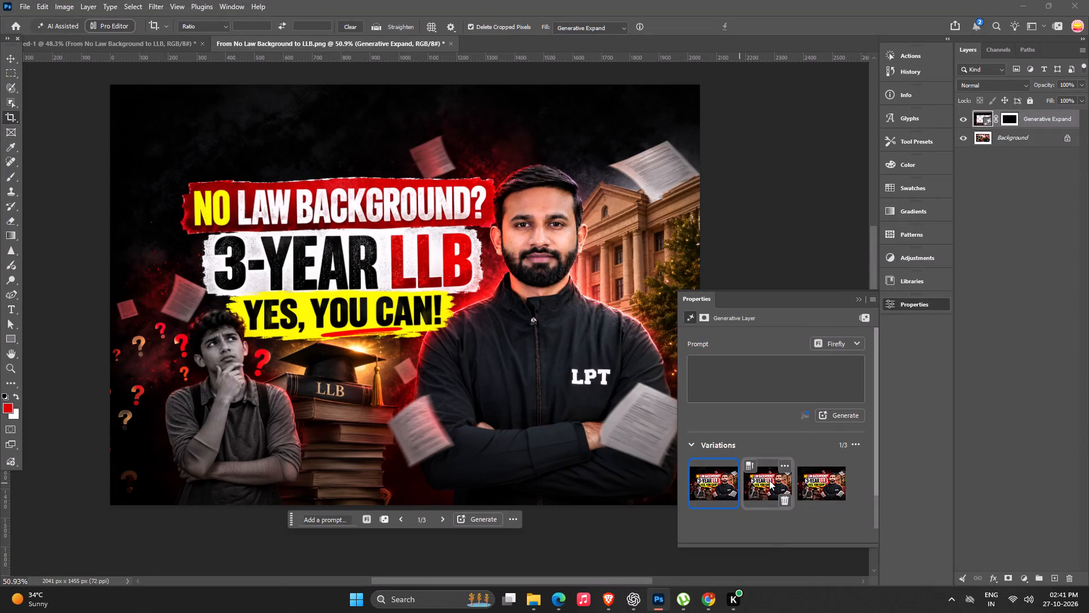
# Unlock the Background layer, combine it with the Generative Expand layer into one Smart Object, and save the image.
pyautogui.click(1070, 137)
pyautogui.click(1046, 121)
pyautogui.keyDown('shift'); pyautogui.rightClick(1046, 121); pyautogui.keyUp('shift')
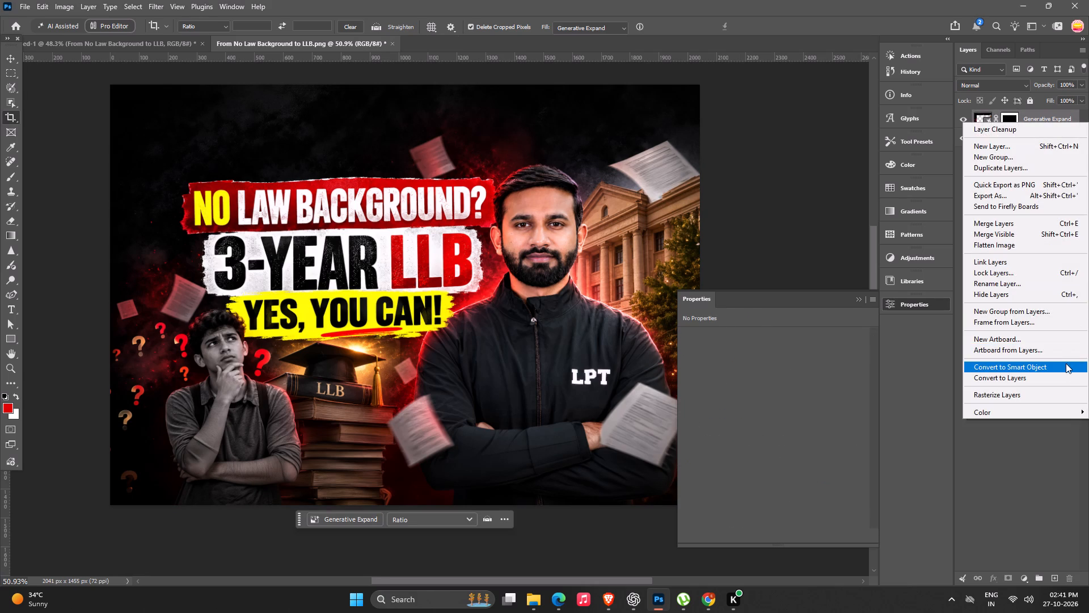
pyautogui.click(1063, 364)
pyautogui.hotkey('ctrl', 's')
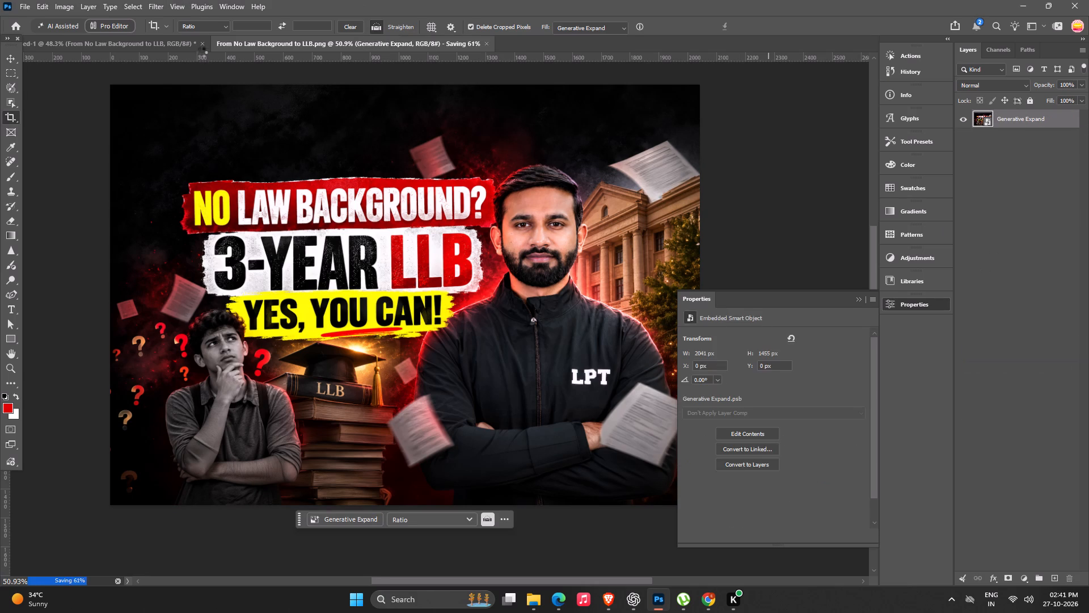
# In the artboard document, scale the updated thumbnail image on Artboard 2 down around its centre to about 2287 x 1630 px.
pyautogui.click(170, 40)
pyautogui.keyDown('alt'); pyautogui.scroll(-4, 343, 271); pyautogui.keyUp('alt')
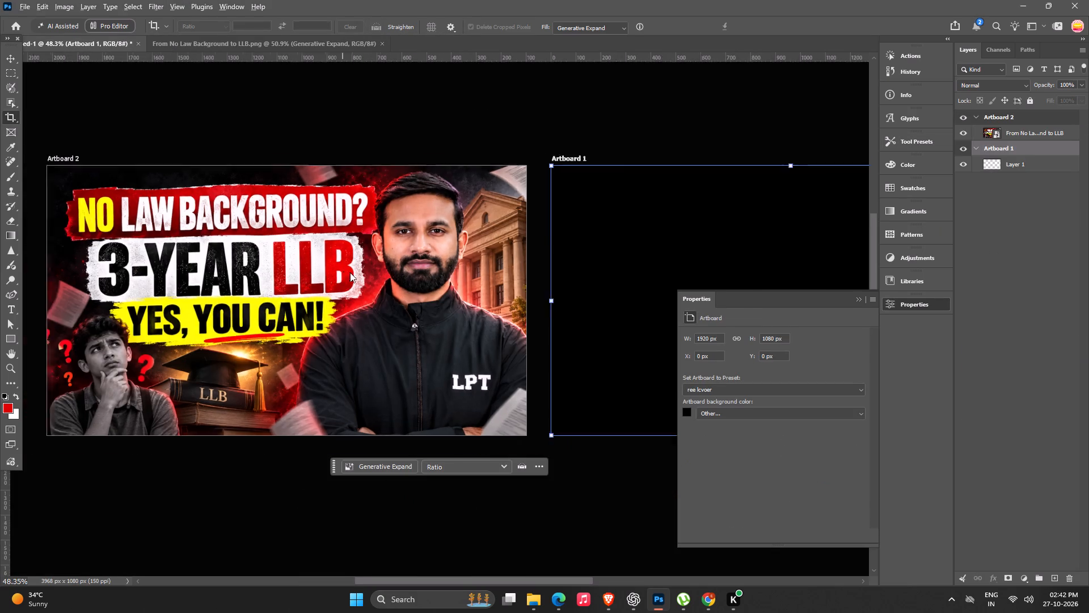
pyautogui.keyDown('alt'); pyautogui.scroll(-3, 350, 272); pyautogui.keyUp('alt')
pyautogui.press('space')
pyautogui.press('space')
pyautogui.press('space')
pyautogui.press('space')
pyautogui.press('space')
pyautogui.moveTo(363, 313); pyautogui.dragTo(577, 287)
pyautogui.press('v')
pyautogui.click(531, 264)
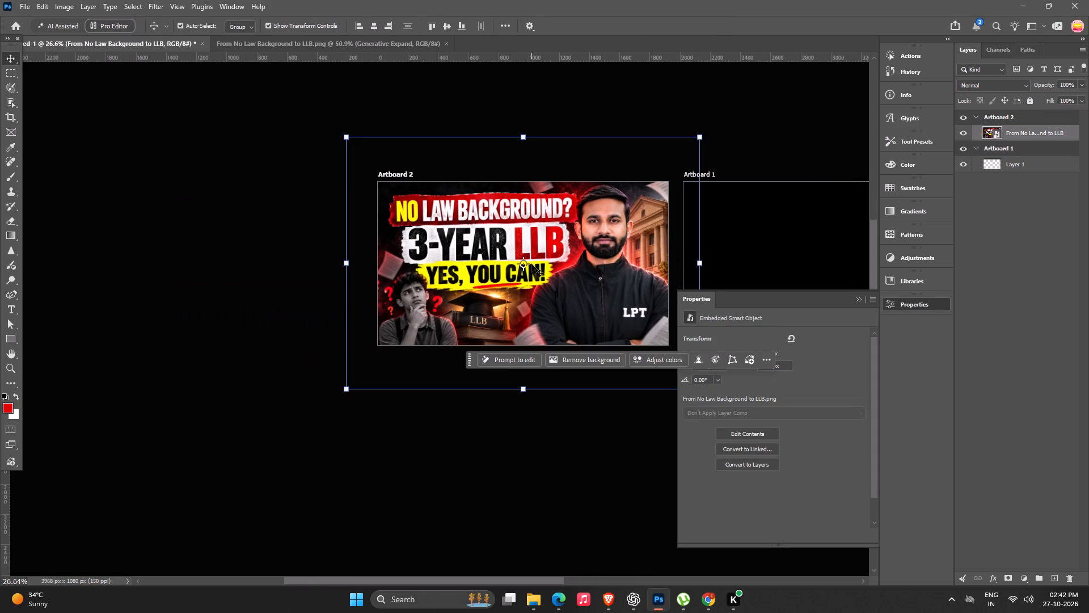
pyautogui.press('space')
pyautogui.moveTo(503, 271); pyautogui.dragTo(475, 279)
pyautogui.keyDown('alt'); pyautogui.moveTo(670, 144); pyautogui.dragTo(648, 141); pyautogui.keyUp('alt')
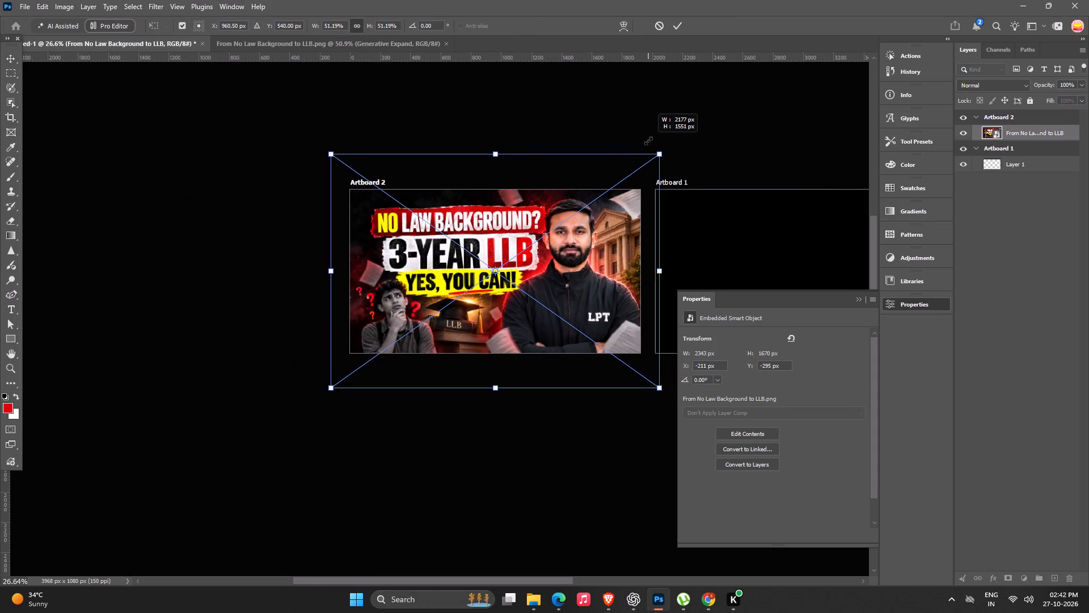
pyautogui.keyDown('alt'); pyautogui.moveTo(648, 141); pyautogui.dragTo(652, 141); pyautogui.keyUp('alt')
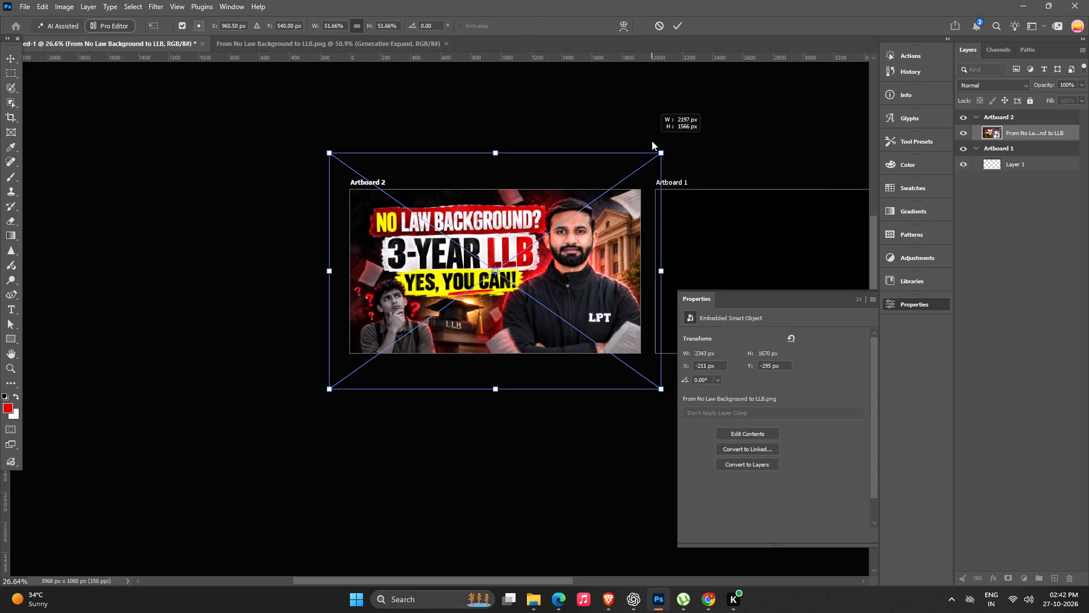
pyautogui.keyDown('alt'); pyautogui.moveTo(652, 141); pyautogui.dragTo(666, 141); pyautogui.keyUp('alt')
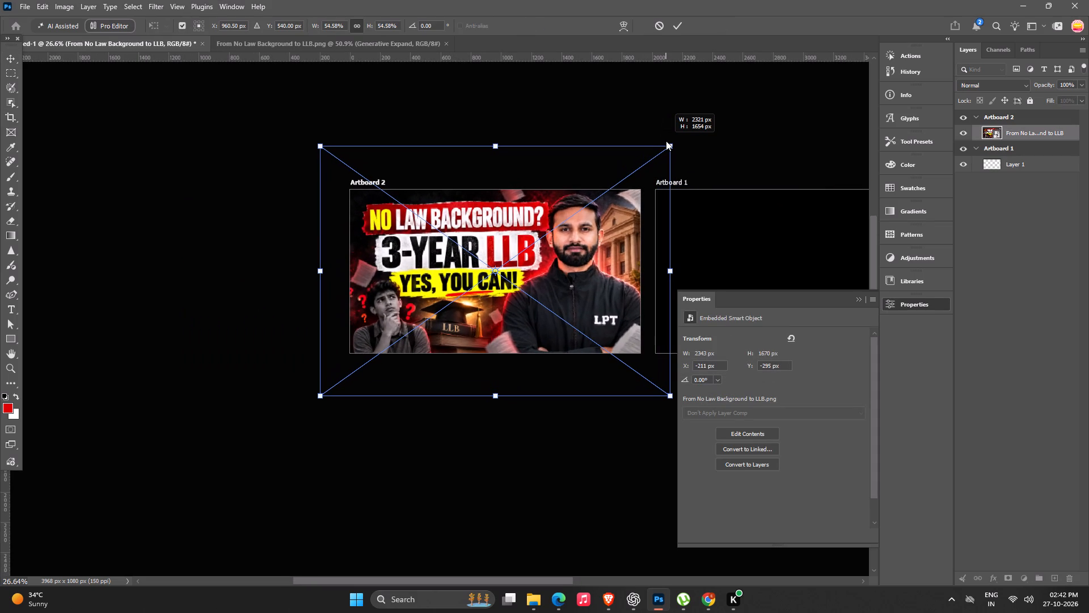
pyautogui.keyDown('alt'); pyautogui.moveTo(666, 141); pyautogui.dragTo(662, 141); pyautogui.keyUp('alt')
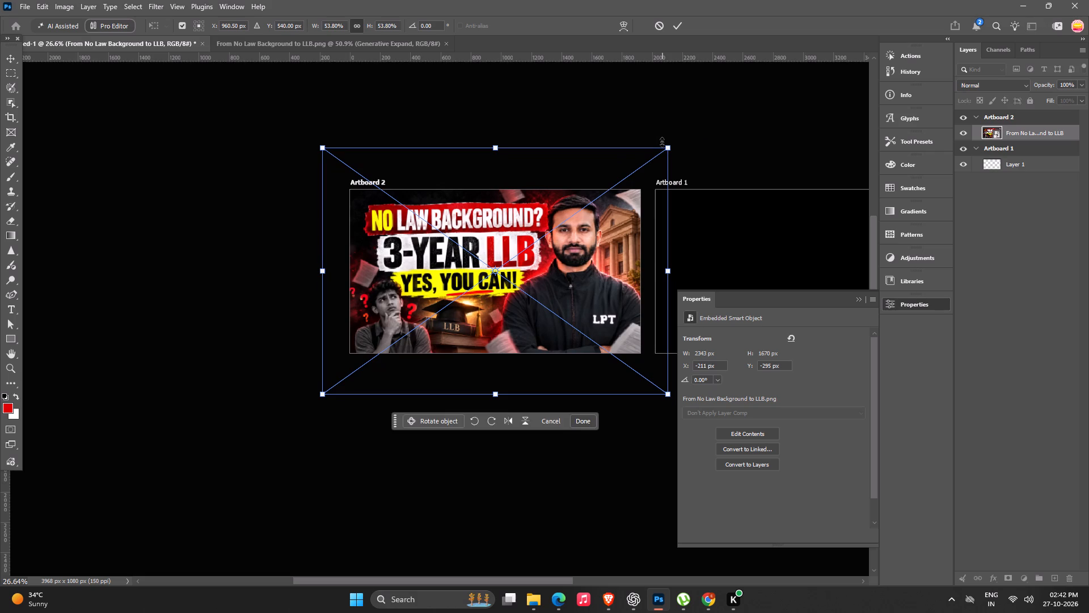
pyautogui.press('Return')
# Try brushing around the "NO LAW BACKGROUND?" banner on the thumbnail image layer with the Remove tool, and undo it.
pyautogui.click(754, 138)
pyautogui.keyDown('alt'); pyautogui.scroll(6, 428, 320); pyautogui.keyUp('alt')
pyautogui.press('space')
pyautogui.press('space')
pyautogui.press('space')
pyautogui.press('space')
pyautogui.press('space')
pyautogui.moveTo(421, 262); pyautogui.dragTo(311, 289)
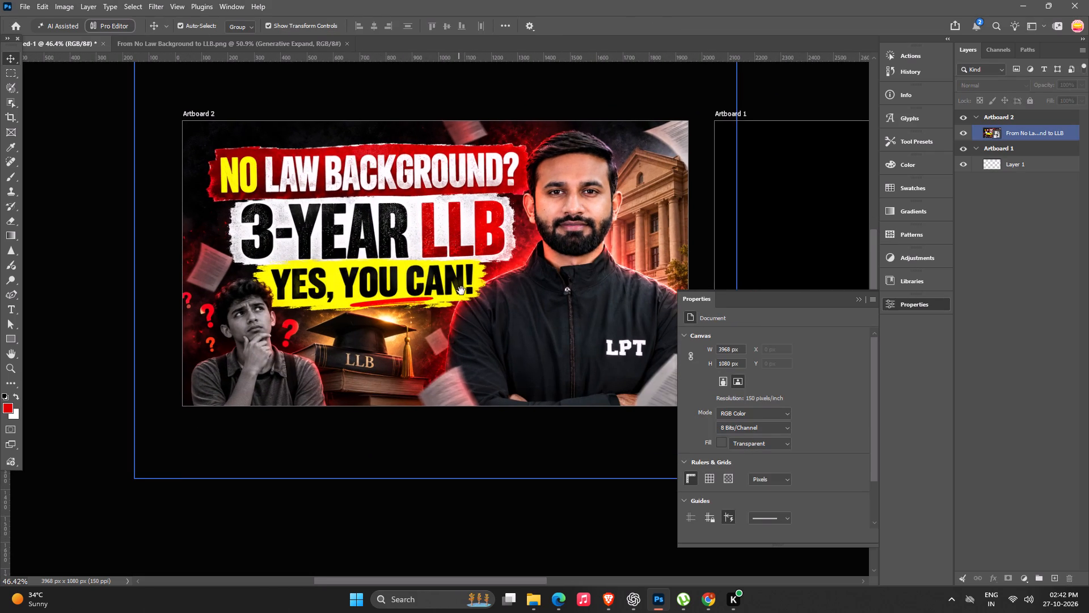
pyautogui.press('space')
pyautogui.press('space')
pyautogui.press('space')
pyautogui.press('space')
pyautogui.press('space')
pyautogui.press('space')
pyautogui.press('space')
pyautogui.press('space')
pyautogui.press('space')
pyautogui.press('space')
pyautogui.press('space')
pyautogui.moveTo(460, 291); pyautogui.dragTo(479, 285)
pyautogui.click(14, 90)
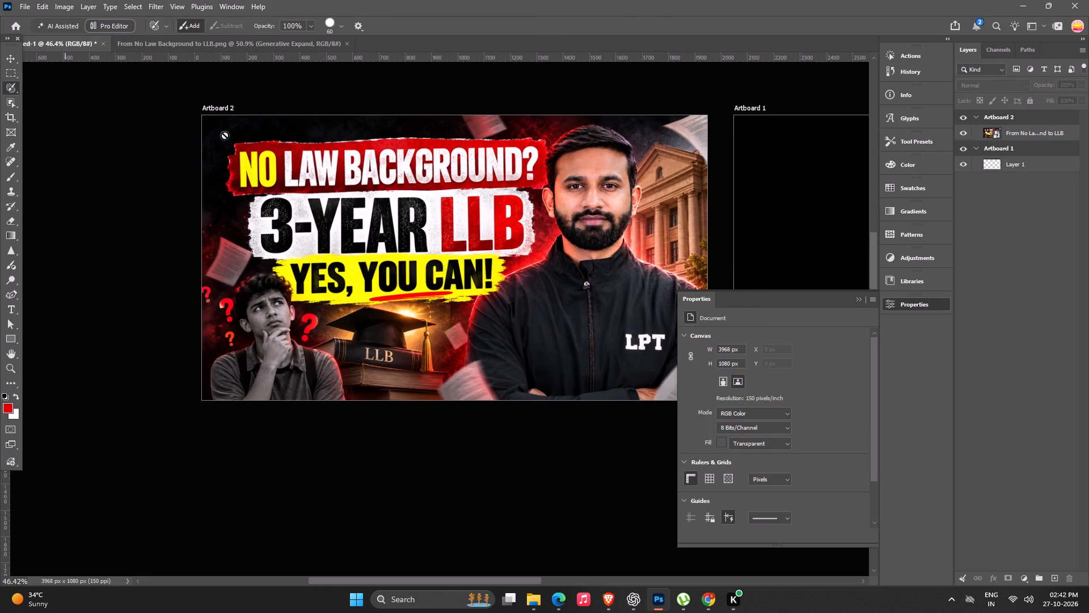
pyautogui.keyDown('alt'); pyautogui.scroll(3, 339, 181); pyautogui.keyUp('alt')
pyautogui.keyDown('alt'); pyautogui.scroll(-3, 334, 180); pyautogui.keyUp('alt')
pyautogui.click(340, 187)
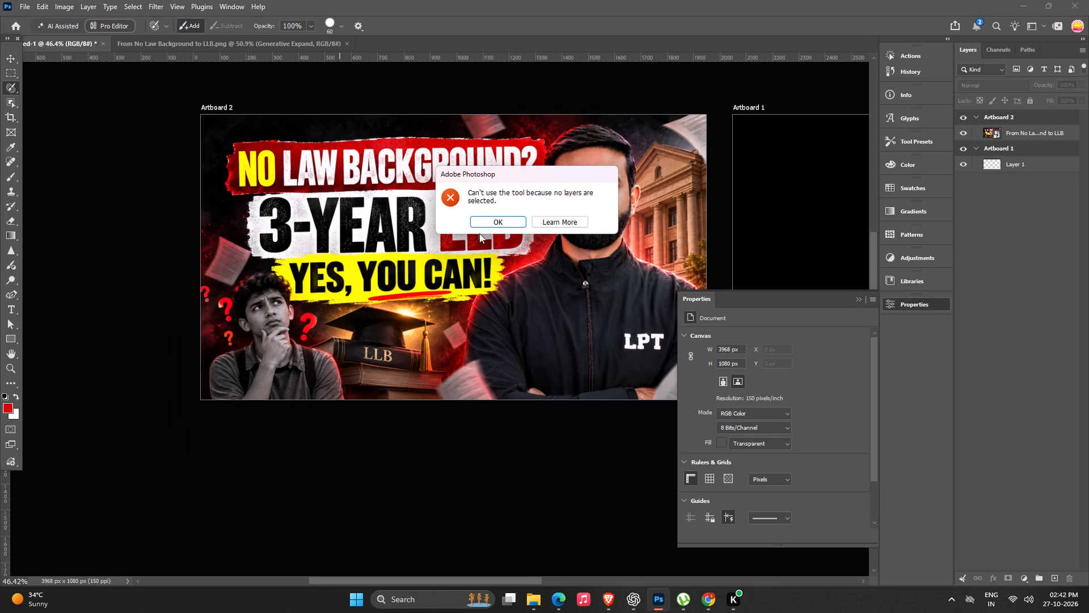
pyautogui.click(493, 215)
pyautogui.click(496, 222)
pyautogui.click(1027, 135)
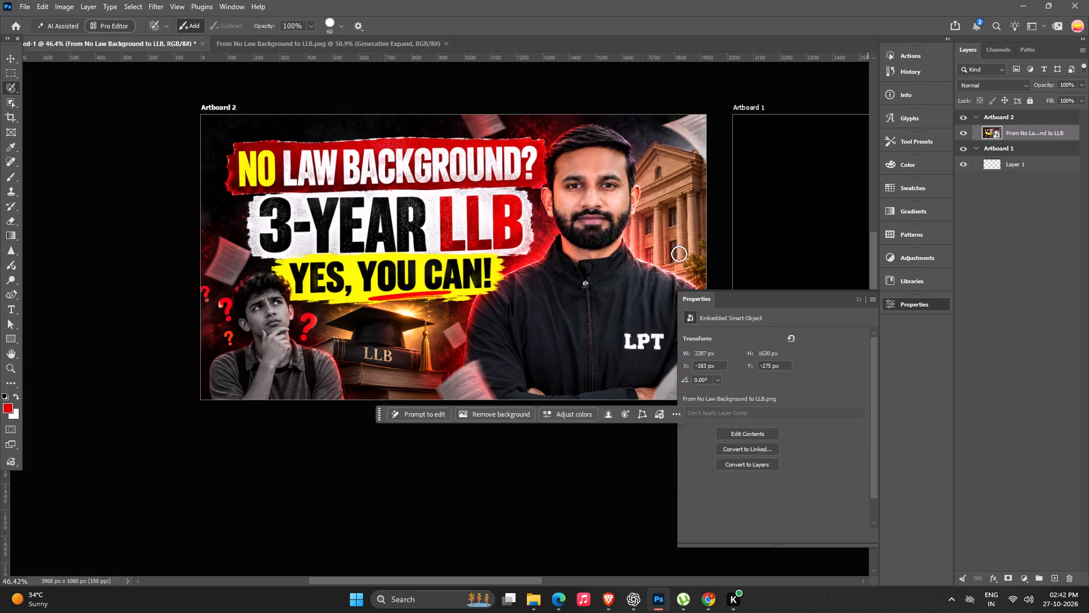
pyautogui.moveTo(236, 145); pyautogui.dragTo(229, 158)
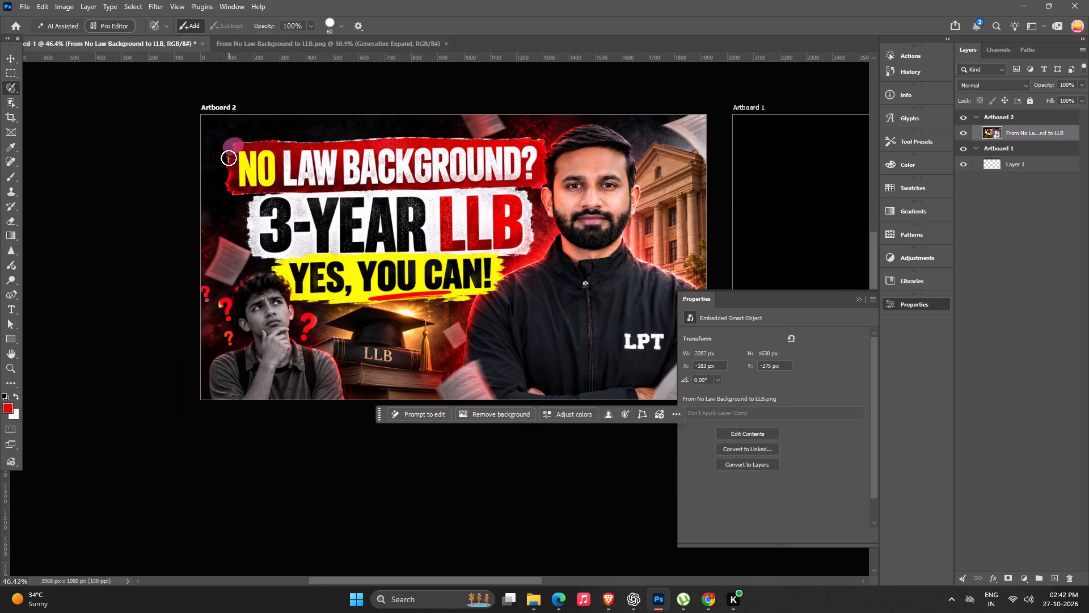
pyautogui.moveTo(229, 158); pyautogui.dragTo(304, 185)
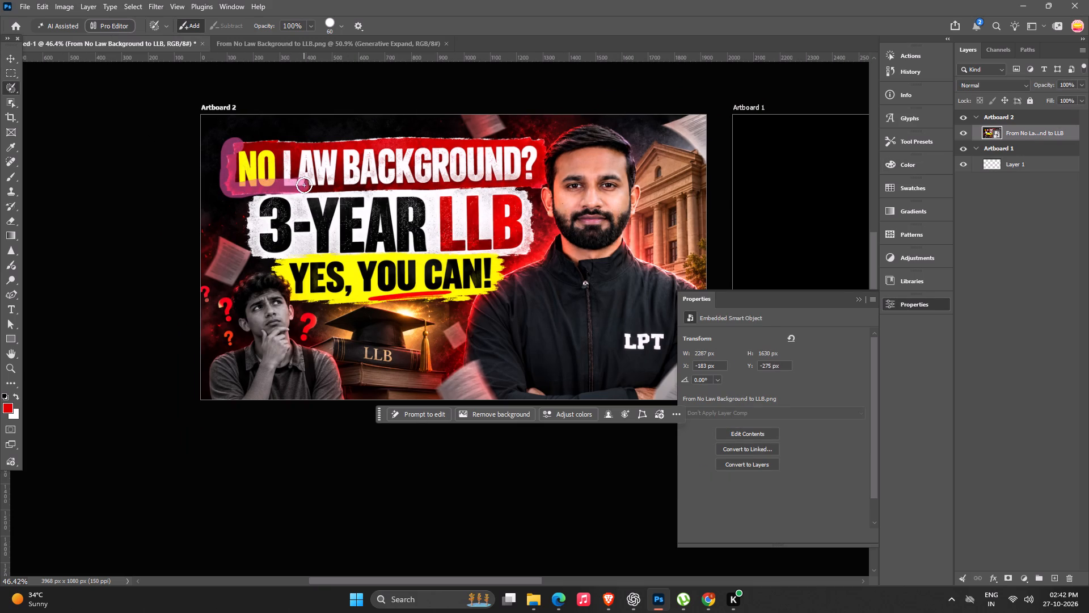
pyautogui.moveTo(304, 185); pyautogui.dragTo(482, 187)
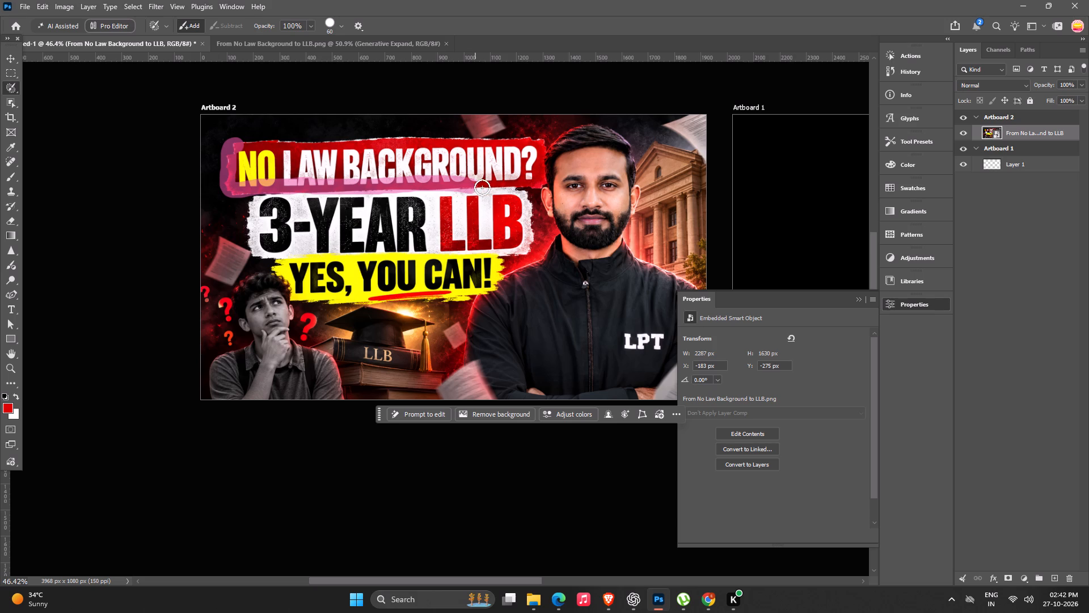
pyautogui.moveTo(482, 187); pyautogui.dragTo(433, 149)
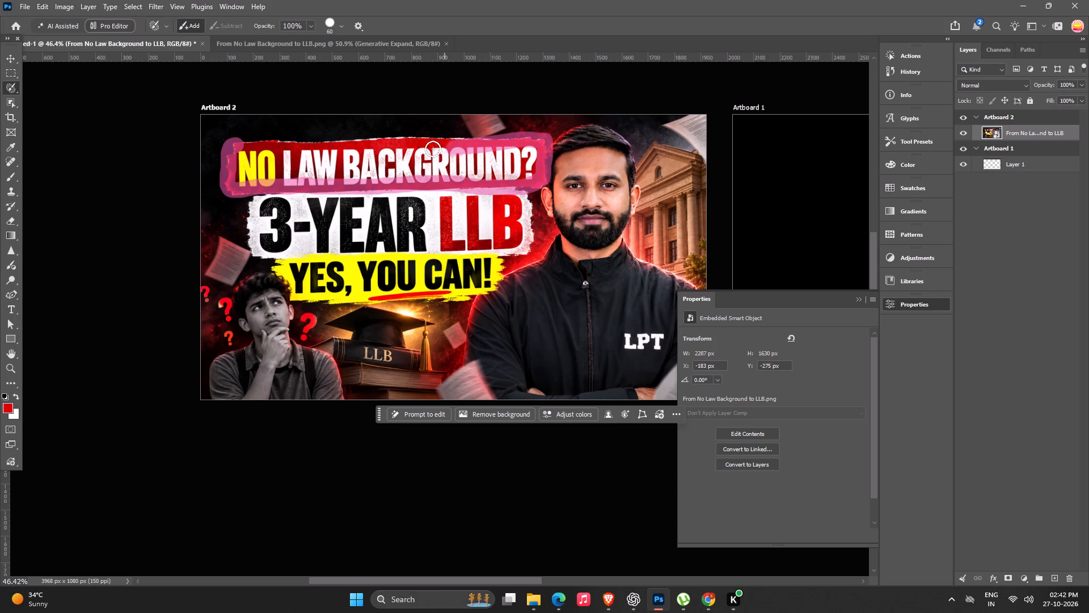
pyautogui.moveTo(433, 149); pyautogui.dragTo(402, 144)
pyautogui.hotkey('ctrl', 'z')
# Outline the man in the black LPT jacket with the Remove tool to remove him from the thumbnail image.
pyautogui.press('space')
pyautogui.press('space')
pyautogui.press('space')
pyautogui.press('space')
pyautogui.press('space')
pyautogui.press('space')
pyautogui.moveTo(547, 268); pyautogui.dragTo(468, 217)
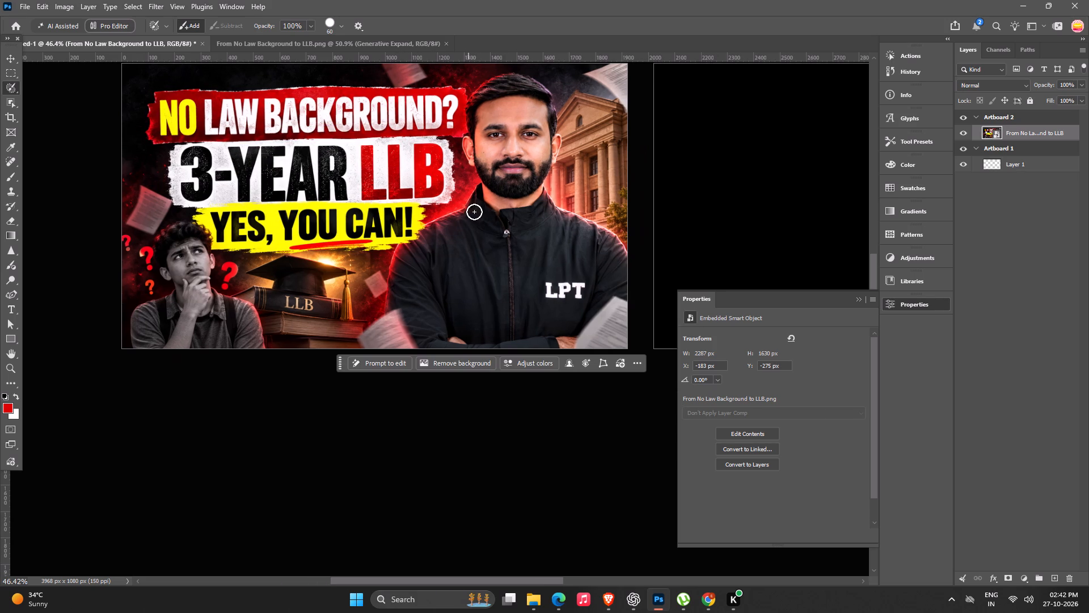
pyautogui.click(462, 208)
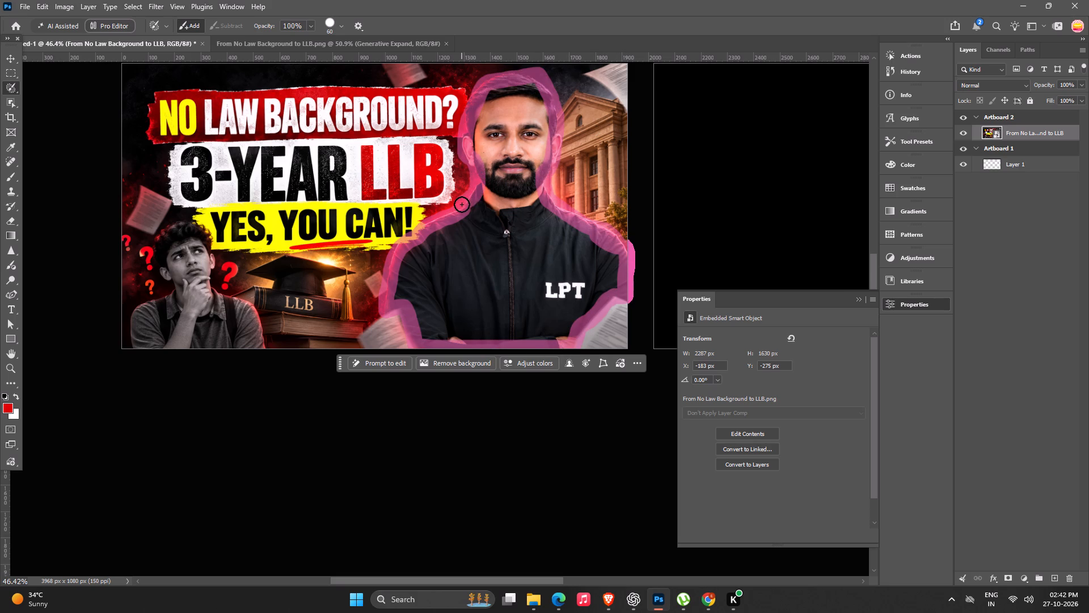
pyautogui.click(466, 363)
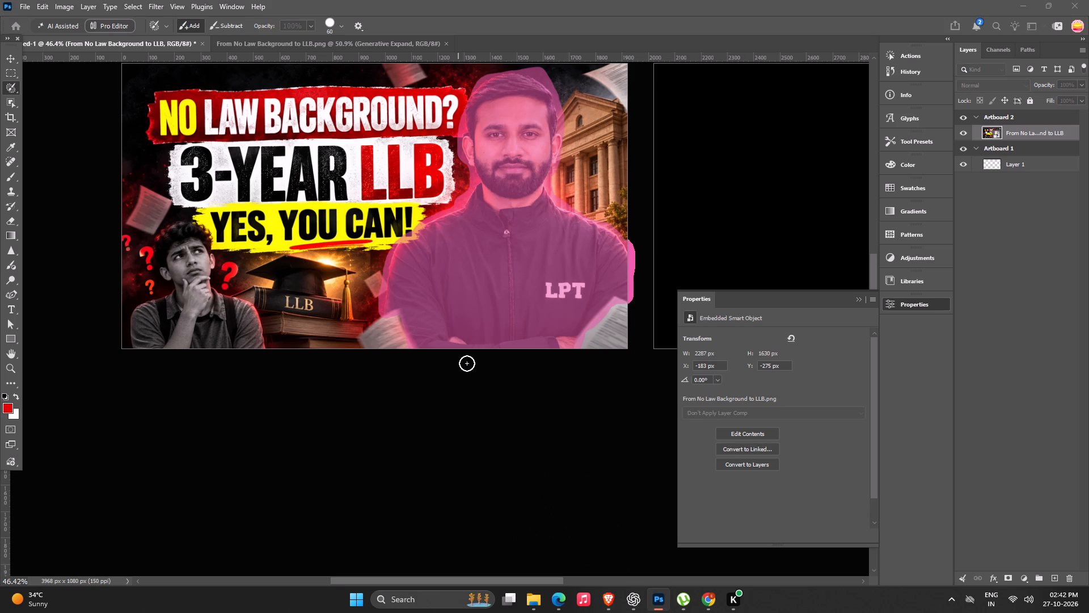
# Open "ALL ABOUT NLSAT 2027 ELIGIBILITY FEES ADMISSION_2.psd" from the THUMBS folder in Photoshop.
pyautogui.click(538, 597)
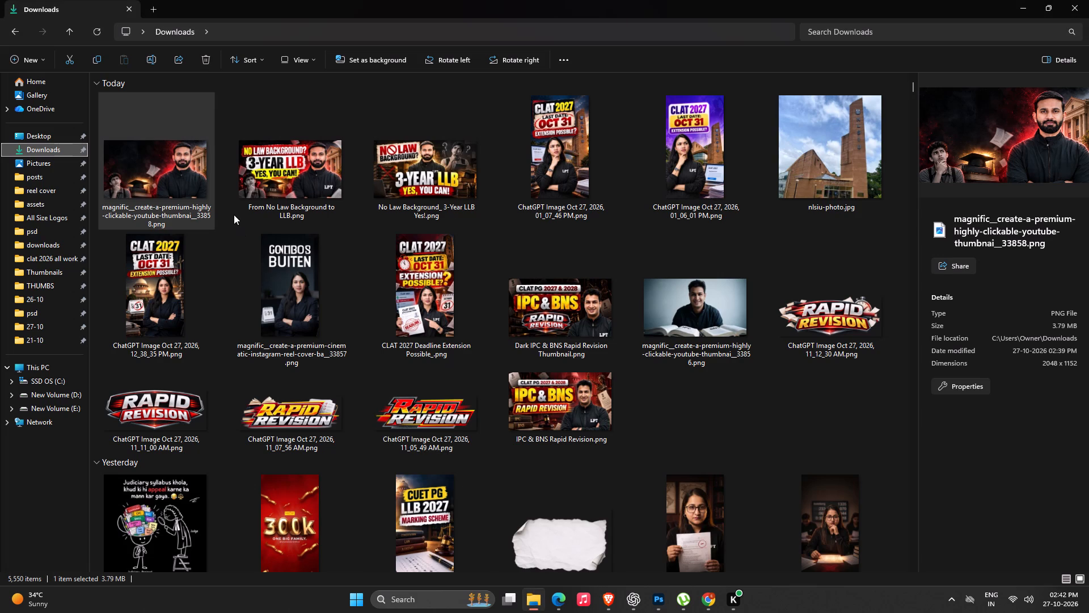
pyautogui.doubleClick(53, 285)
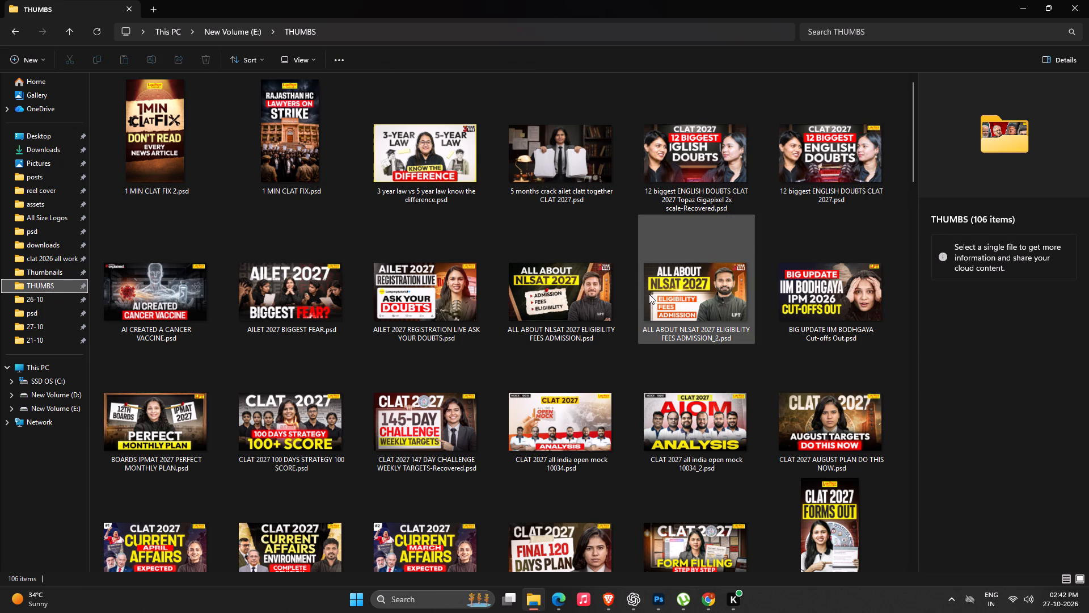
pyautogui.click(695, 294)
pyautogui.click(695, 294)
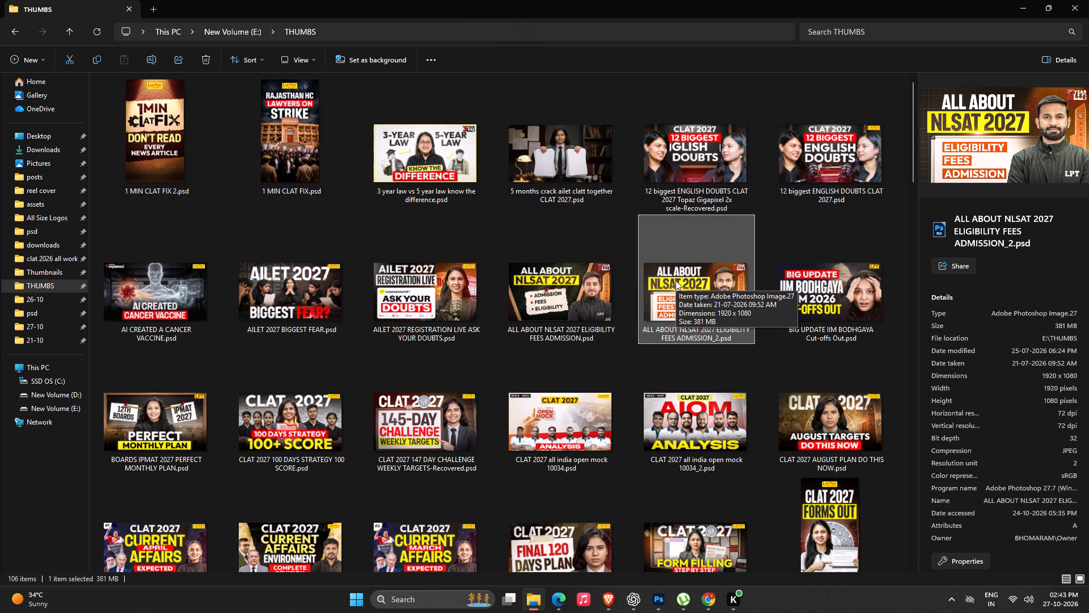
pyautogui.doubleClick(676, 280)
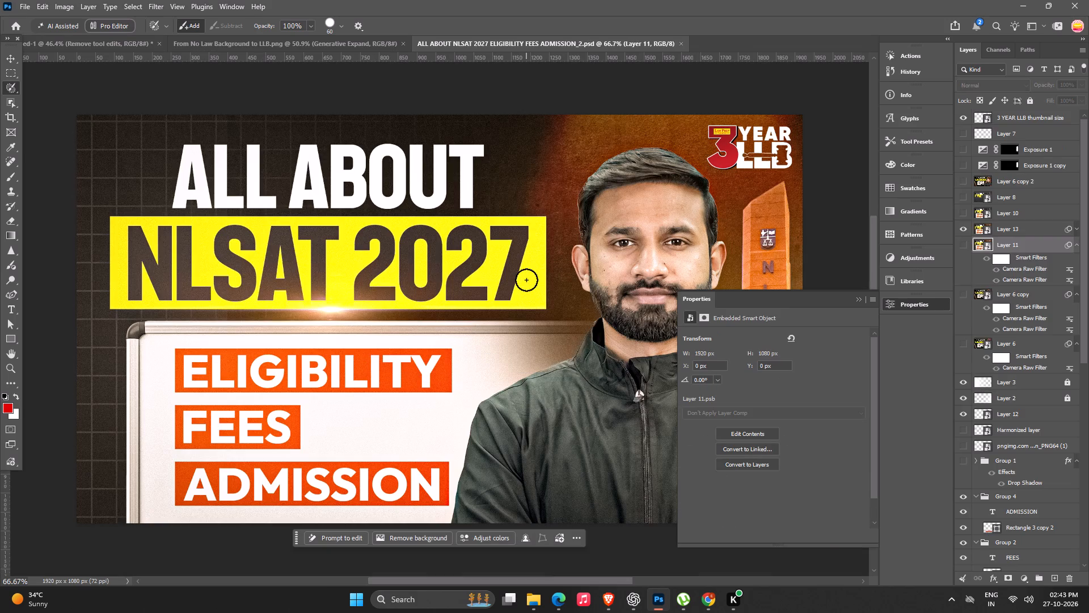
# Hide the flattened Layer 13 and copy Layer 12, the cutout of the man in the LPT jacket.
pyautogui.keyDown('alt'); pyautogui.scroll(-6, 438, 280); pyautogui.keyUp('alt')
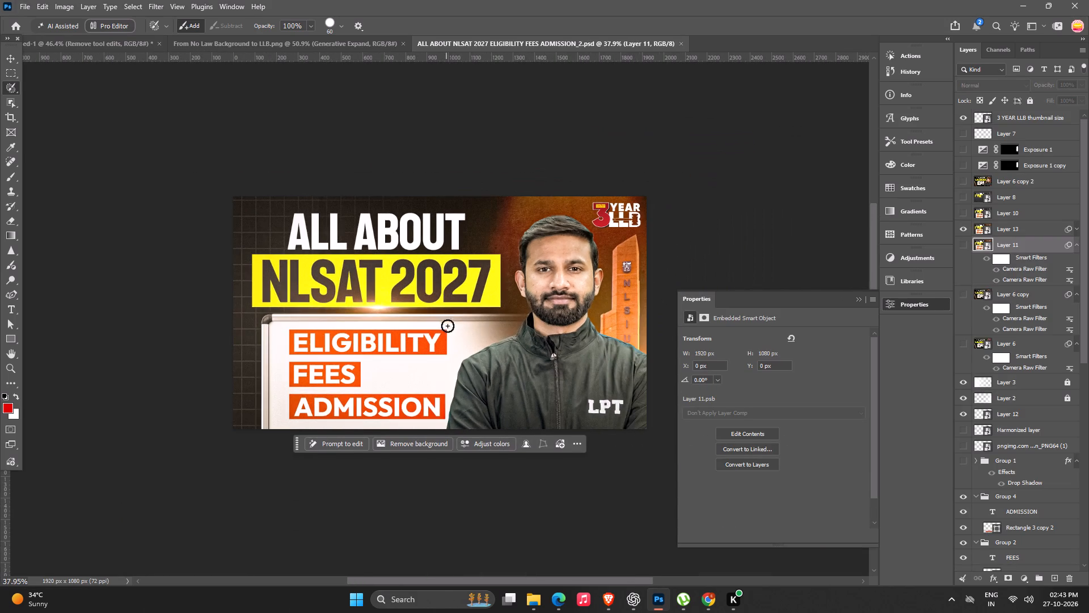
pyautogui.keyDown('alt'); pyautogui.scroll(1, 542, 334); pyautogui.keyUp('alt')
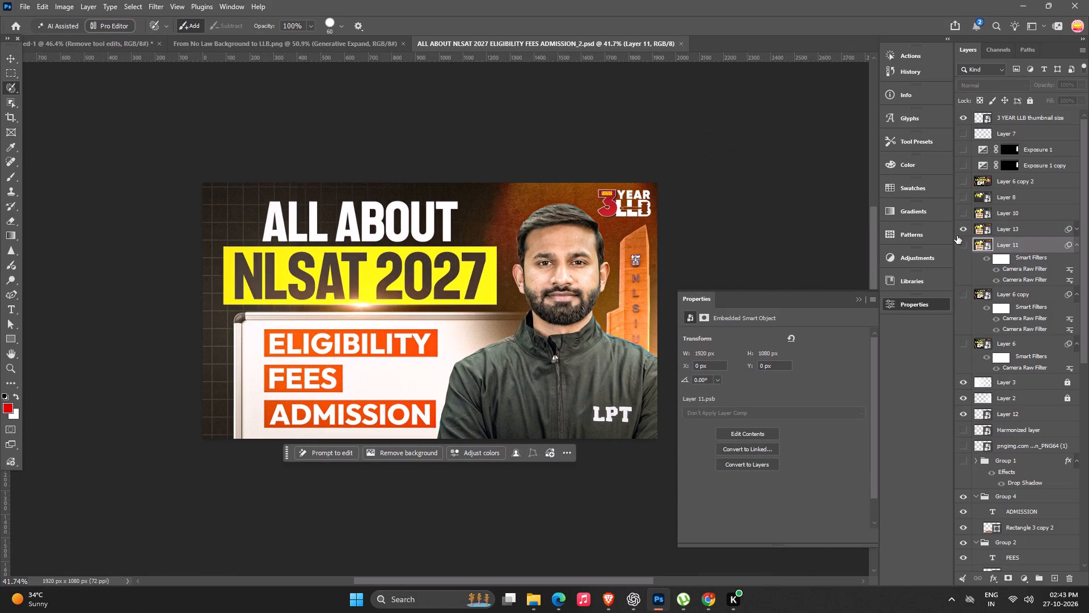
pyautogui.press('v')
pyautogui.click(566, 258)
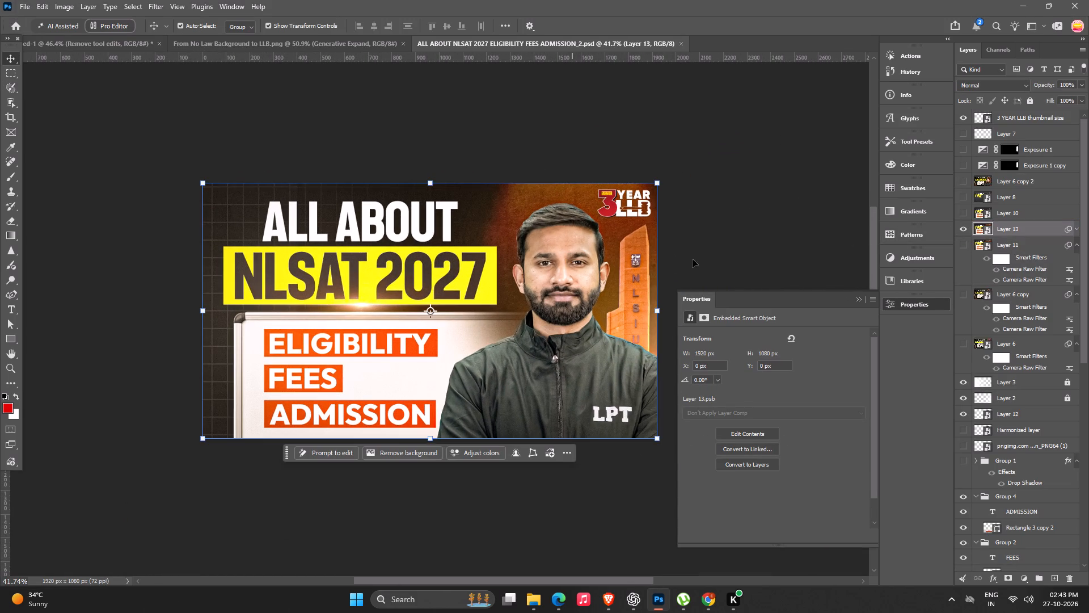
pyautogui.click(970, 226)
pyautogui.moveTo(560, 285); pyautogui.dragTo(590, 269)
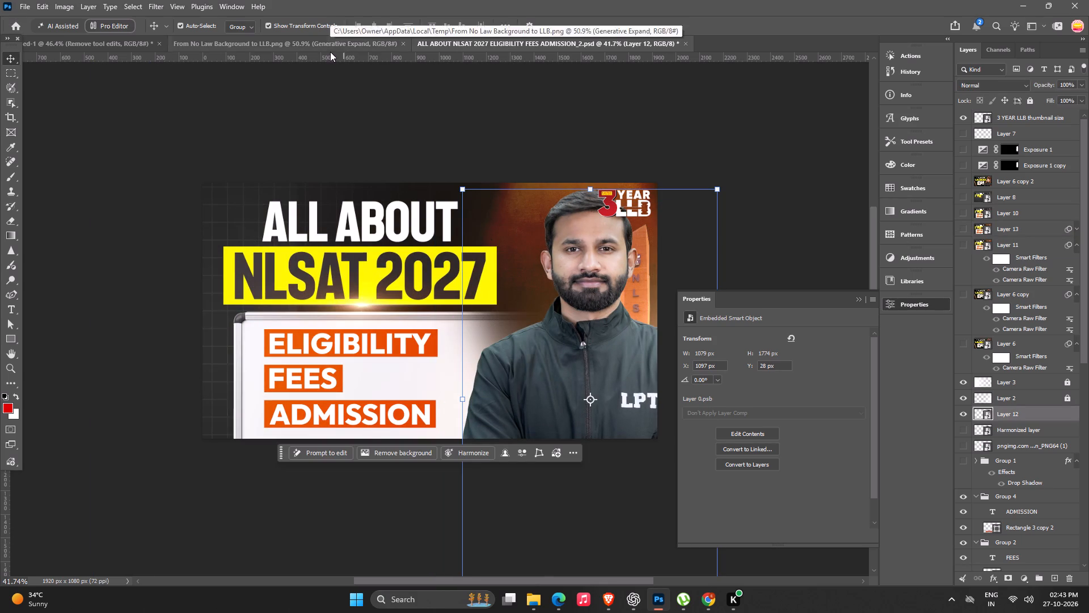
pyautogui.hotkey('ctrl', 'c')
pyautogui.hotkey('ctrl', 'c')
# Paste the man cutout onto Artboard 2 in the 3-Year LLB document and place it beside the headline at about X 1025, Y 83 px.
pyautogui.click(98, 39)
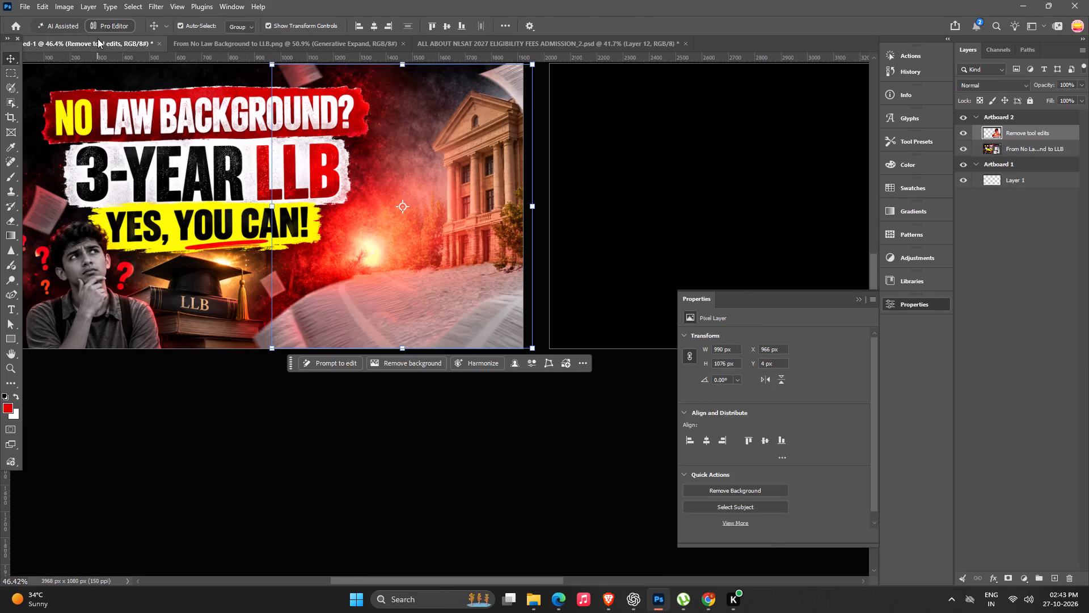
pyautogui.press('space')
pyautogui.press('space')
pyautogui.press('space')
pyautogui.press('space')
pyautogui.press('space')
pyautogui.press('space')
pyautogui.press('space')
pyautogui.press('space')
pyautogui.press('space')
pyautogui.press('space')
pyautogui.press('space')
pyautogui.press('space')
pyautogui.moveTo(315, 238); pyautogui.dragTo(400, 283)
pyautogui.keyDown('alt'); pyautogui.scroll(-2, 425, 281); pyautogui.keyUp('alt')
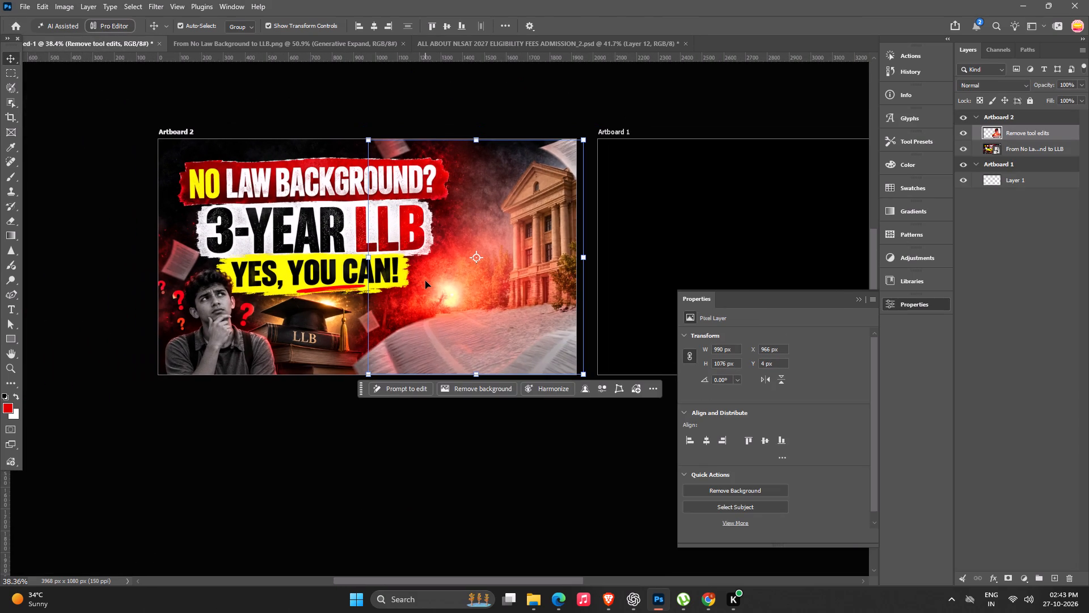
pyautogui.hotkey('ctrl', 'v')
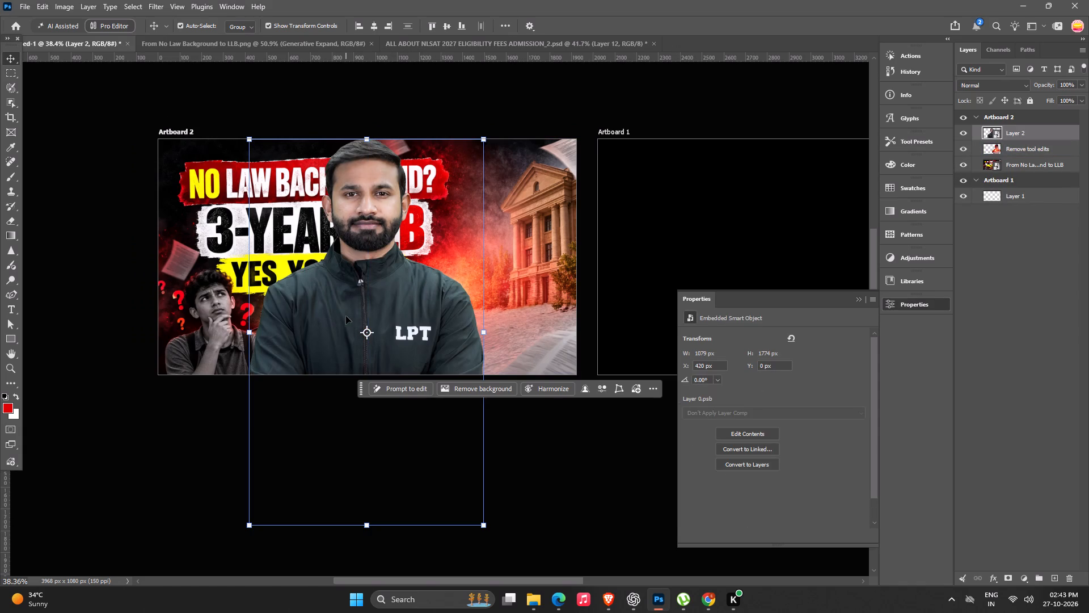
pyautogui.moveTo(346, 316); pyautogui.dragTo(474, 334)
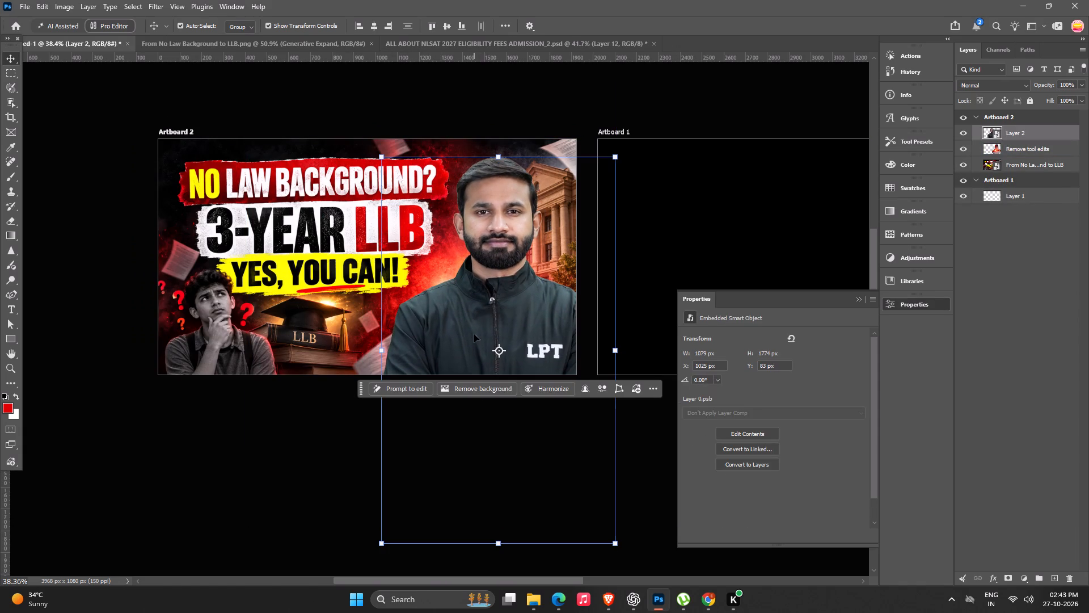
# Reposition the man cutout on Artboard 2 to about X 1000, Y 114 px, overlapping the courthouse beside the headline.
pyautogui.press('Return')
pyautogui.press('space')
pyautogui.press('space')
pyautogui.press('space')
pyautogui.moveTo(457, 318); pyautogui.dragTo(520, 314)
pyautogui.moveTo(536, 310); pyautogui.dragTo(522, 317)
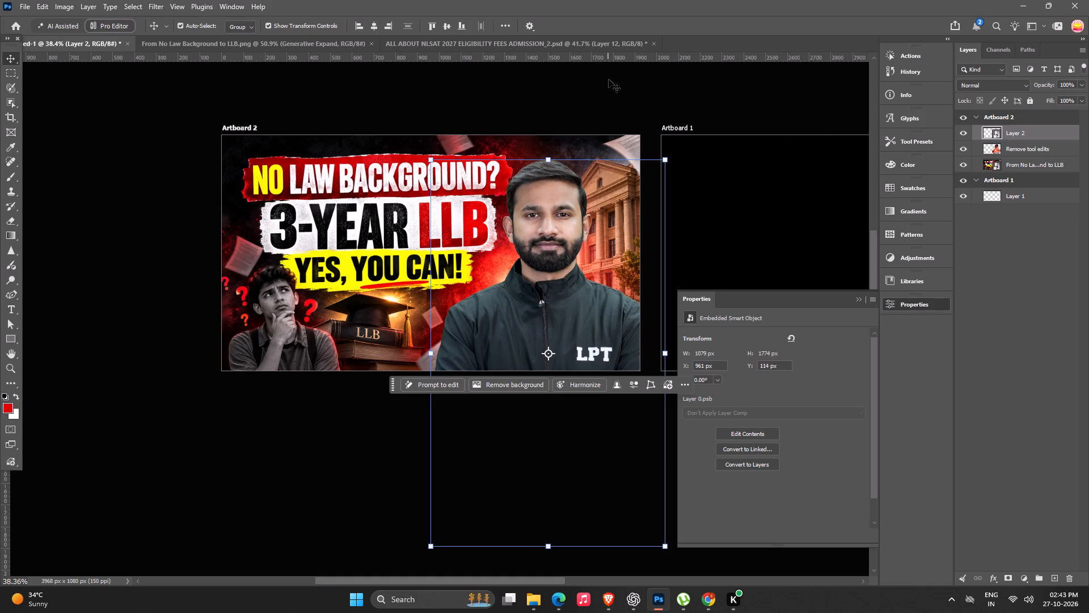
pyautogui.moveTo(567, 208); pyautogui.dragTo(590, 186)
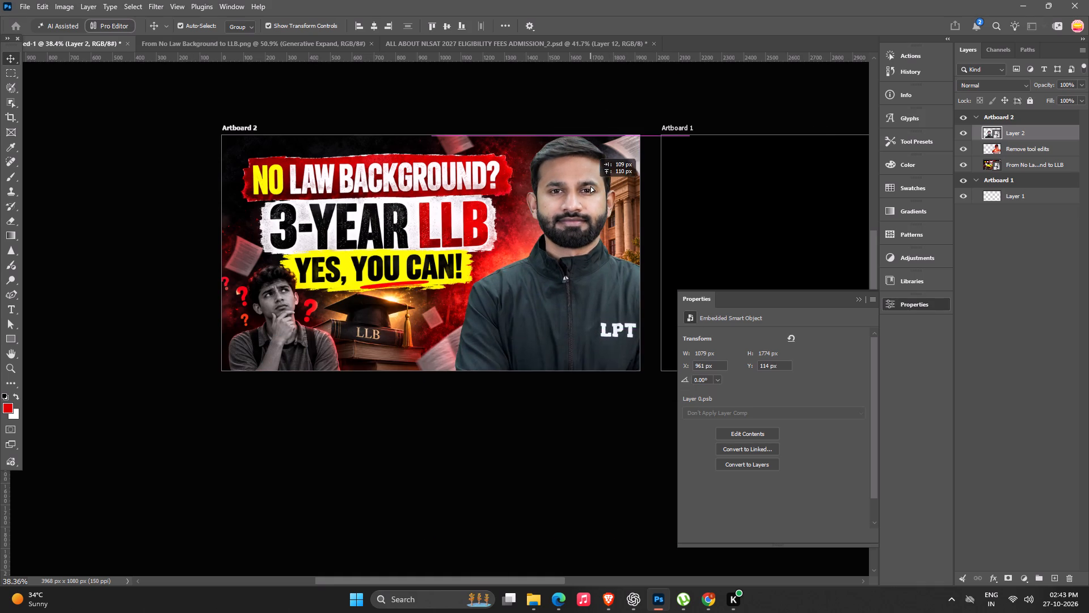
pyautogui.moveTo(590, 186); pyautogui.dragTo(574, 196)
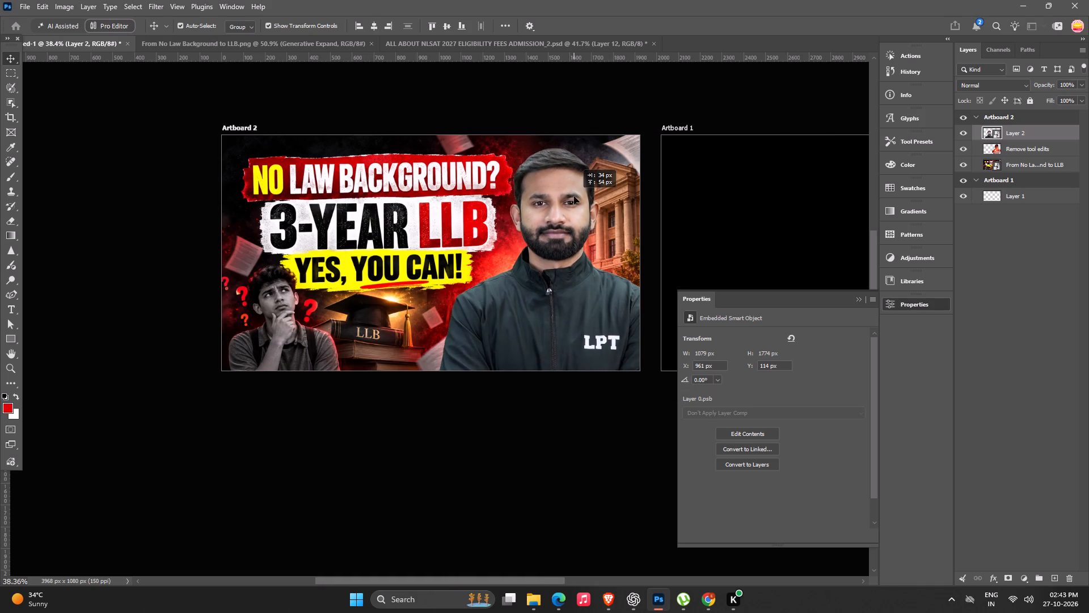
pyautogui.moveTo(574, 196); pyautogui.dragTo(575, 209)
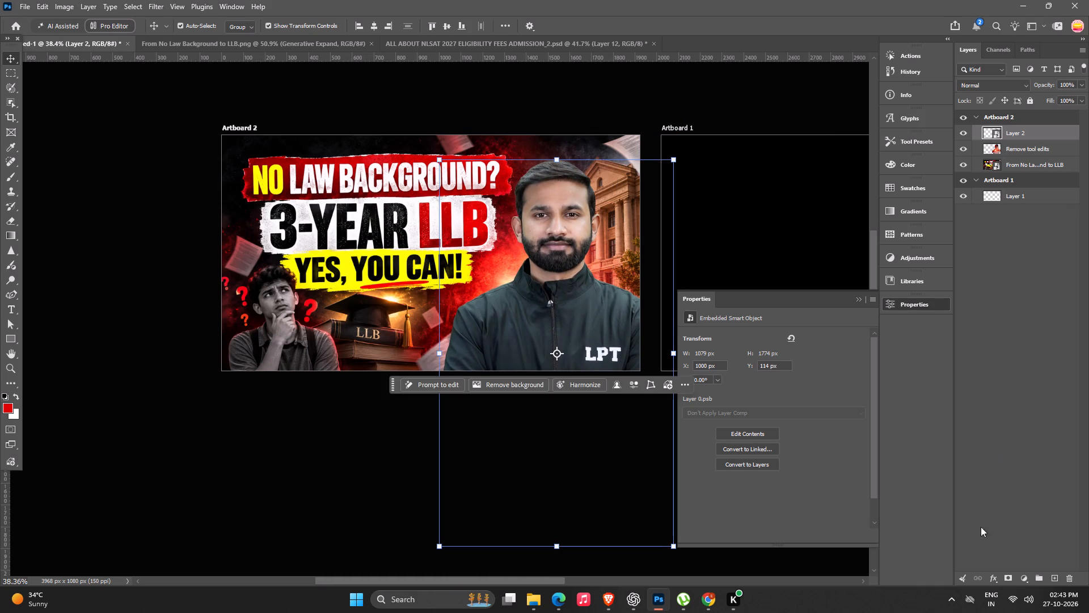
# Rasterize the man cutout on Layer 2 and add a layer mask to it.
pyautogui.rightClick(1044, 135)
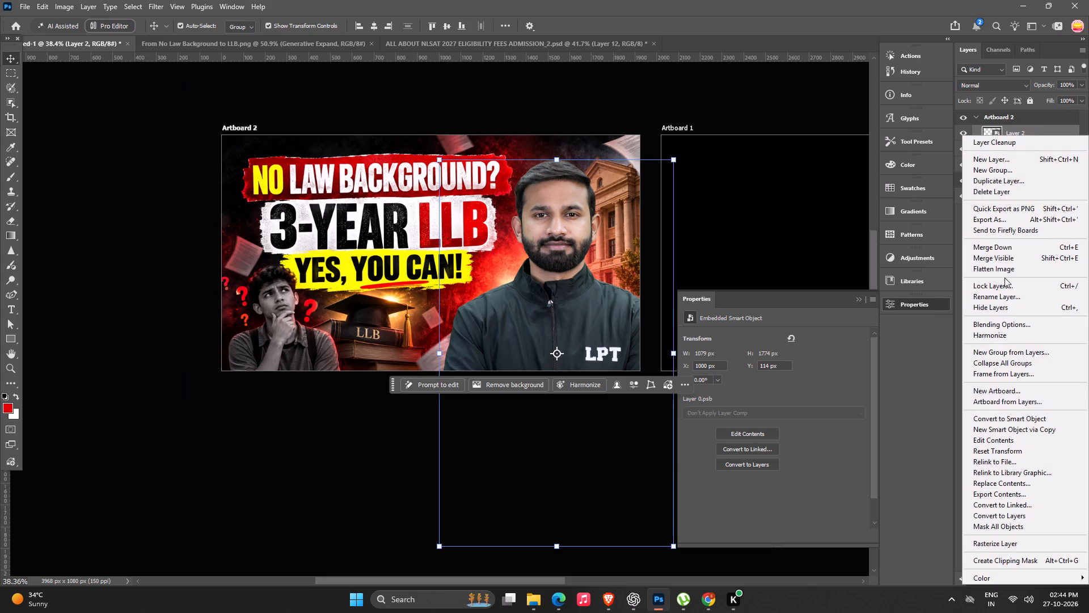
pyautogui.click(995, 544)
pyautogui.click(1008, 579)
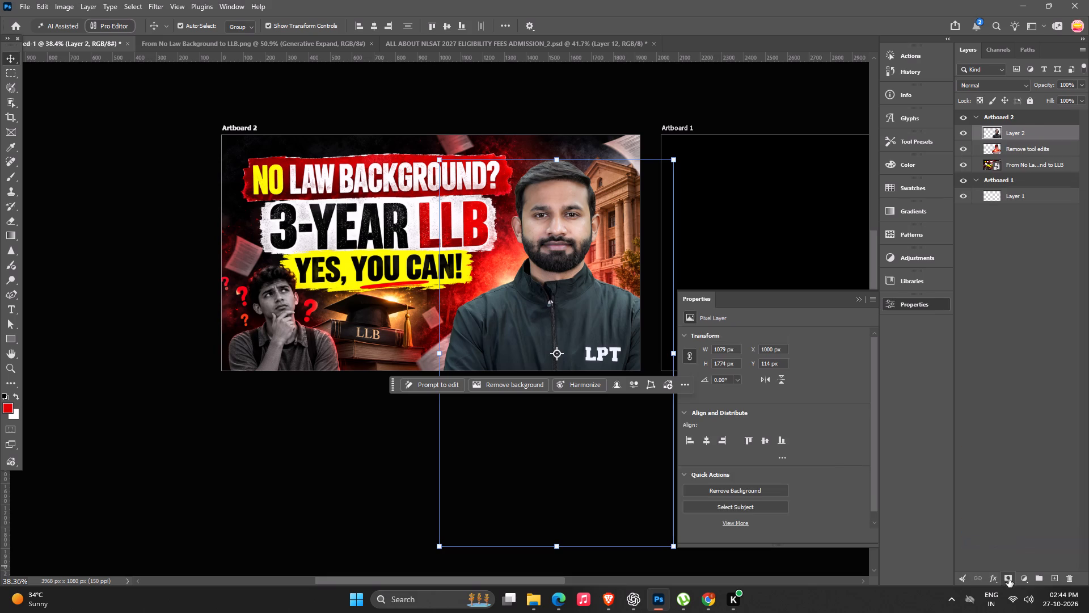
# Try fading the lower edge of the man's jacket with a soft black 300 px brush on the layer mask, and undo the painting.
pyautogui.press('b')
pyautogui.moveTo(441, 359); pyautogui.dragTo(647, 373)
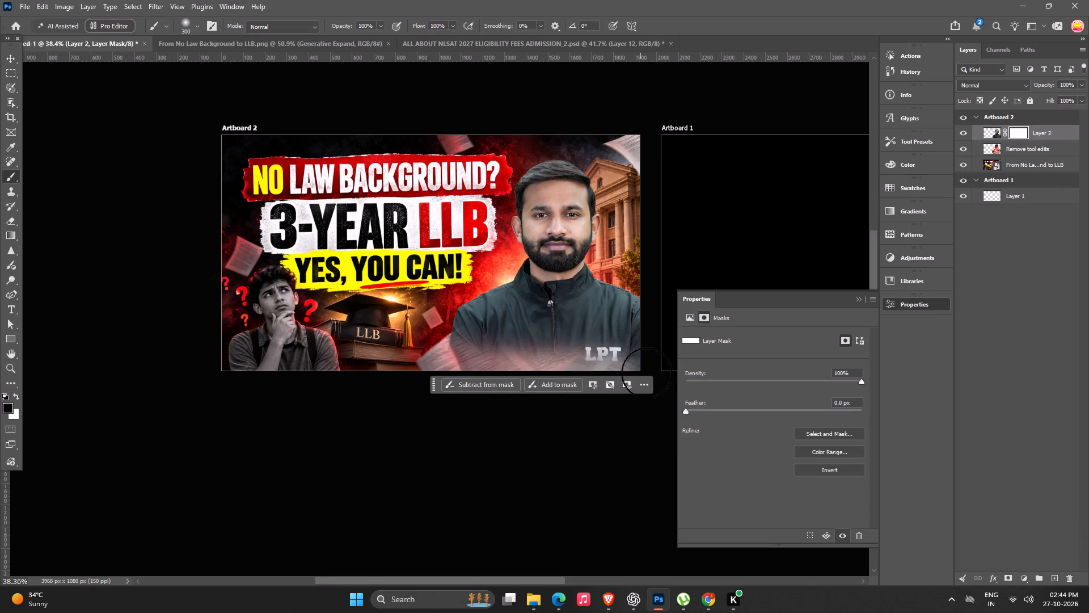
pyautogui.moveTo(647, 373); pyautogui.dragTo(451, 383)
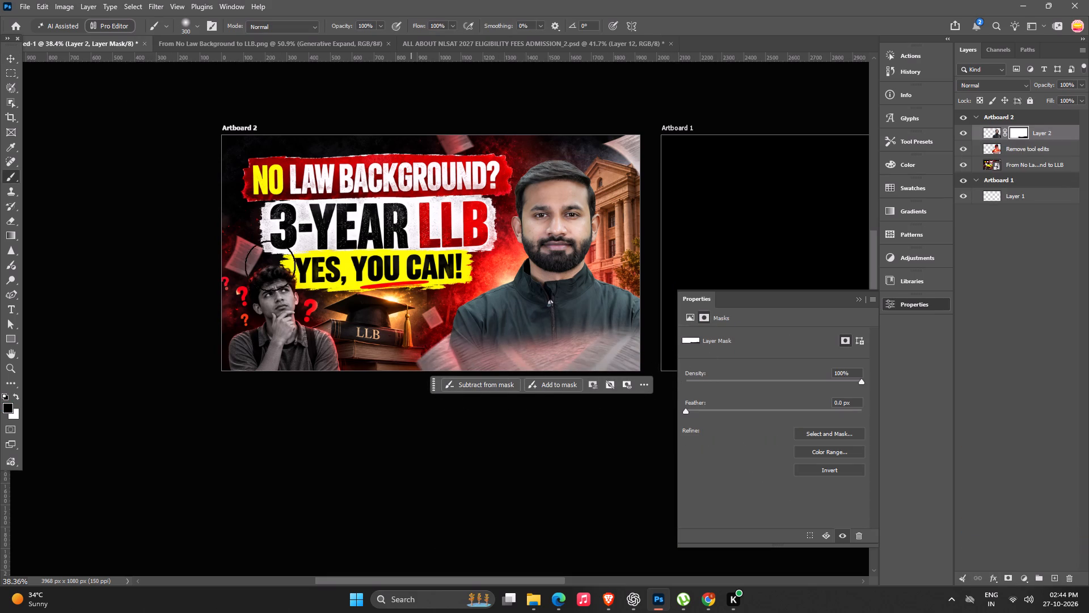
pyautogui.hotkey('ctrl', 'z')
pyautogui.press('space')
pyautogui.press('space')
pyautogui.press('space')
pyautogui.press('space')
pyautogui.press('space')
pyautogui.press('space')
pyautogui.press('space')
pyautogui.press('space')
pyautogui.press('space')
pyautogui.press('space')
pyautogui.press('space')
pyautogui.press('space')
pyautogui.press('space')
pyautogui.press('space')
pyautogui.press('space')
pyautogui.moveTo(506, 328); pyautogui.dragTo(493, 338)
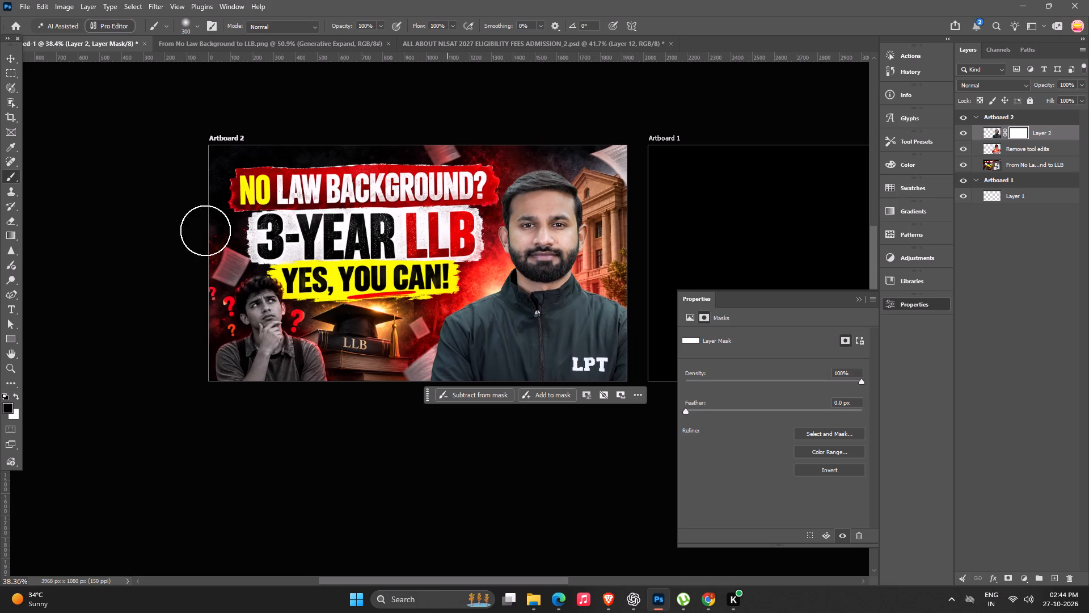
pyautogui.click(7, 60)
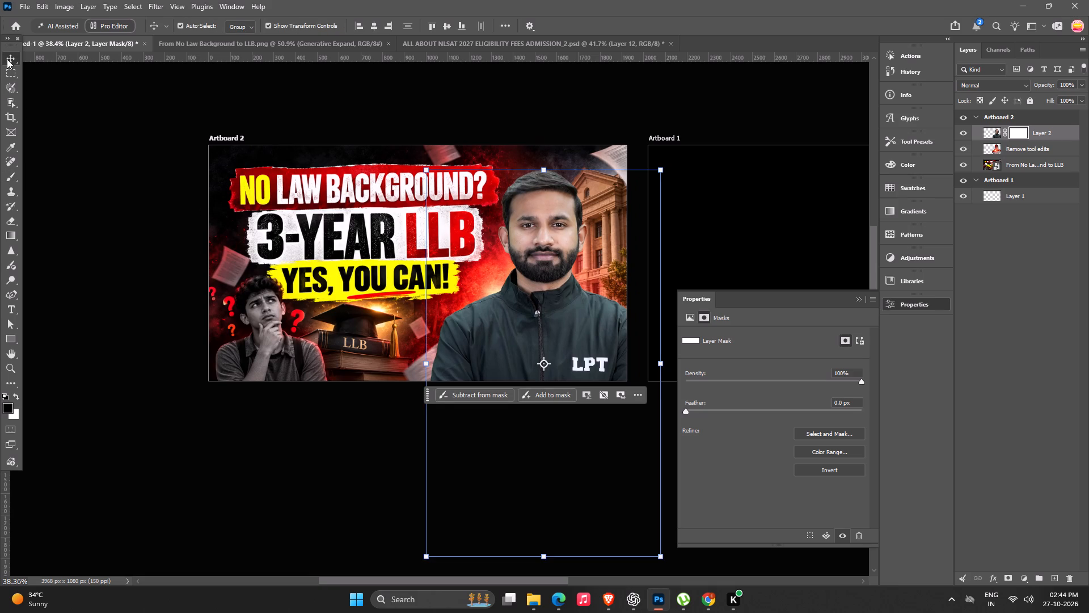
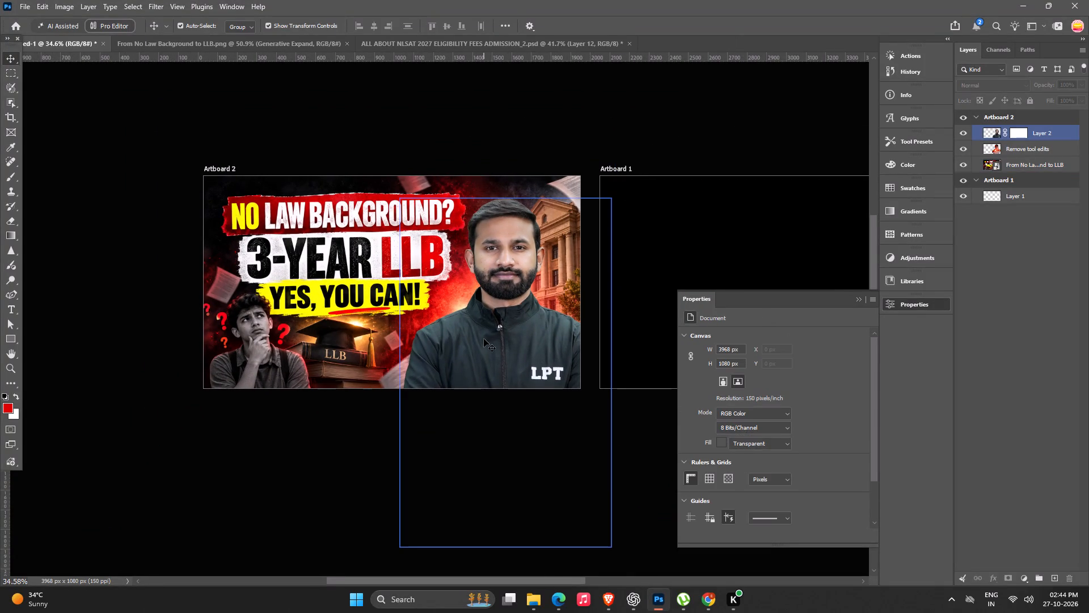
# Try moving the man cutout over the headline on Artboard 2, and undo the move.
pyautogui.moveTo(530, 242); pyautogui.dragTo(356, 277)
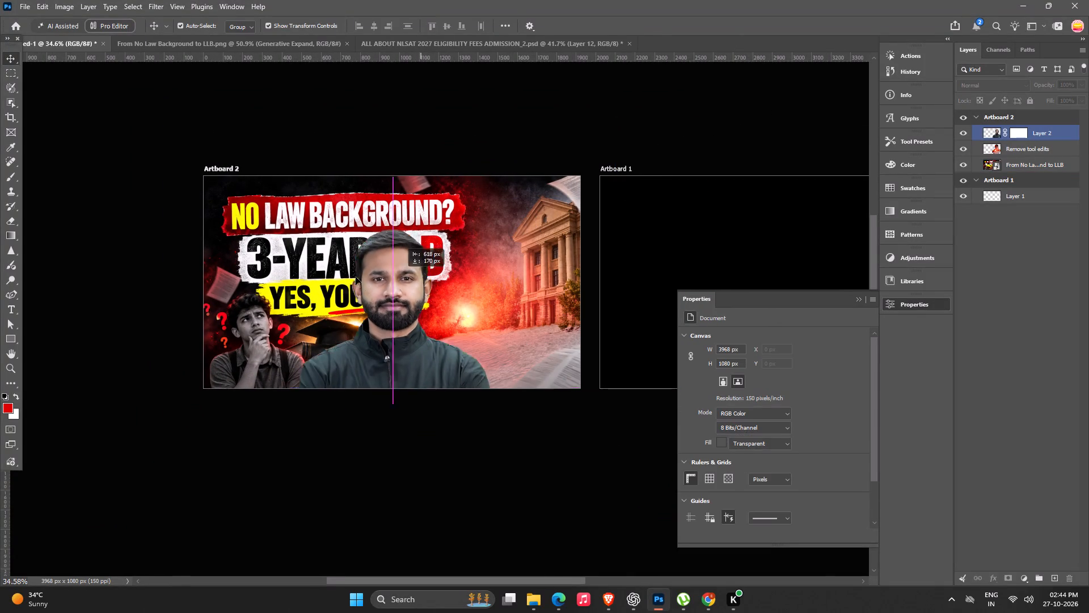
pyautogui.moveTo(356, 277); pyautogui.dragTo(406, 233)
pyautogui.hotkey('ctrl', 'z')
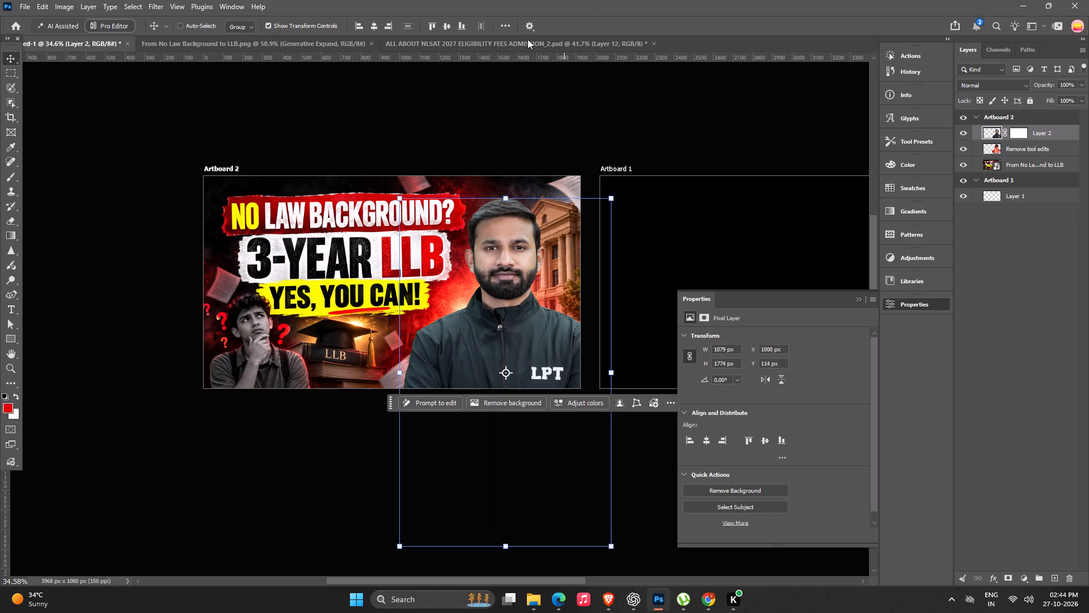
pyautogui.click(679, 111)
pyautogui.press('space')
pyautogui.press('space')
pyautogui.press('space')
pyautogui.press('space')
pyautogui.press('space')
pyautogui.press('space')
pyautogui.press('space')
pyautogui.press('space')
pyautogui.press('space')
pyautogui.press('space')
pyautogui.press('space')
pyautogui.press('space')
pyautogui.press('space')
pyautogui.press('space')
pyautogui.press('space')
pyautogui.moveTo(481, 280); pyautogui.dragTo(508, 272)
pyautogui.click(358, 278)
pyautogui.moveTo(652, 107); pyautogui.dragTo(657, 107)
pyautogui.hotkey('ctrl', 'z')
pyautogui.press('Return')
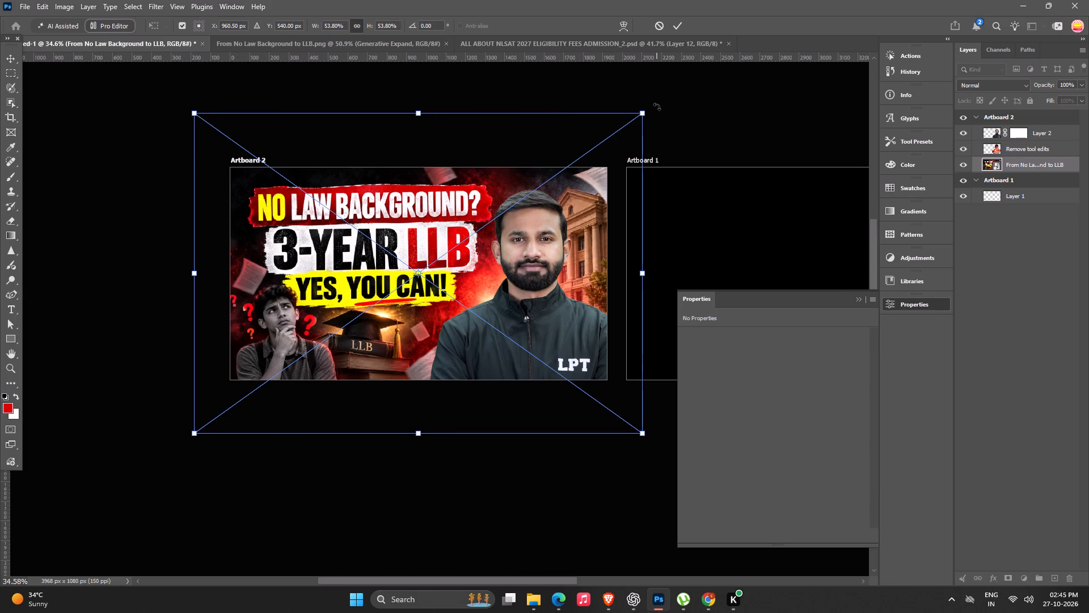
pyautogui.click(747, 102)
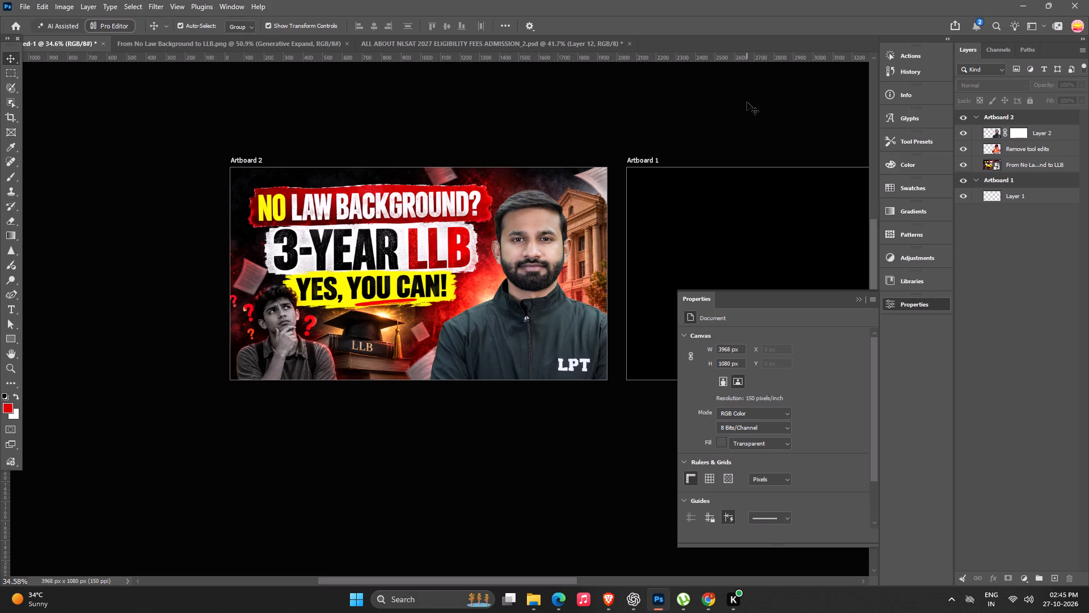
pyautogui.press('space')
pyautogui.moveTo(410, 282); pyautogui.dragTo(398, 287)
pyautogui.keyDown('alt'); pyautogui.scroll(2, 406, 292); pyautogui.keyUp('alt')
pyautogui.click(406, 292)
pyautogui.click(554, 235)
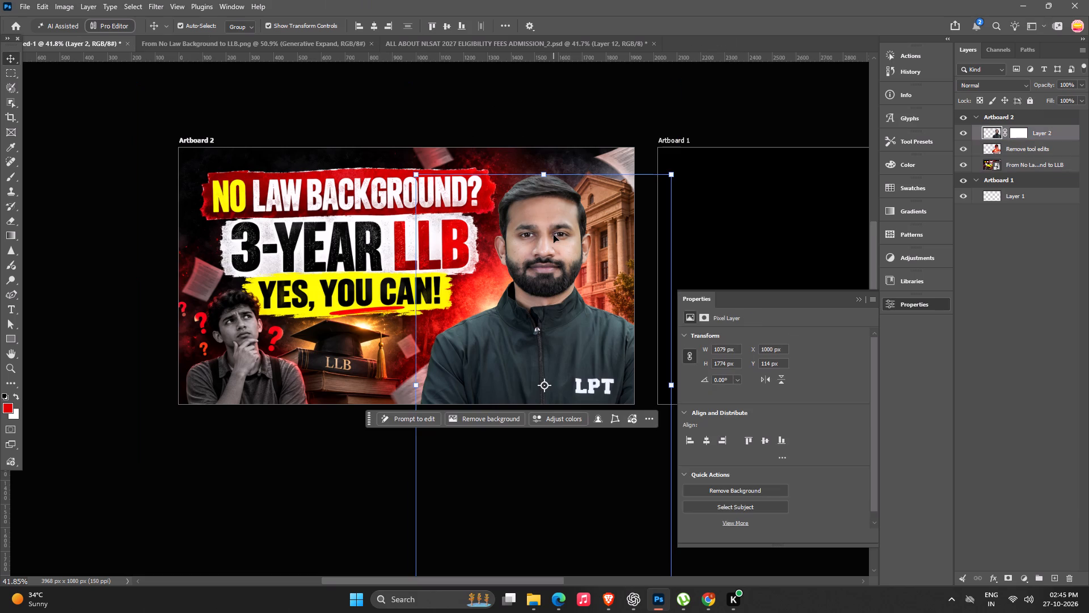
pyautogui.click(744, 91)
# Select the red "NO LAW BACKGROUND?" banner on the From No Law Background to LLB layer with Object Selection and copy it to a new layer.
pyautogui.click(345, 225)
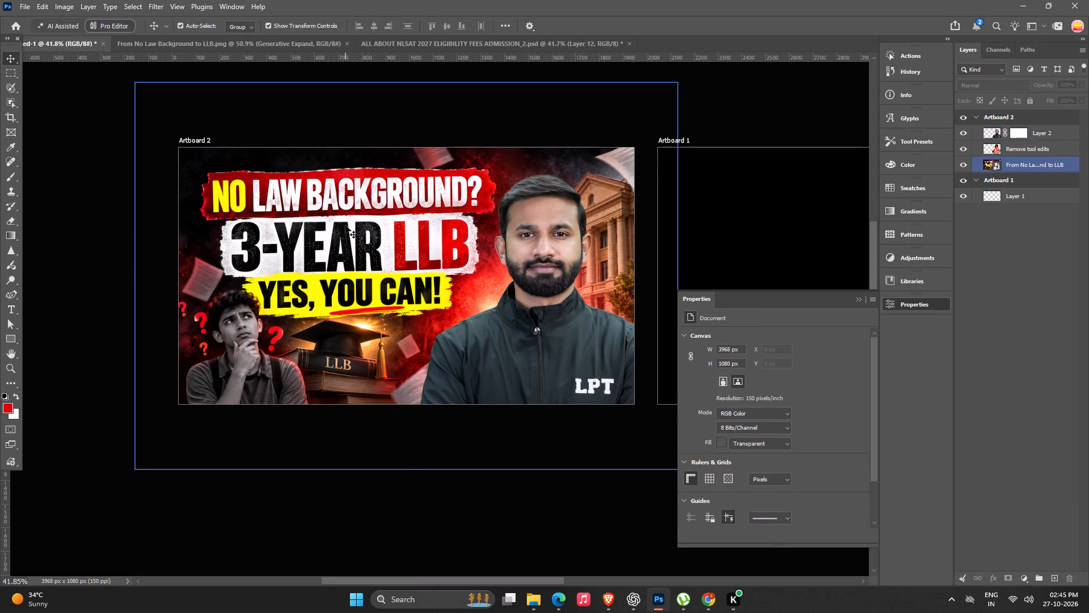
pyautogui.click(14, 100)
pyautogui.keyDown('alt'); pyautogui.scroll(3, 292, 208); pyautogui.keyUp('alt')
pyautogui.moveTo(163, 148); pyautogui.dragTo(457, 215)
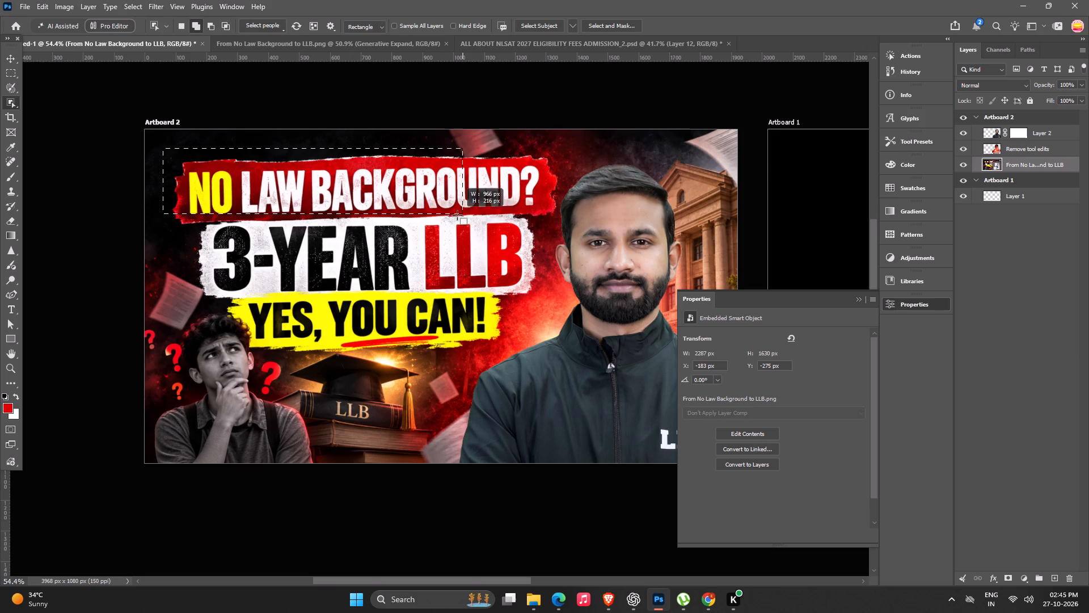
pyautogui.moveTo(457, 215); pyautogui.dragTo(560, 221)
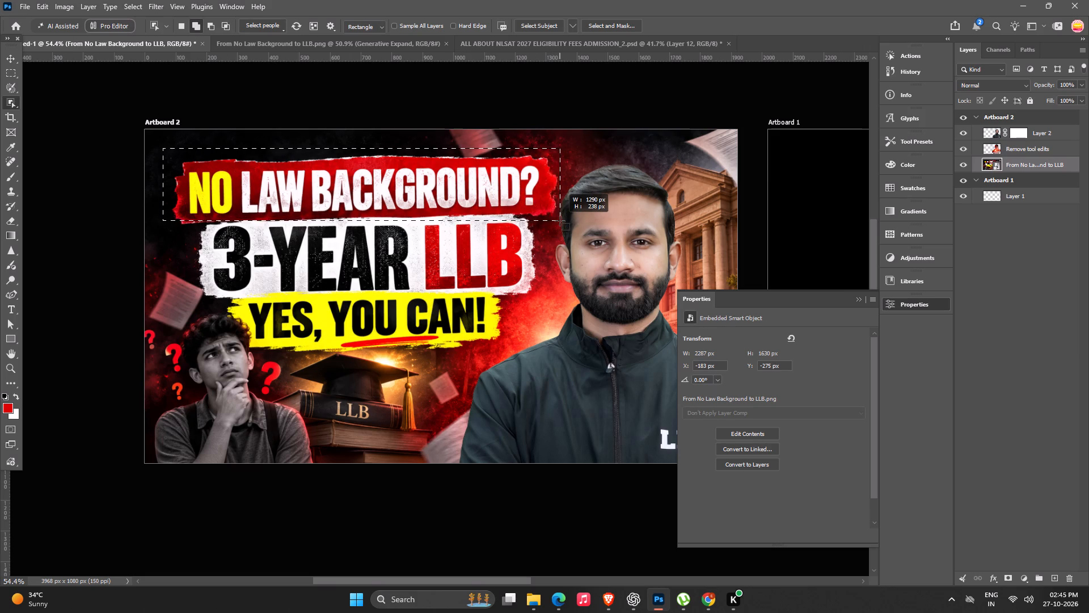
pyautogui.moveTo(560, 221); pyautogui.dragTo(560, 217)
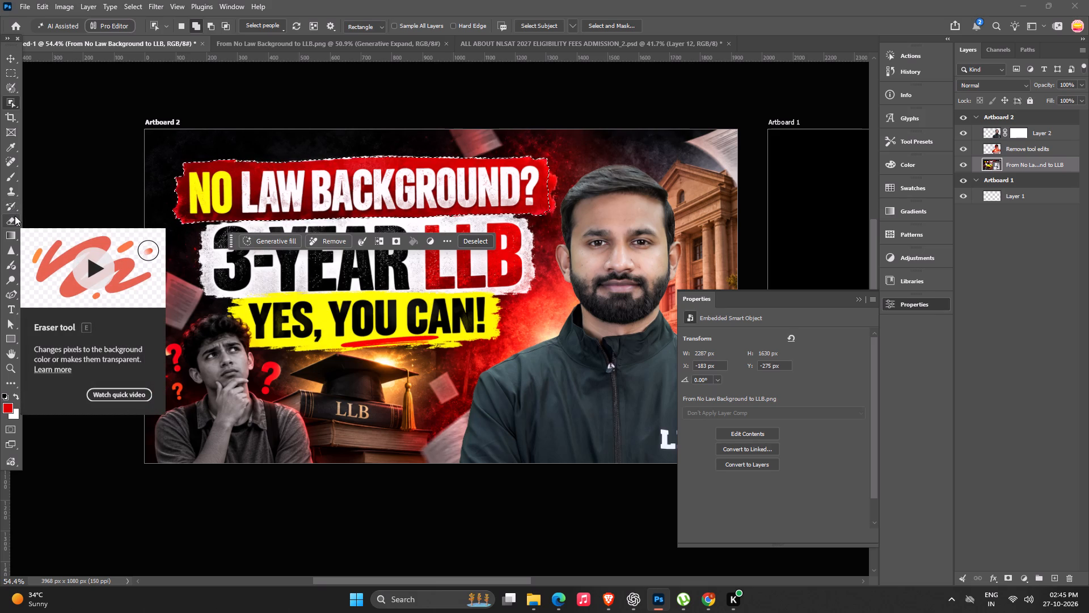
pyautogui.hotkey('ctrl', 'j')
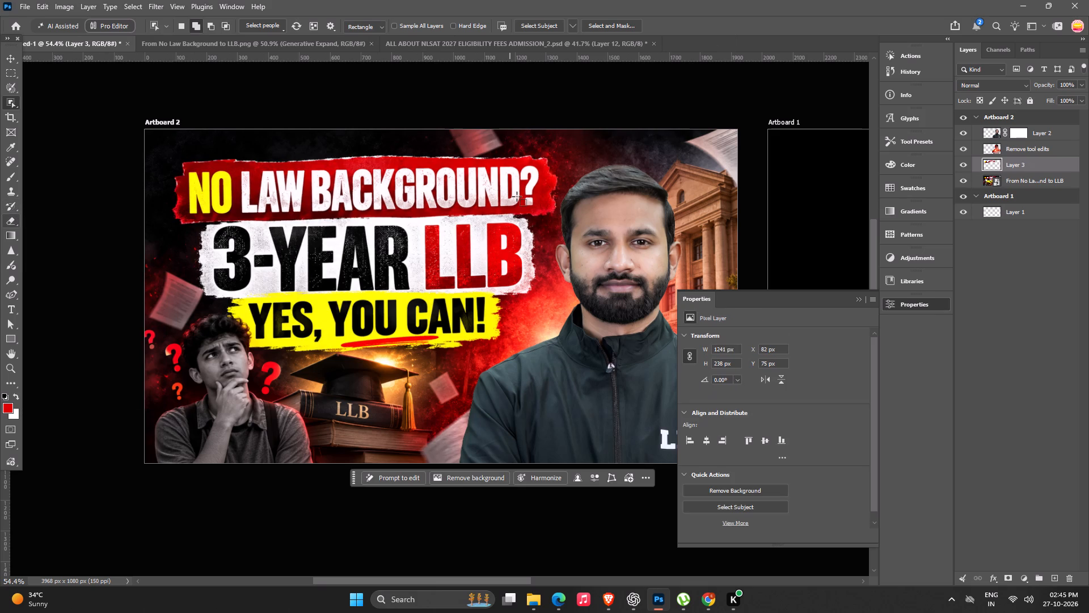
# Load the copied banner's outline as a selection and make the From No Law Background to LLB layer active.
pyautogui.keyDown('ctrl'); pyautogui.click(993, 163); pyautogui.keyUp('ctrl')
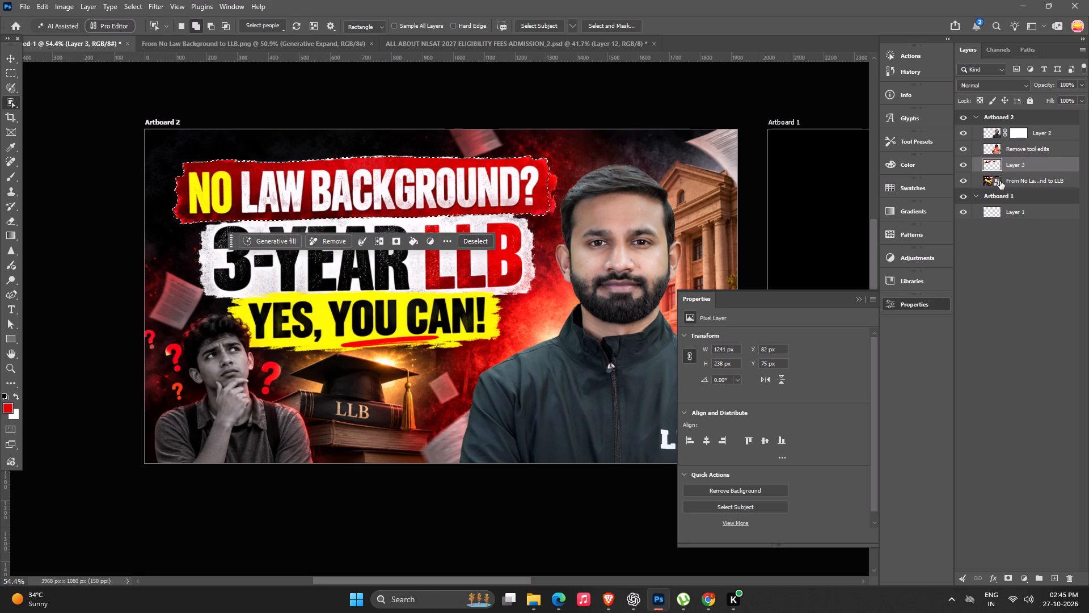
pyautogui.click(1016, 185)
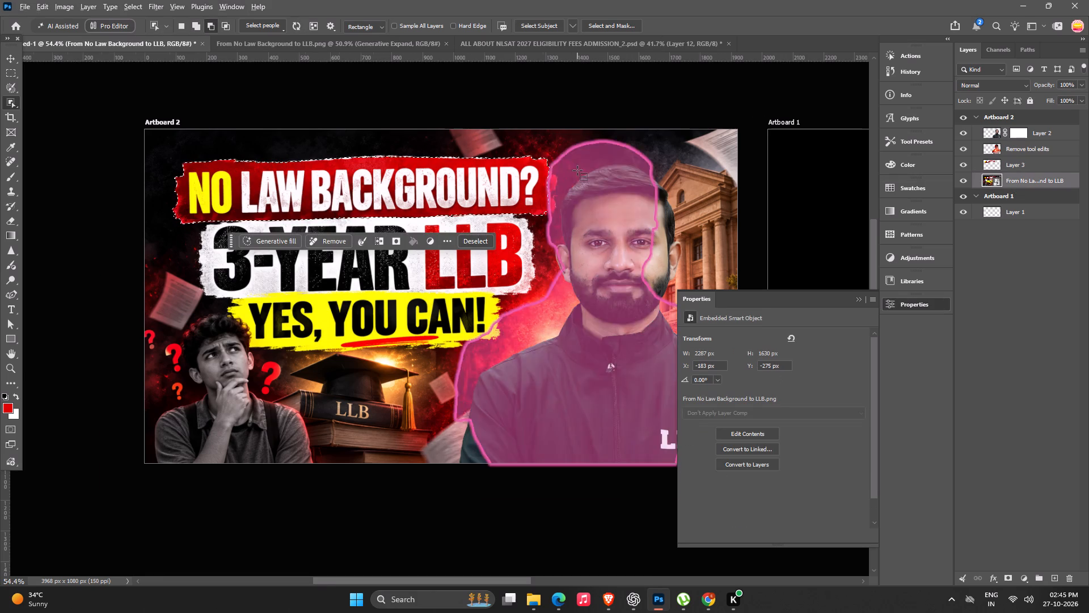
# Add the ragged red edge beyond the question mark to the banner selection using the Selection Brush at size 30.
pyautogui.keyDown('alt'); pyautogui.scroll(6, 577, 170); pyautogui.keyUp('alt')
pyautogui.keyDown('alt'); pyautogui.scroll(5, 495, 185); pyautogui.keyUp('alt')
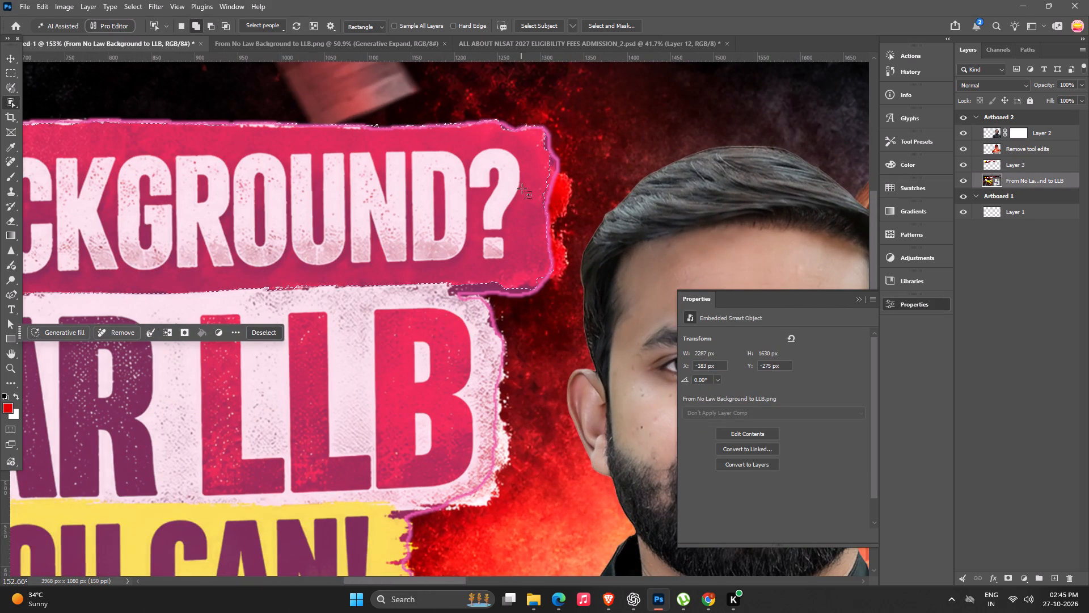
pyautogui.click(6, 86)
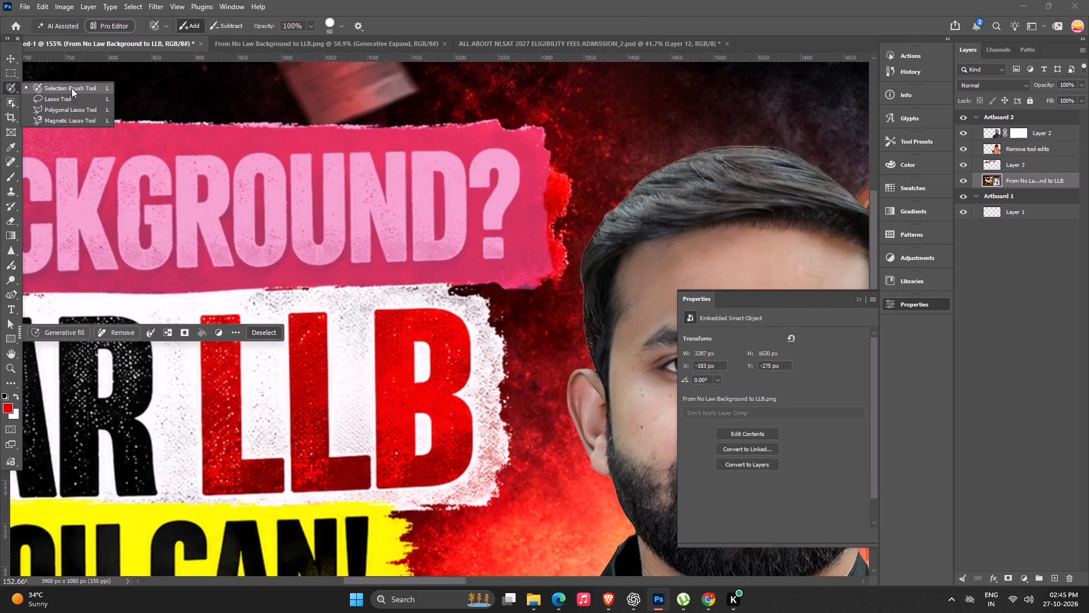
pyautogui.click(71, 88)
pyautogui.press('[')
pyautogui.press('[')
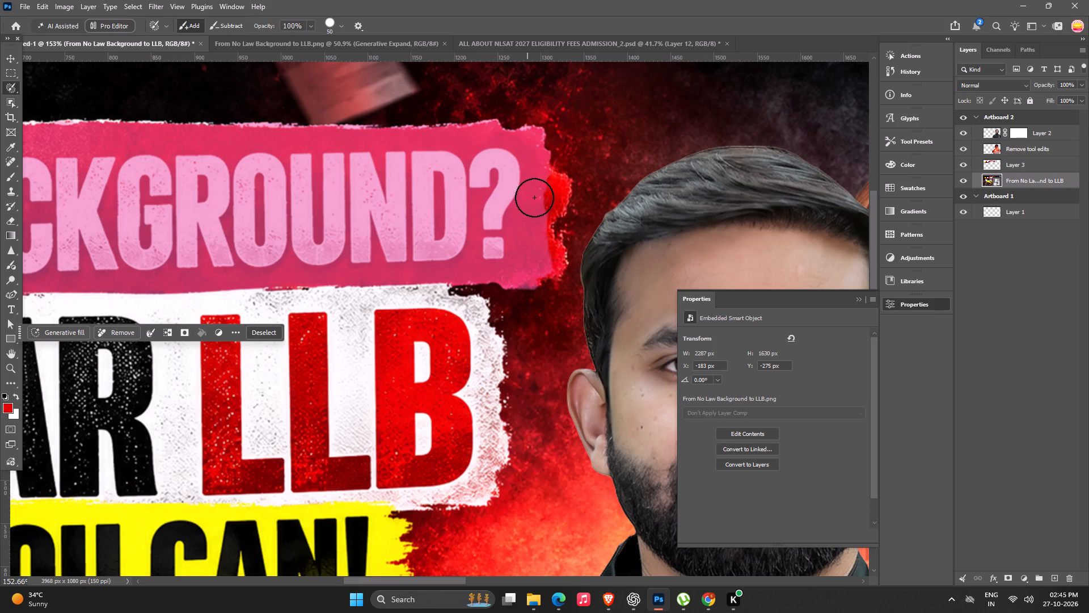
pyautogui.press('[')
pyautogui.write('[[')
pyautogui.moveTo(551, 190); pyautogui.dragTo(559, 190)
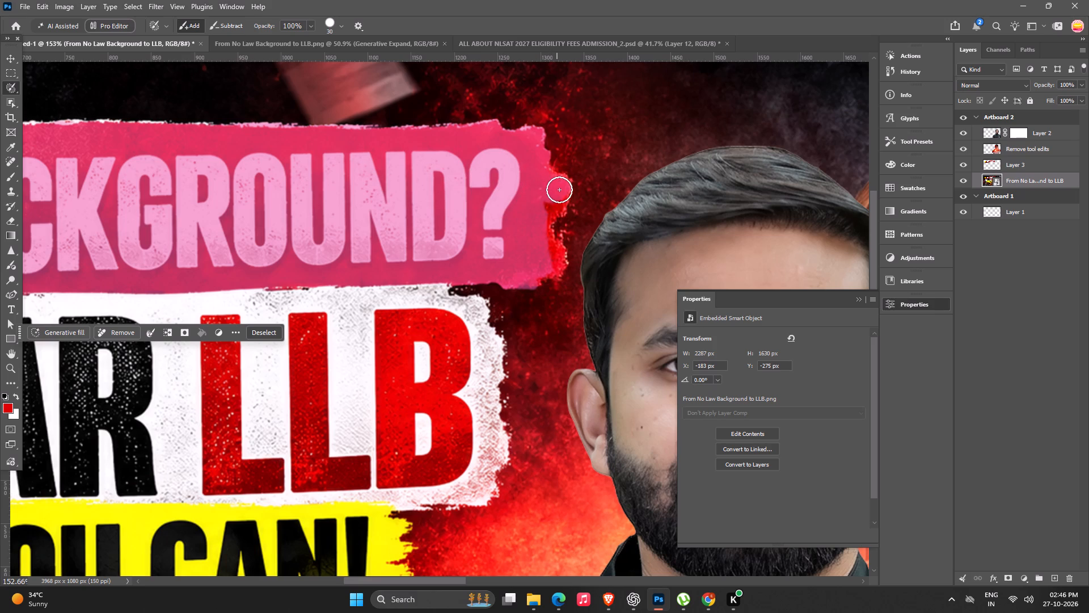
pyautogui.moveTo(559, 190); pyautogui.dragTo(537, 237)
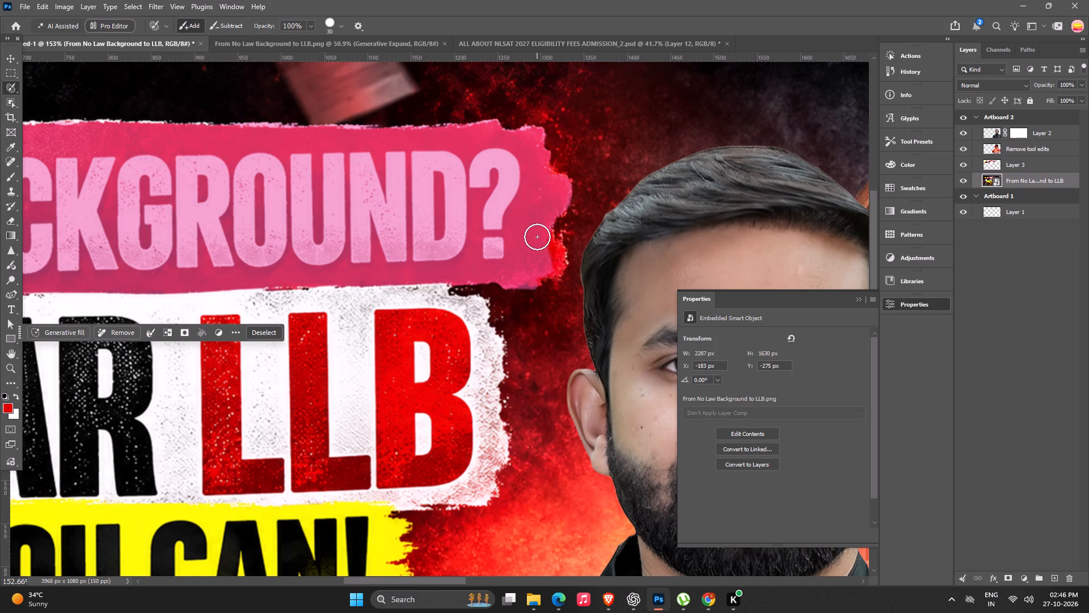
pyautogui.moveTo(537, 237); pyautogui.dragTo(534, 267)
pyautogui.moveTo(534, 267); pyautogui.dragTo(530, 269)
pyautogui.keyDown('alt'); pyautogui.scroll(-6, 531, 256); pyautogui.keyUp('alt')
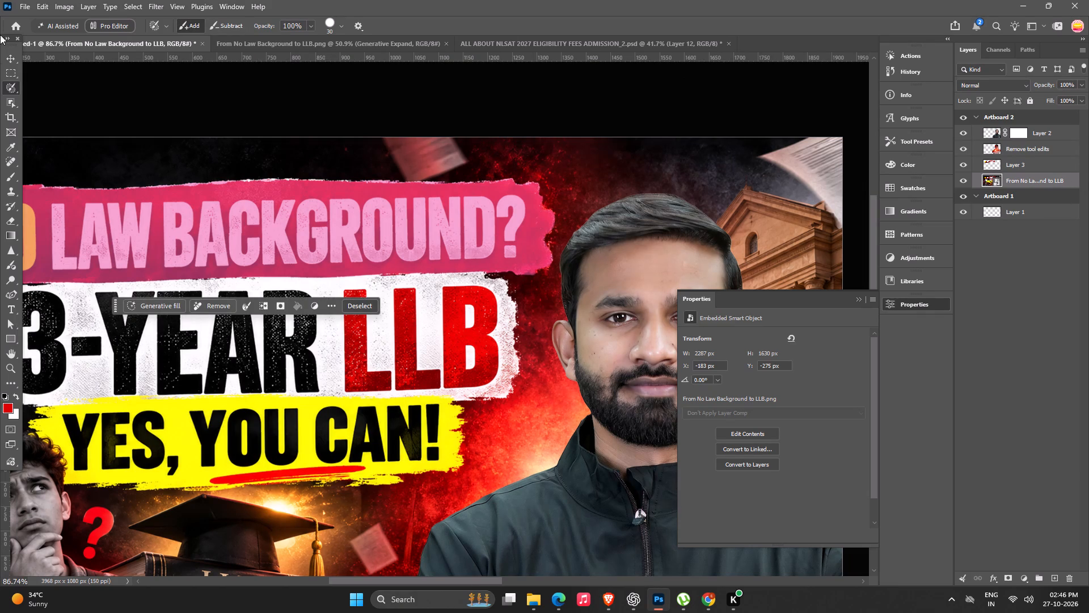
pyautogui.keyDown('alt'); pyautogui.scroll(-6, 420, 188); pyautogui.keyUp('alt')
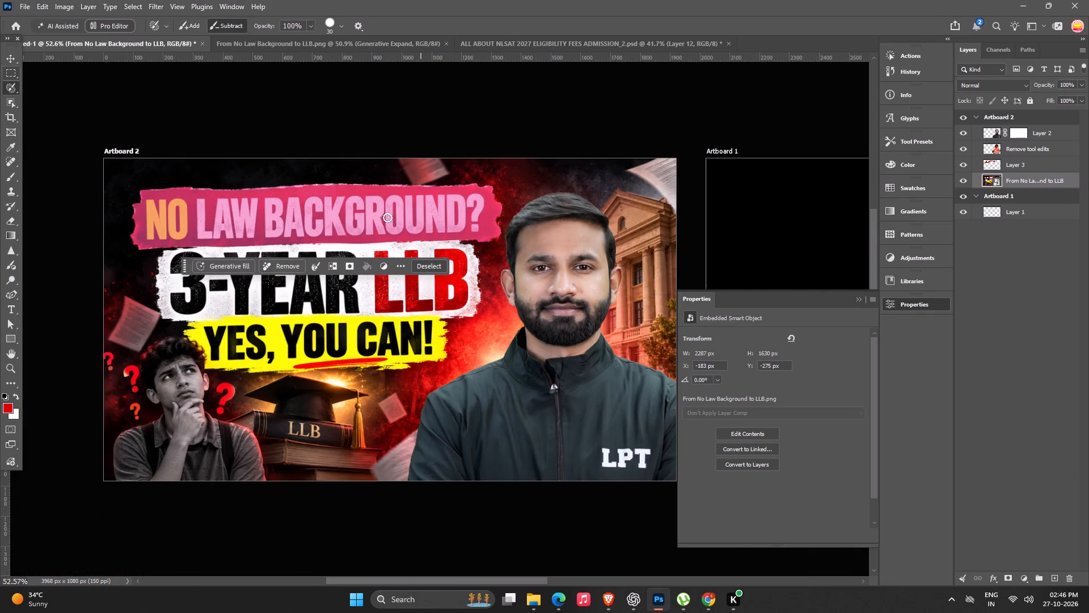
pyautogui.click(11, 56)
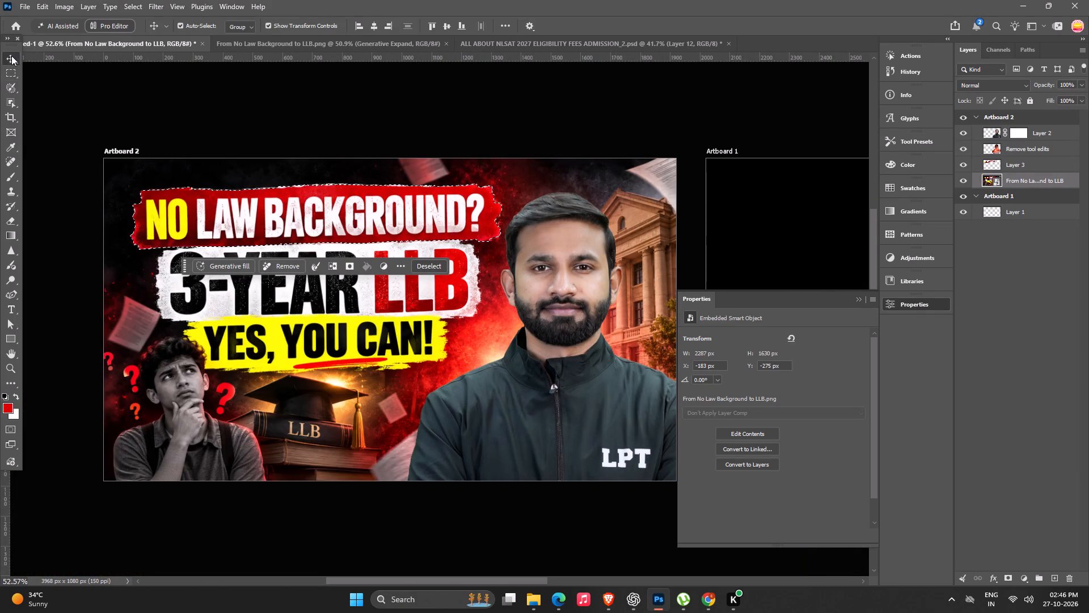
# Start a Generative Fill on the selected banner area, entering a prompt that begins "remov".
pyautogui.click(237, 263)
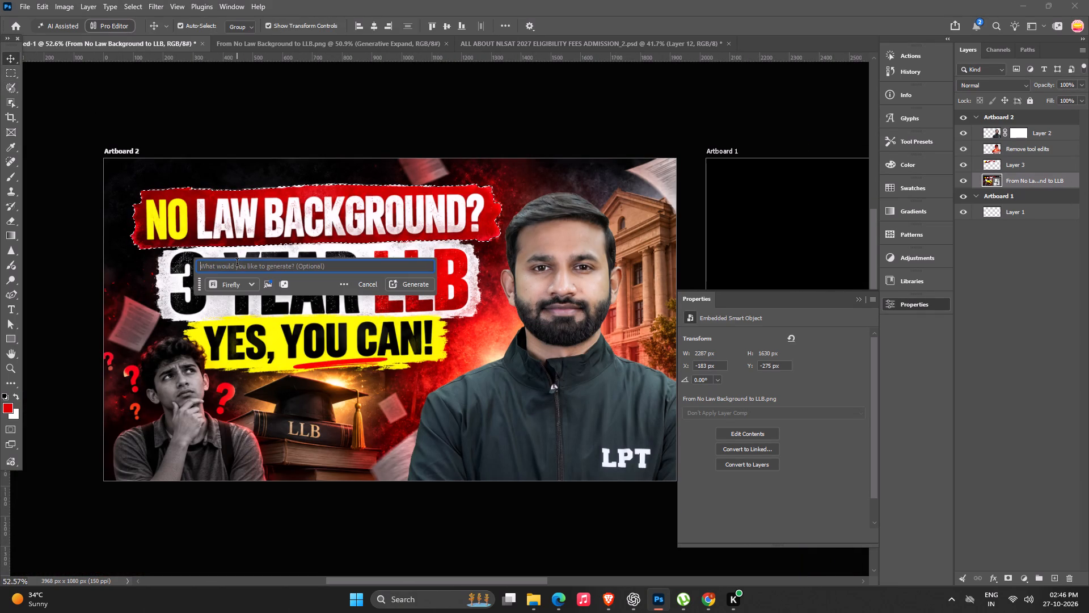
pyautogui.write('remov')
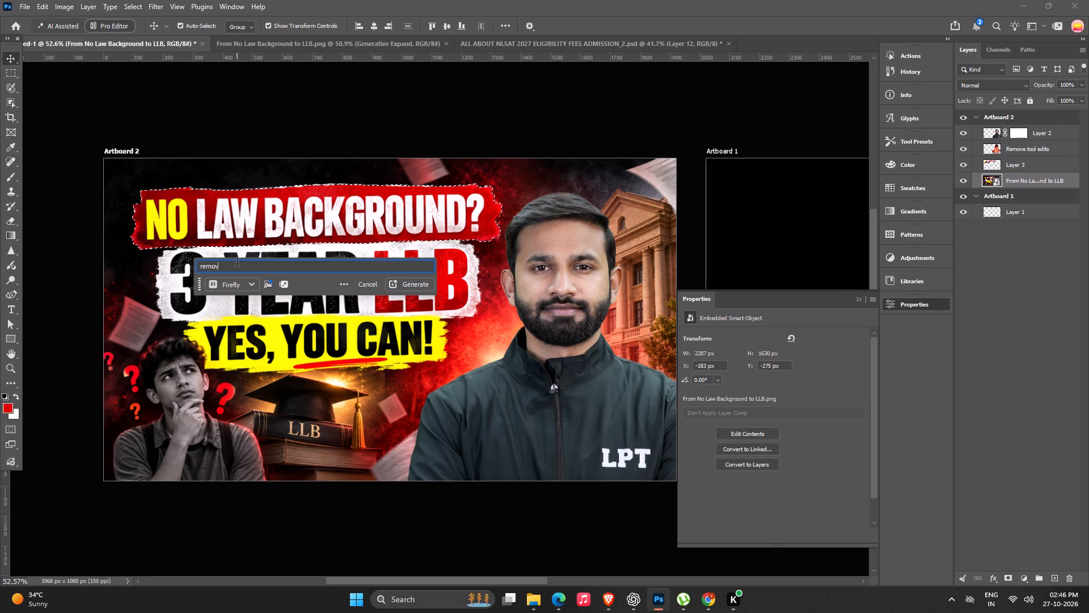
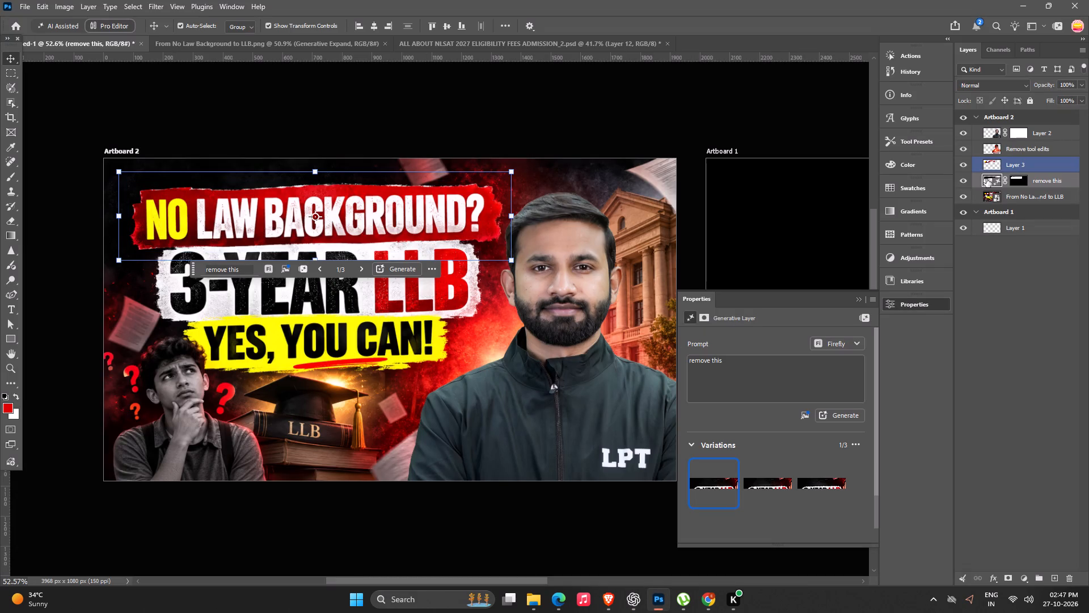
pyautogui.keyDown('shift'); pyautogui.click(1029, 197); pyautogui.keyUp('shift')
pyautogui.keyDown('shift'); pyautogui.rightClick(1029, 196); pyautogui.keyUp('shift')
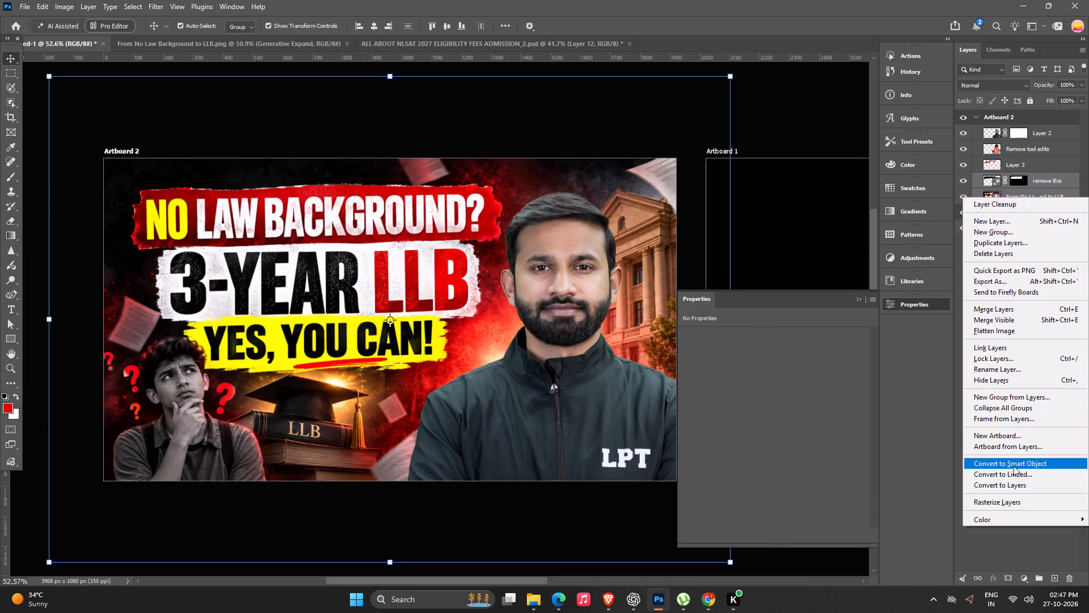
pyautogui.click(1014, 466)
# Hide Layer 3, the copied red "NO LAW BACKGROUND?" banner.
pyautogui.click(969, 165)
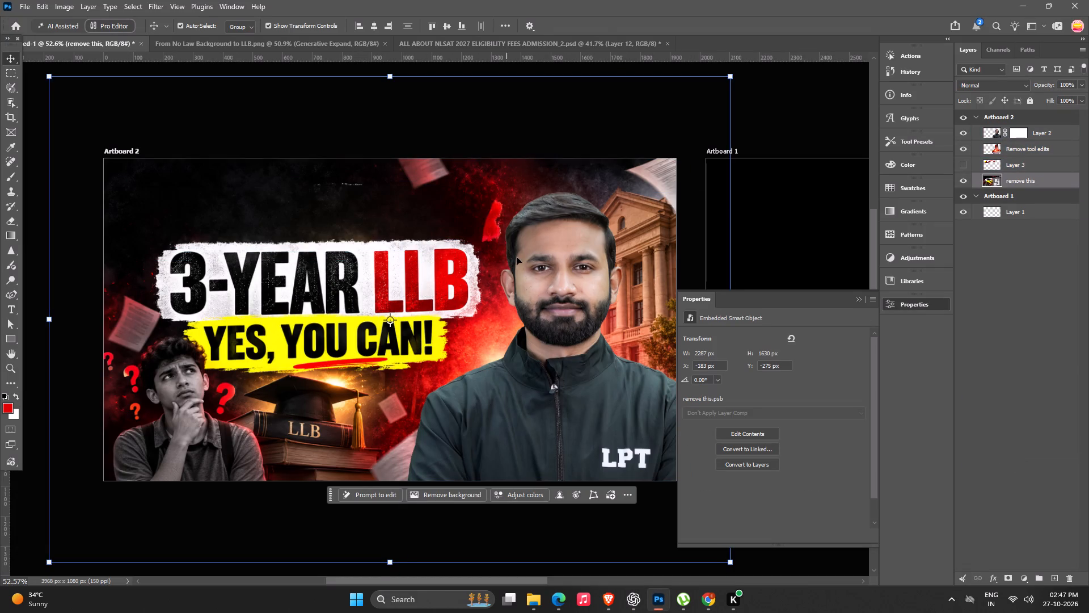
pyautogui.keyDown('alt'); pyautogui.scroll(-6, 517, 257); pyautogui.keyUp('alt')
pyautogui.click(684, 101)
pyautogui.keyDown('alt'); pyautogui.scroll(2, 433, 372); pyautogui.keyUp('alt')
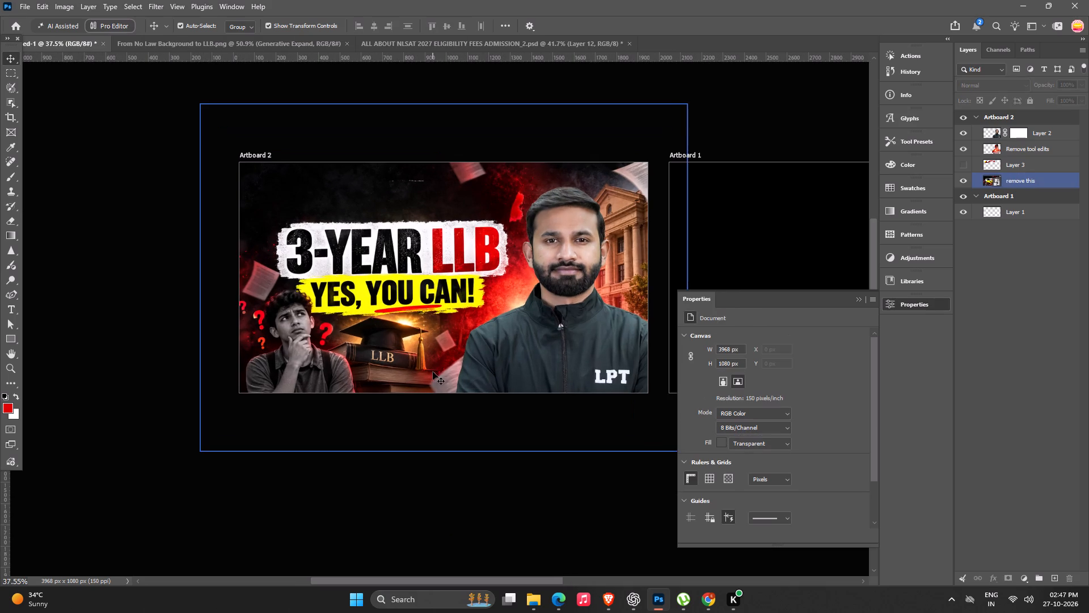
pyautogui.press('space')
pyautogui.moveTo(428, 372); pyautogui.dragTo(416, 373)
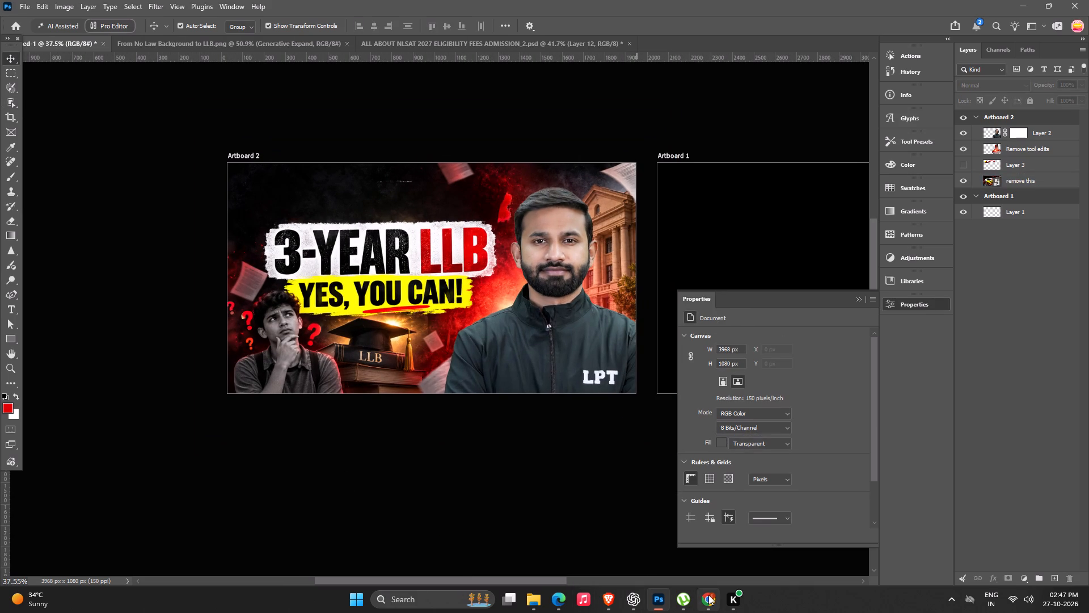
# Switch to Chrome and copy only the line "NO LAW BACKGROUND?" from row 57 of the LPT Design Sheet.
pyautogui.click(708, 595)
pyautogui.click(455, 0)
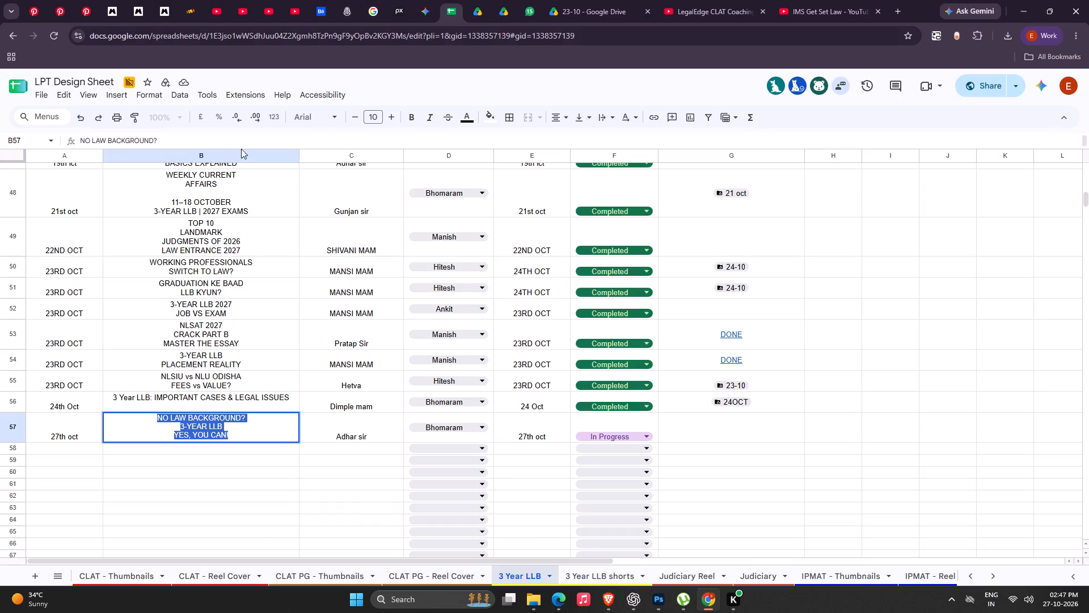
pyautogui.click(153, 415)
pyautogui.moveTo(153, 415); pyautogui.dragTo(264, 417)
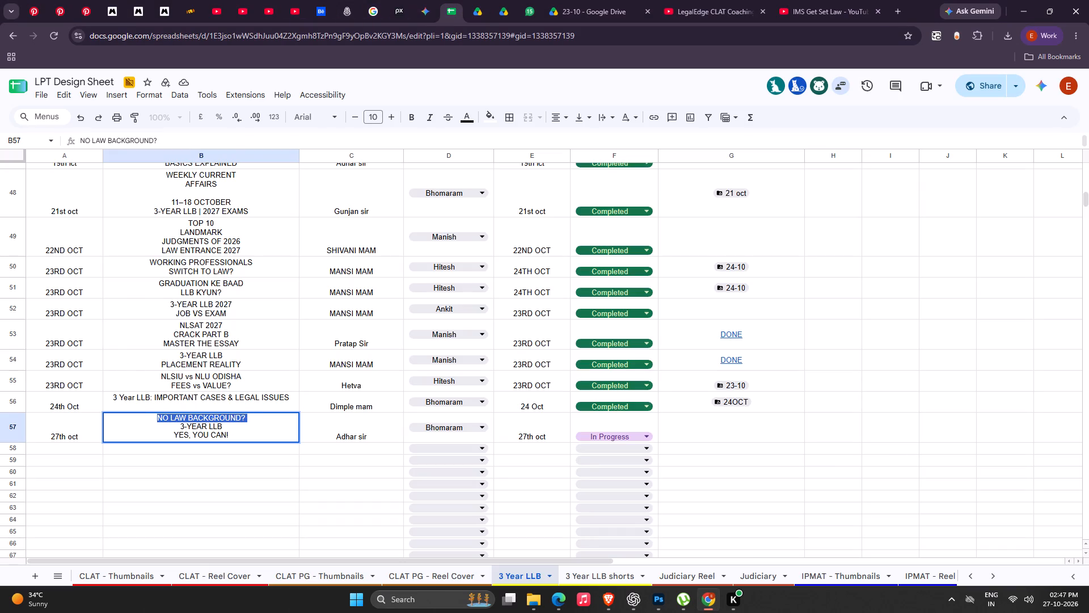
pyautogui.hotkey('ctrl', 'c')
pyautogui.hotkey('ctrl', 'c')
# Back in Photoshop, add a white text layer reading "NO LAW BACKGROUND?" near the top of Artboard 2.
pyautogui.hotkey('alt', 'Tab')
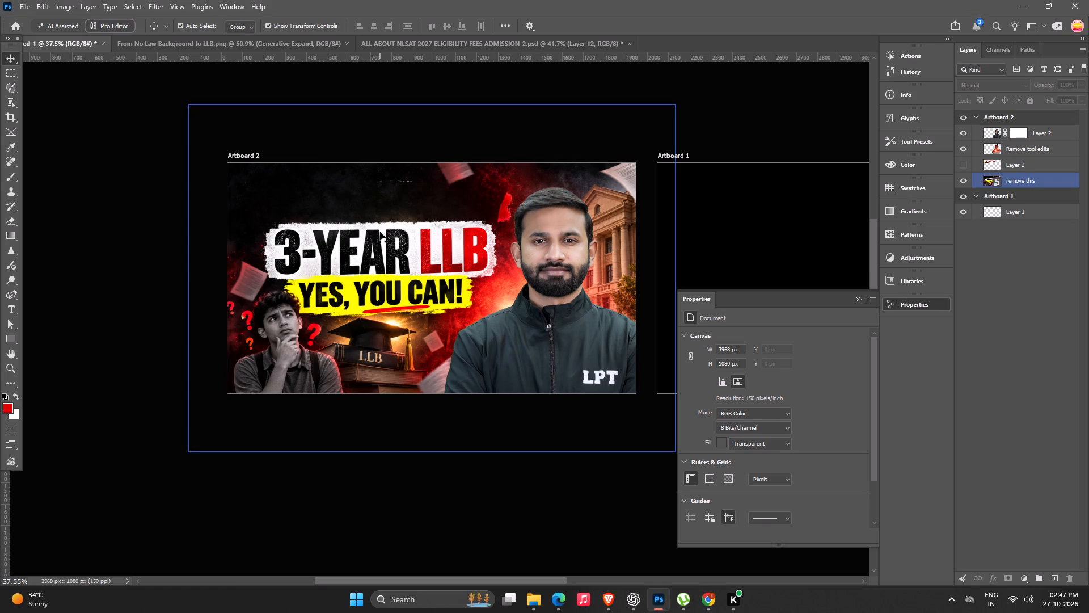
pyautogui.keyDown('alt'); pyautogui.scroll(3, 429, 220); pyautogui.keyUp('alt')
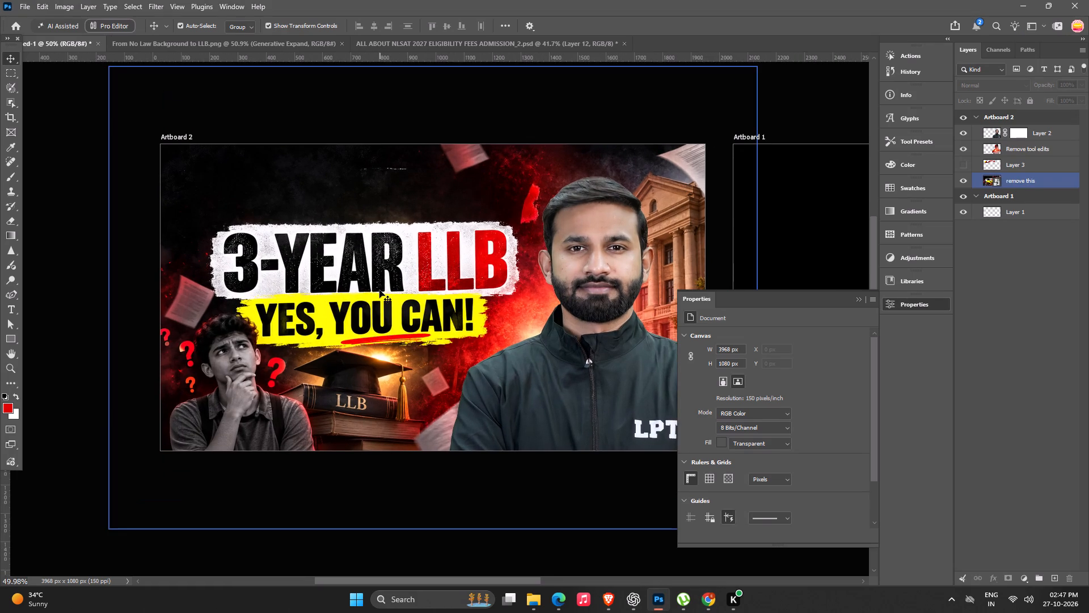
pyautogui.press('t')
pyautogui.click(352, 172)
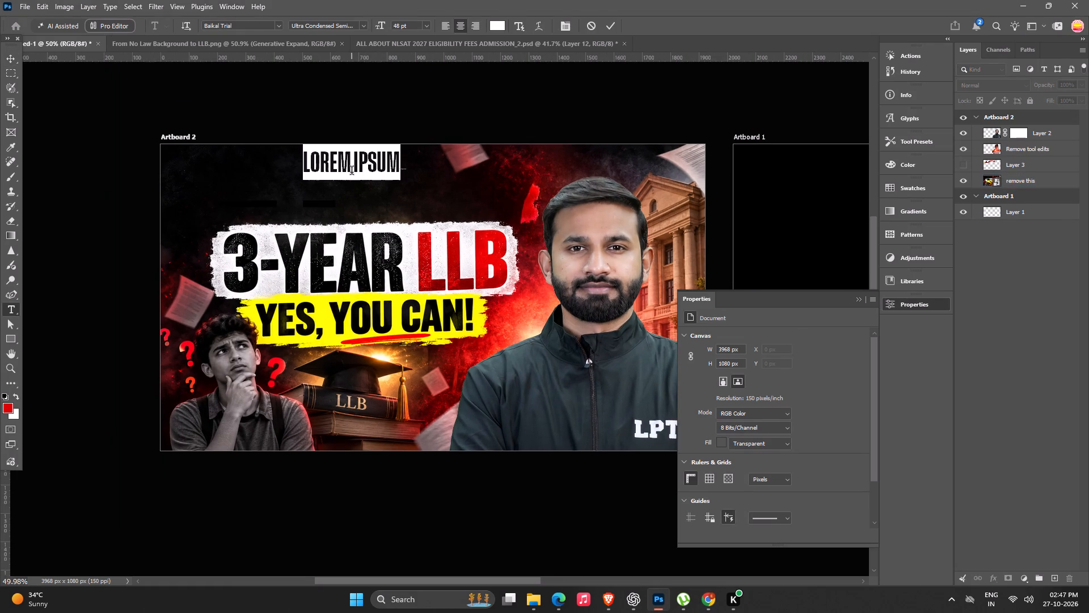
pyautogui.hotkey('ctrl', 'BackSpace')
pyautogui.hotkey('ctrl', 'BackSpace')
pyautogui.hotkey('ctrl', 'v')
pyautogui.press('Return')
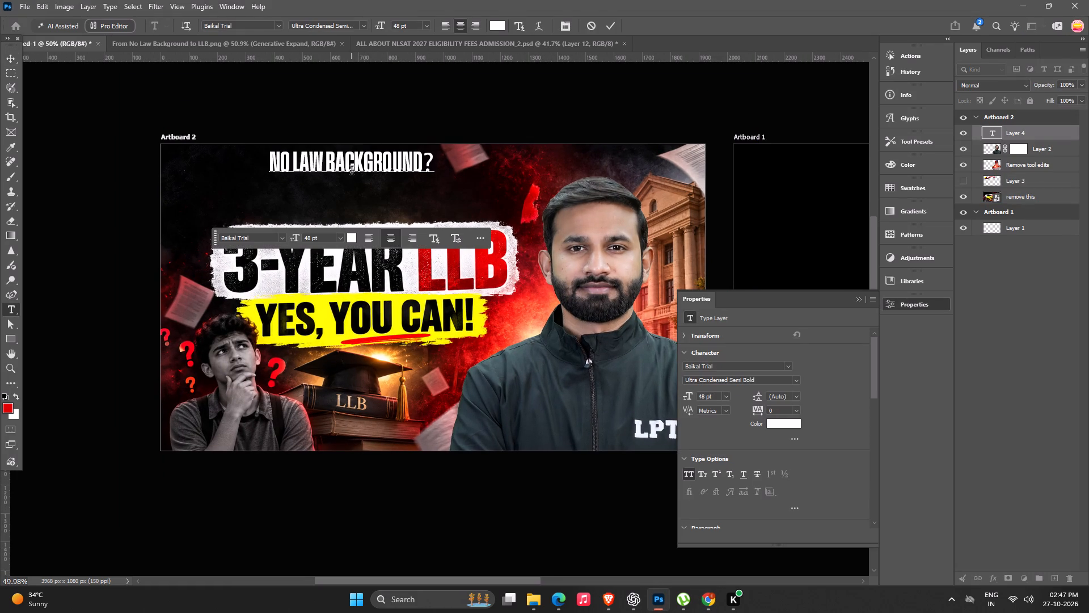
pyautogui.click(10, 60)
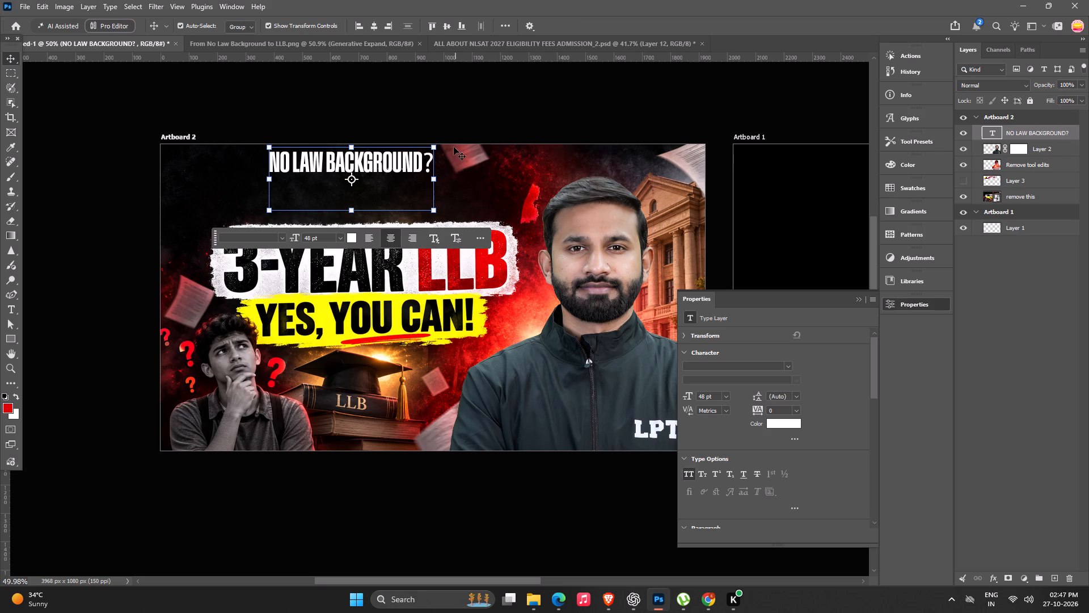
# Enlarge the "NO LAW BACKGROUND?" text to about 102 pt and place it just above the 3-YEAR LLB banner.
pyautogui.keyDown('alt'); pyautogui.moveTo(430, 144); pyautogui.dragTo(569, 142); pyautogui.keyUp('alt')
pyautogui.moveTo(498, 166); pyautogui.dragTo(511, 221)
pyautogui.keyDown('alt'); pyautogui.moveTo(571, 158); pyautogui.dragTo(541, 165); pyautogui.keyUp('alt')
pyautogui.moveTo(476, 179); pyautogui.dragTo(482, 178)
pyautogui.press('Return')
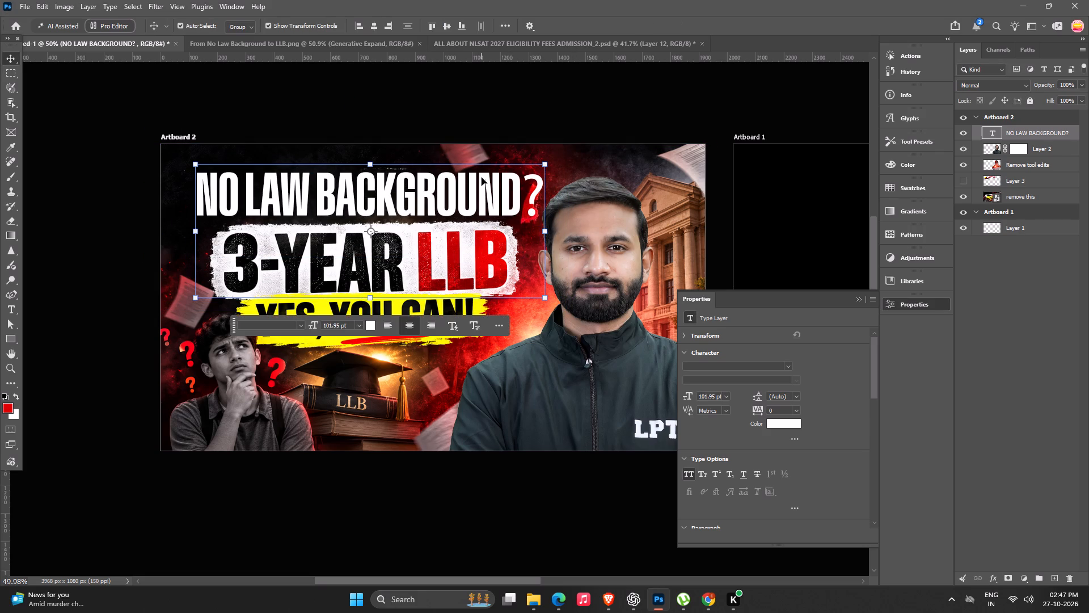
# Shift the man cutout on Layer 2 slightly right and up, to about X 1025 px, Y 100 px.
pyautogui.press('space')
pyautogui.press('space')
pyautogui.press('space')
pyautogui.press('space')
pyautogui.moveTo(471, 178); pyautogui.dragTo(433, 176)
pyautogui.moveTo(544, 246); pyautogui.dragTo(558, 251)
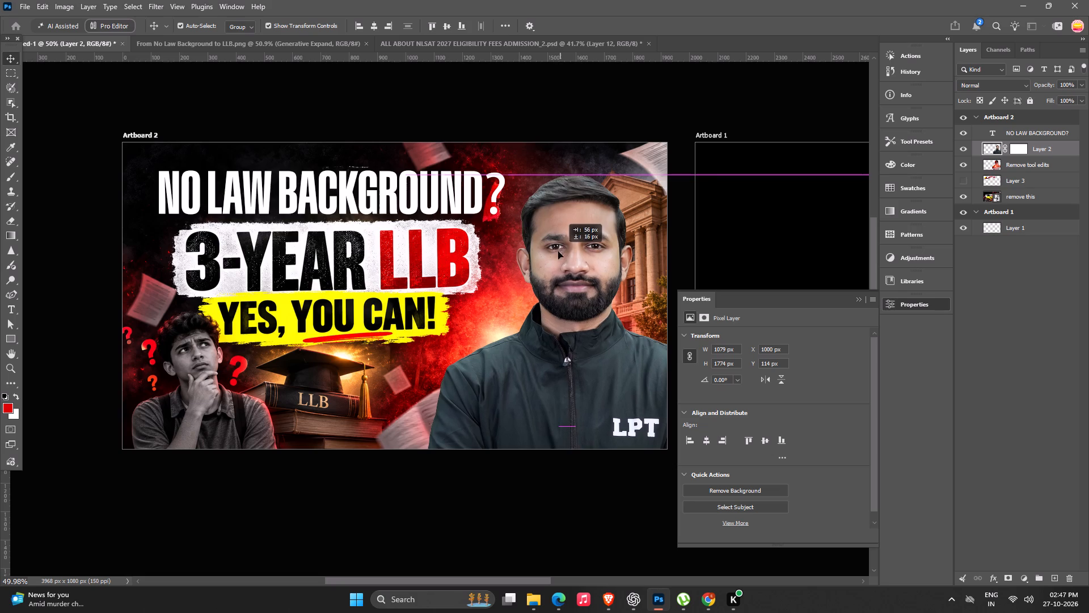
pyautogui.moveTo(558, 251); pyautogui.dragTo(554, 243)
pyautogui.press('space')
pyautogui.press('space')
pyautogui.press('space')
pyautogui.moveTo(511, 284); pyautogui.dragTo(492, 292)
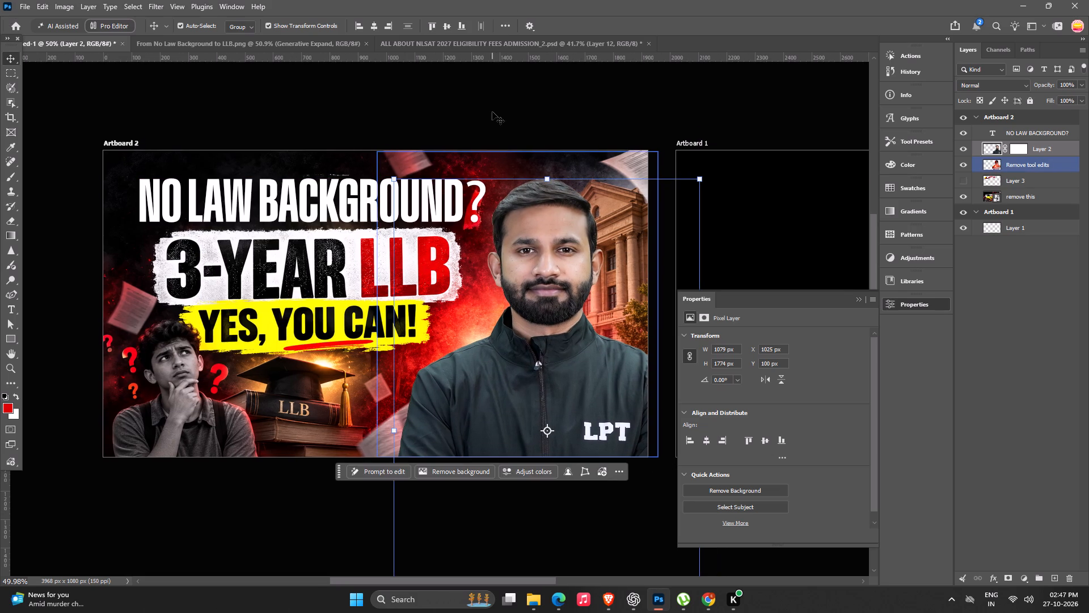
pyautogui.click(492, 110)
# Move the "NO LAW BACKGROUND?" text down over the YES, YOU CAN! line, clear of the leftover banner marks.
pyautogui.moveTo(296, 195); pyautogui.dragTo(301, 307)
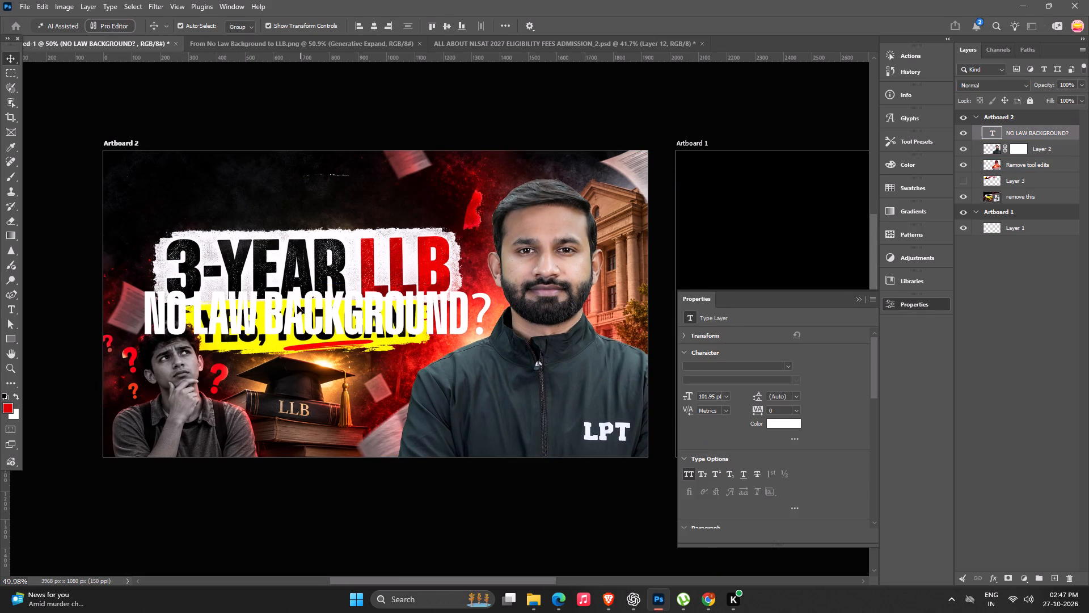
pyautogui.click(161, 147)
# On the "remove this" layer, paint over the red patch beside the man's head and the faint dashes with the Selection Brush and remove them.
pyautogui.click(214, 184)
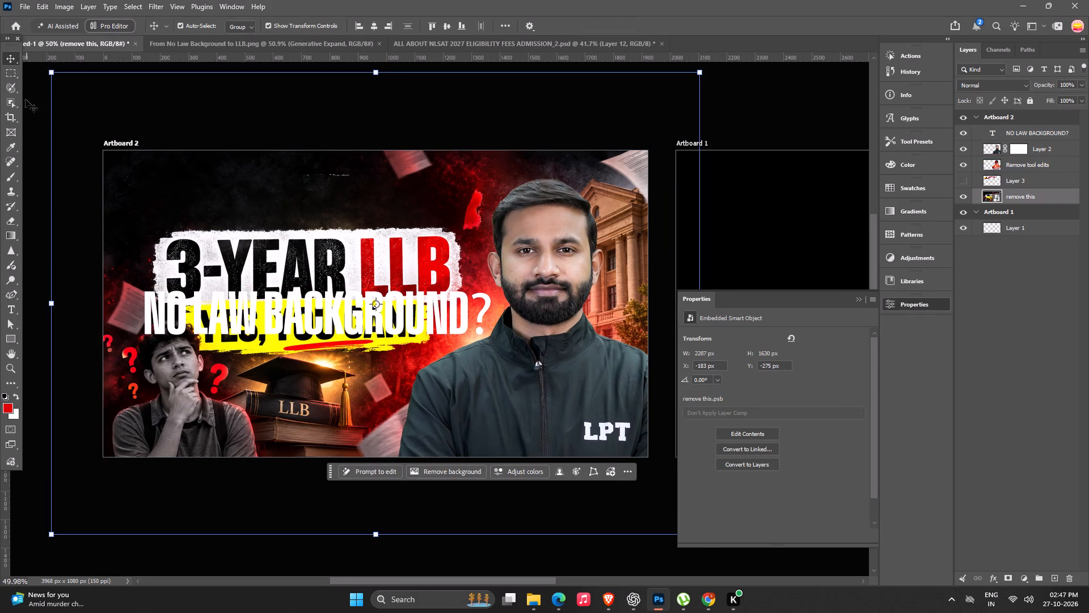
pyautogui.click(16, 90)
pyautogui.keyDown('alt'); pyautogui.scroll(3, 462, 229); pyautogui.keyUp('alt')
pyautogui.moveTo(479, 170); pyautogui.dragTo(467, 213)
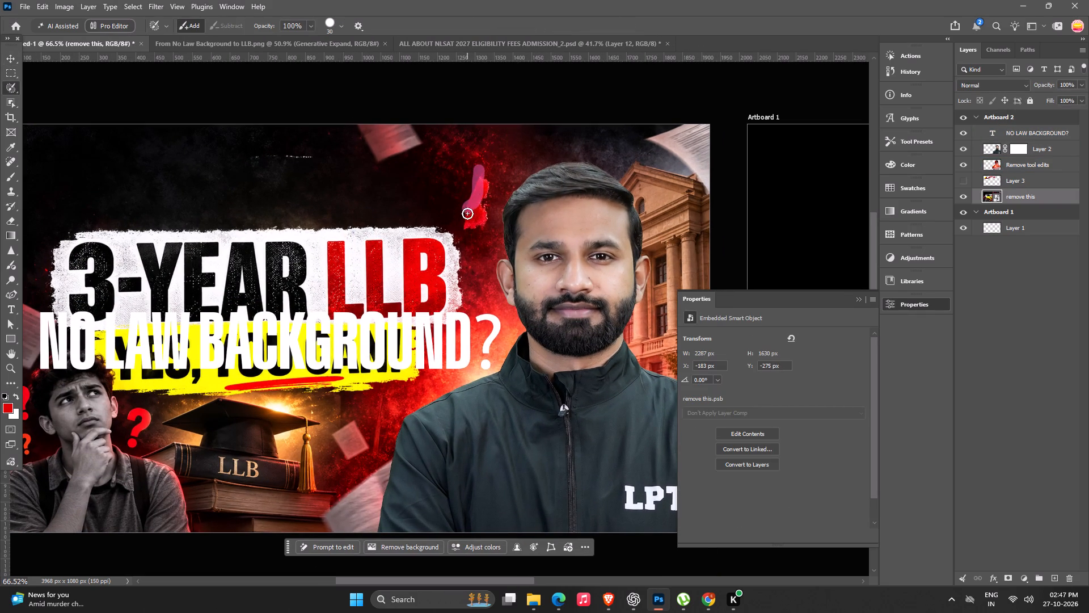
pyautogui.moveTo(467, 213); pyautogui.dragTo(484, 177)
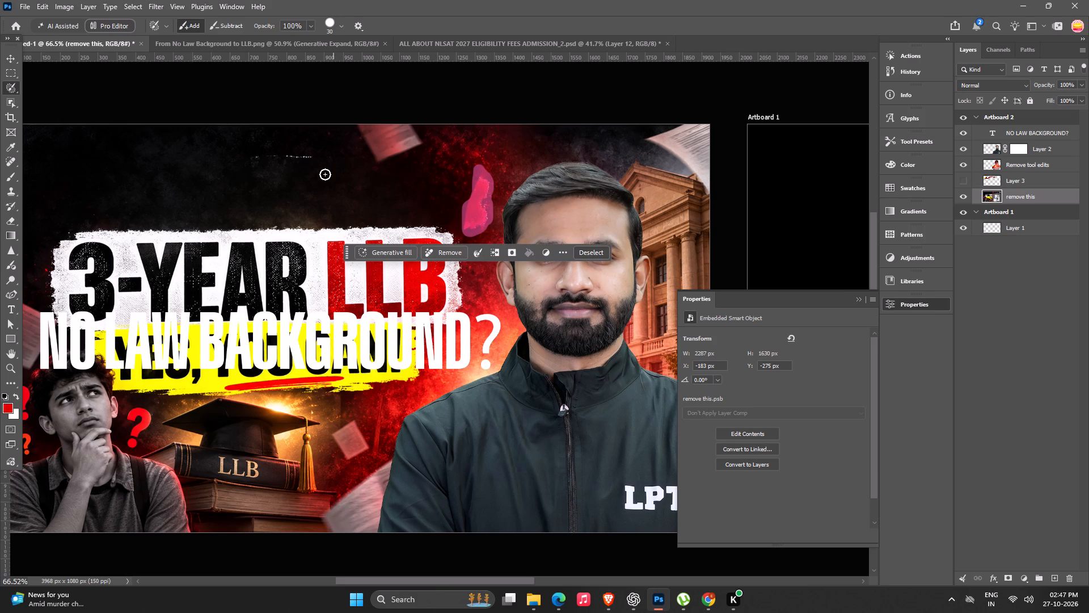
pyautogui.moveTo(246, 156); pyautogui.dragTo(330, 158)
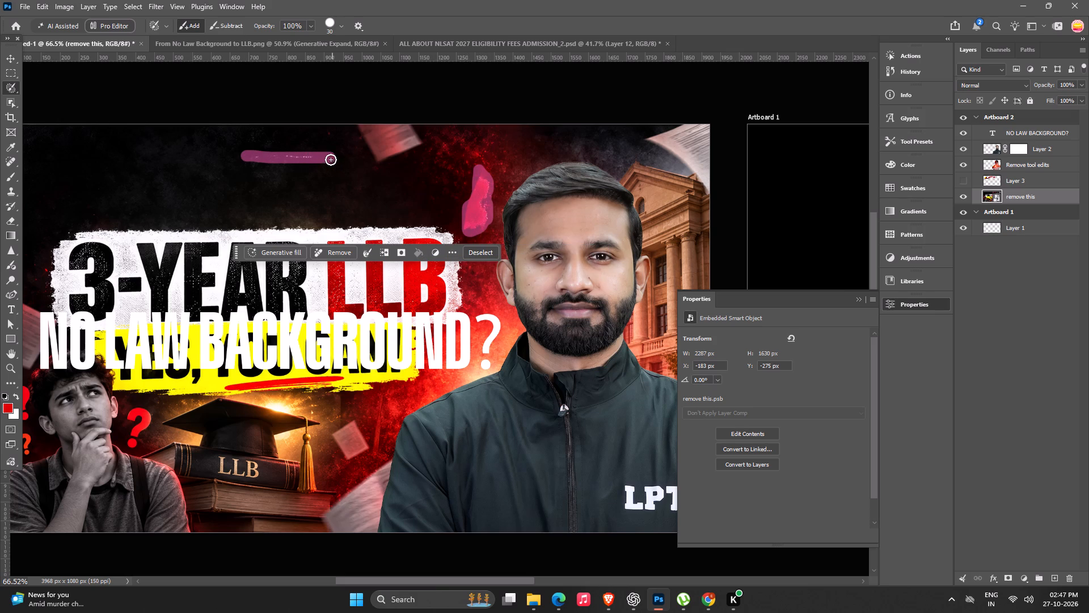
pyautogui.click(332, 252)
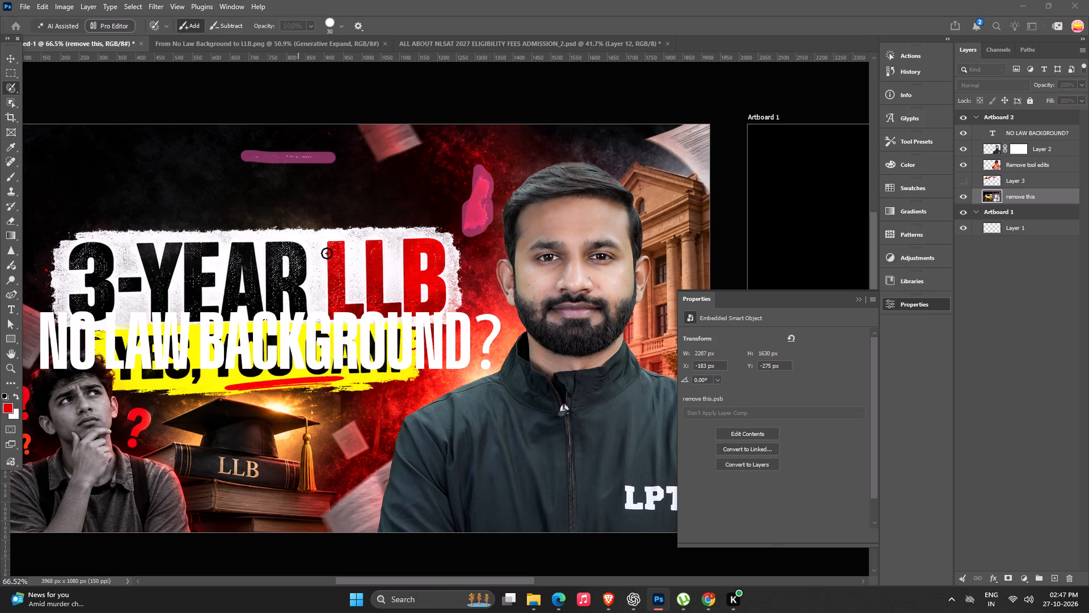
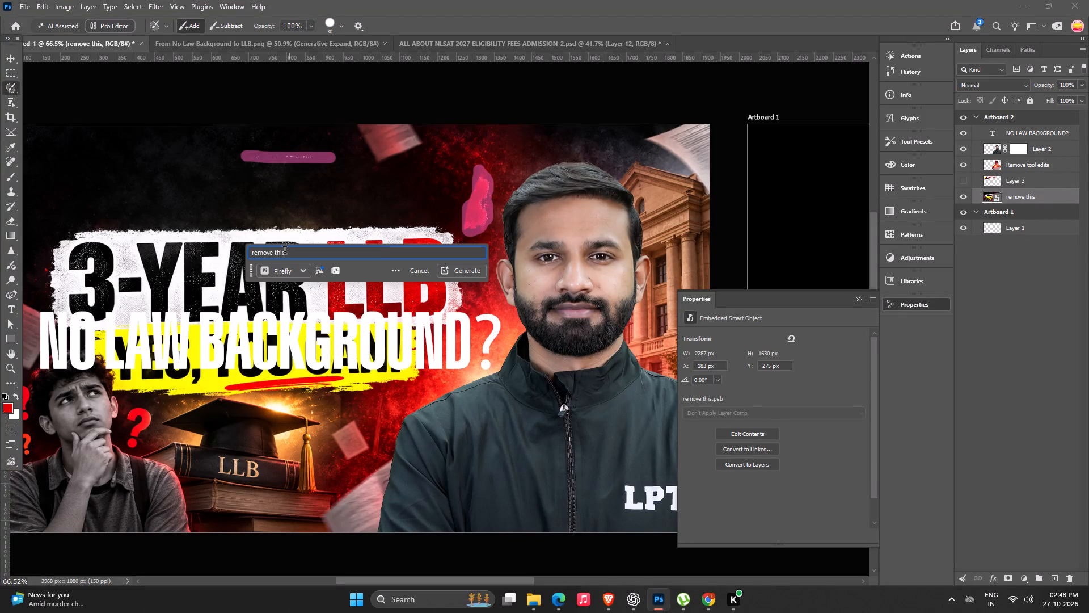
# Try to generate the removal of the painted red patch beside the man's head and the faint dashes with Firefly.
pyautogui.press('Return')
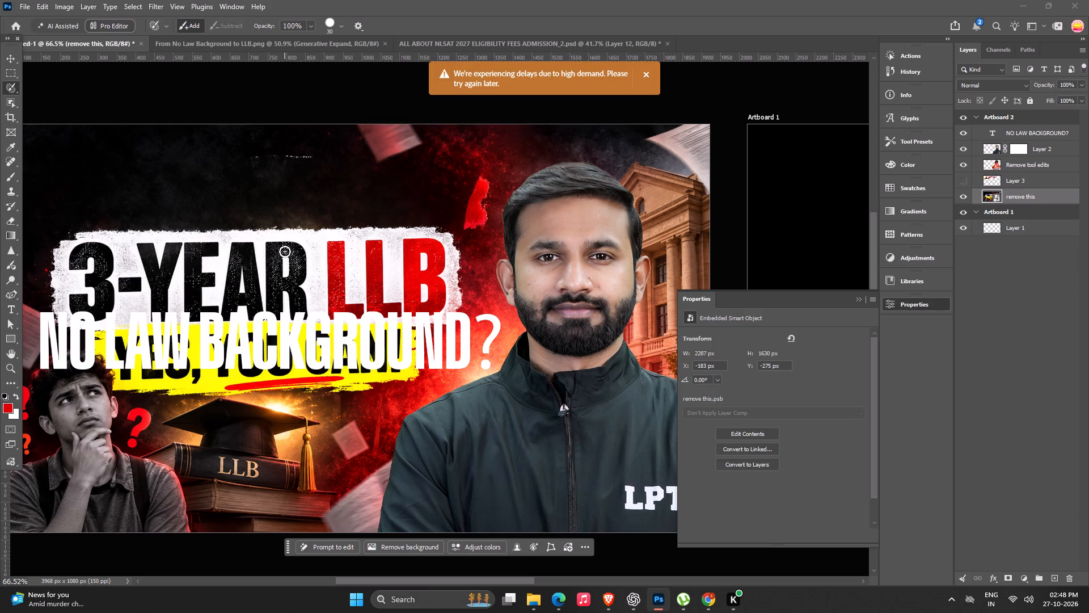
# Select the faint dashes and the red patch beside the man's head and run Generative Fill with the prompt "remove this".
pyautogui.click(645, 75)
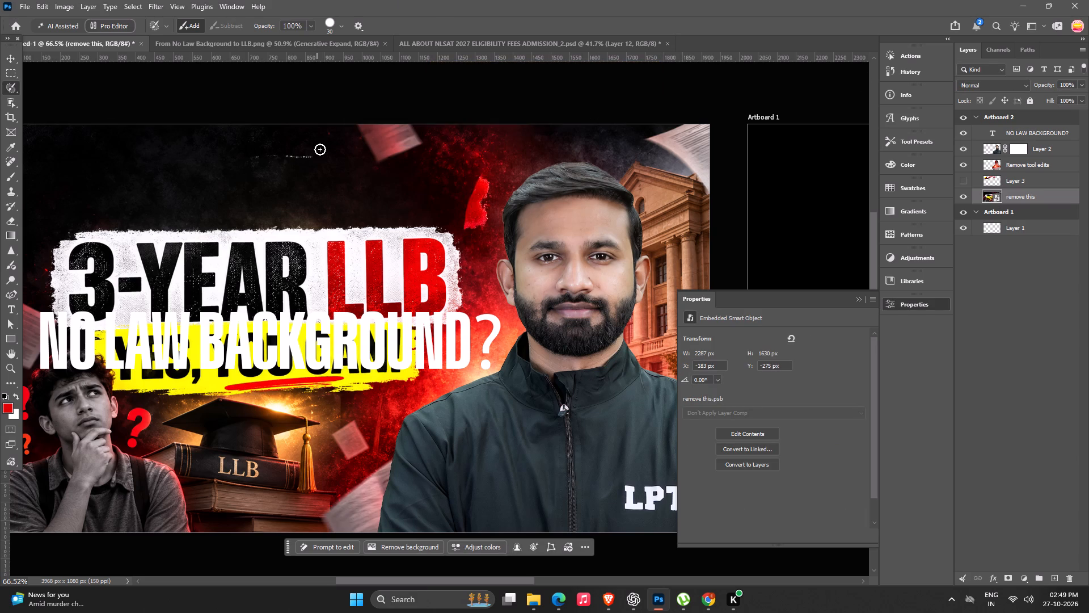
pyautogui.moveTo(319, 148); pyautogui.dragTo(302, 149)
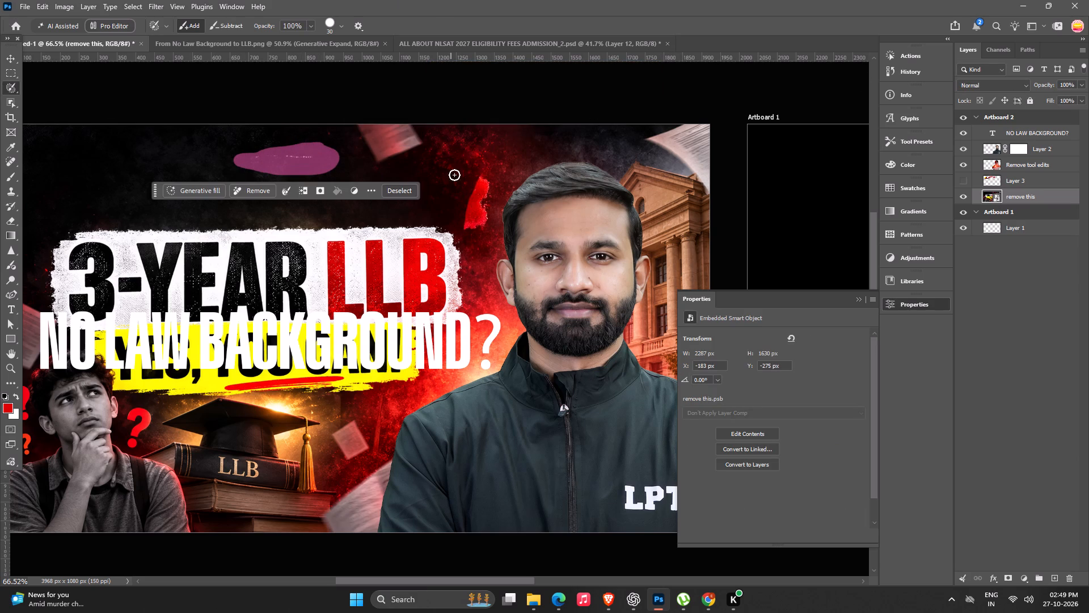
pyautogui.moveTo(476, 175); pyautogui.dragTo(489, 211)
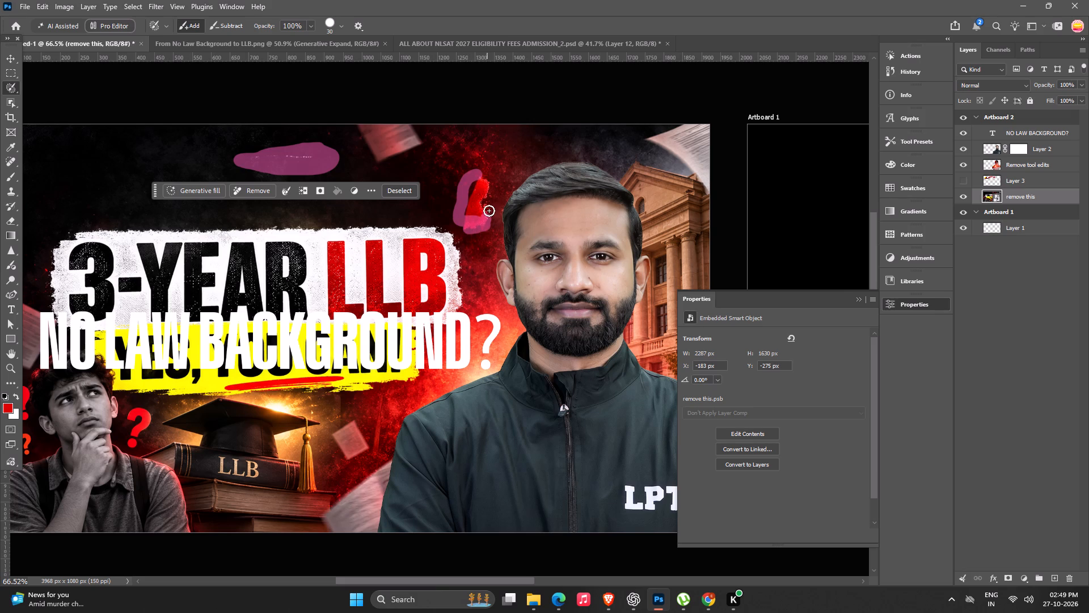
pyautogui.moveTo(489, 211); pyautogui.dragTo(482, 175)
pyautogui.click(276, 249)
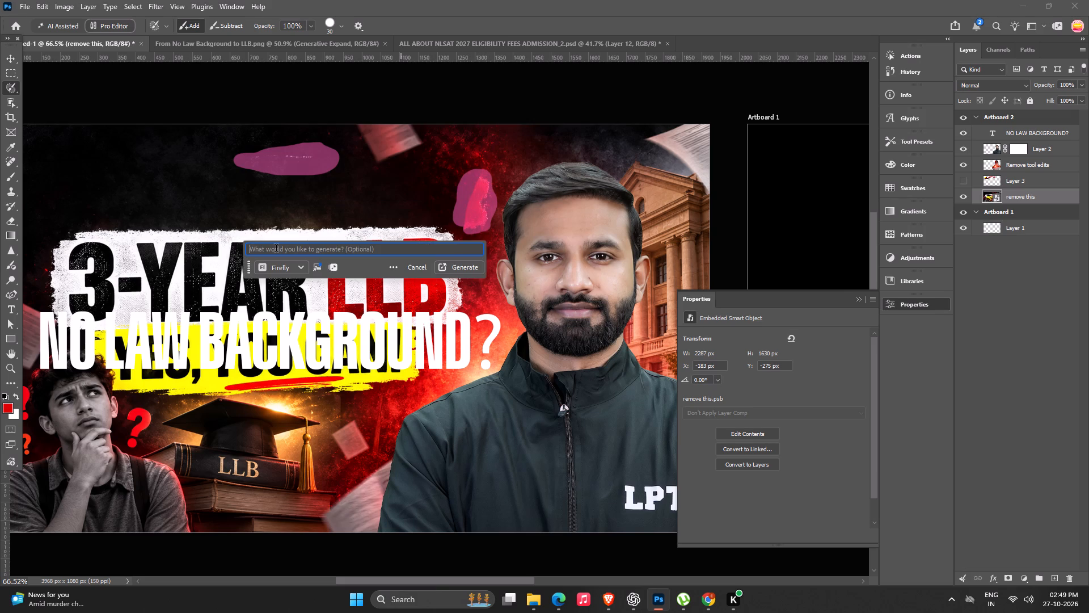
pyautogui.press('r')
pyautogui.write('emove this')
pyautogui.press('Return')
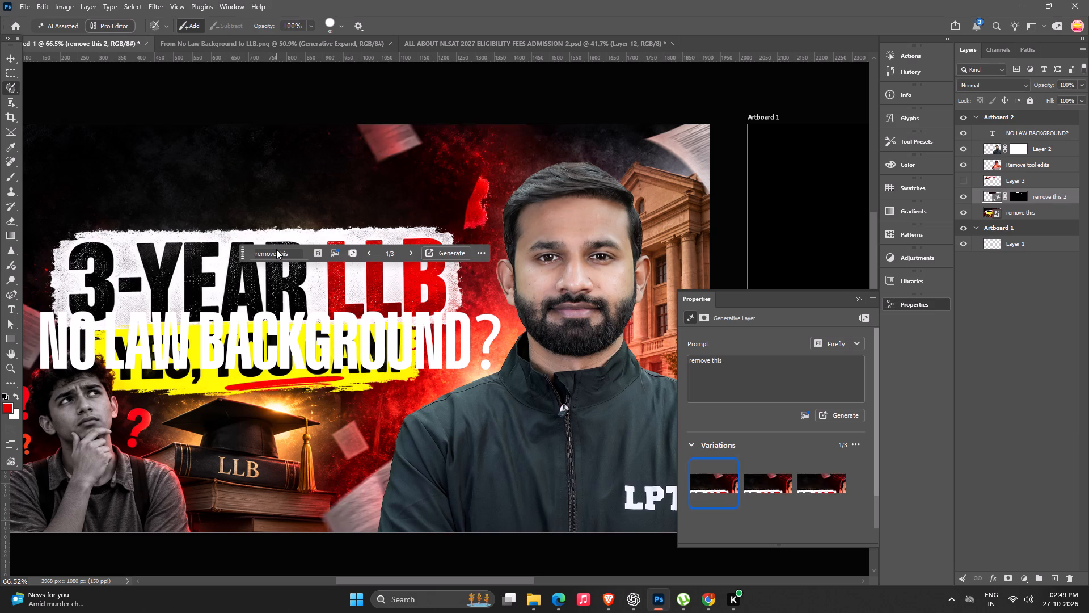
# Combine the generated fill layer and the "remove this" background layer into a single smart object.
pyautogui.keyDown('shift'); pyautogui.click(1018, 209); pyautogui.keyUp('shift')
pyautogui.keyDown('shift'); pyautogui.rightClick(1018, 209); pyautogui.keyUp('shift')
pyautogui.click(1073, 474)
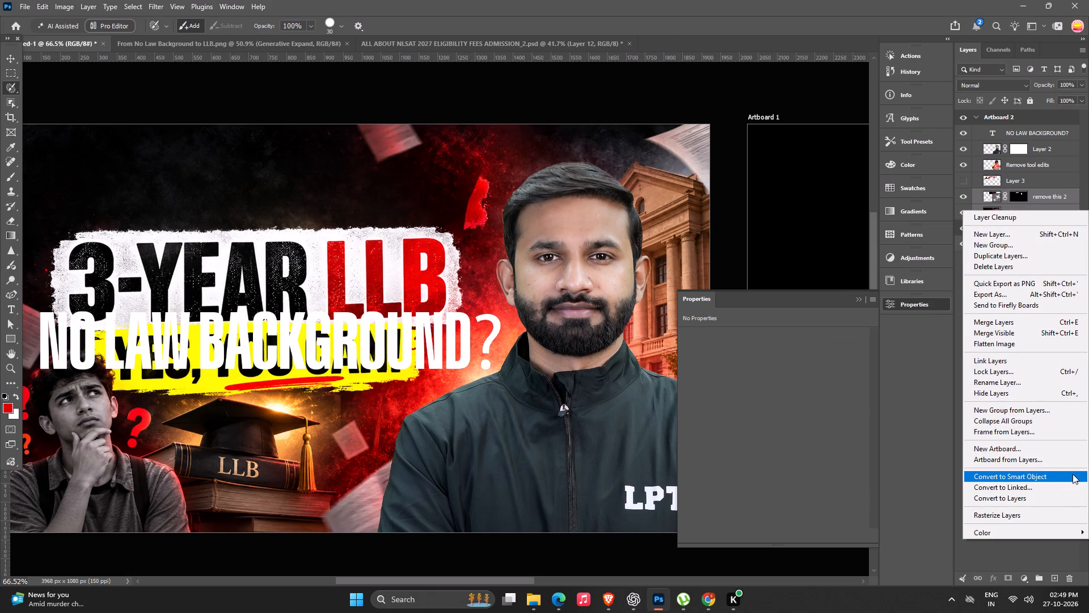
# Paint a selection over the red patch beside the man's head with the Selection Brush.
pyautogui.click(476, 177)
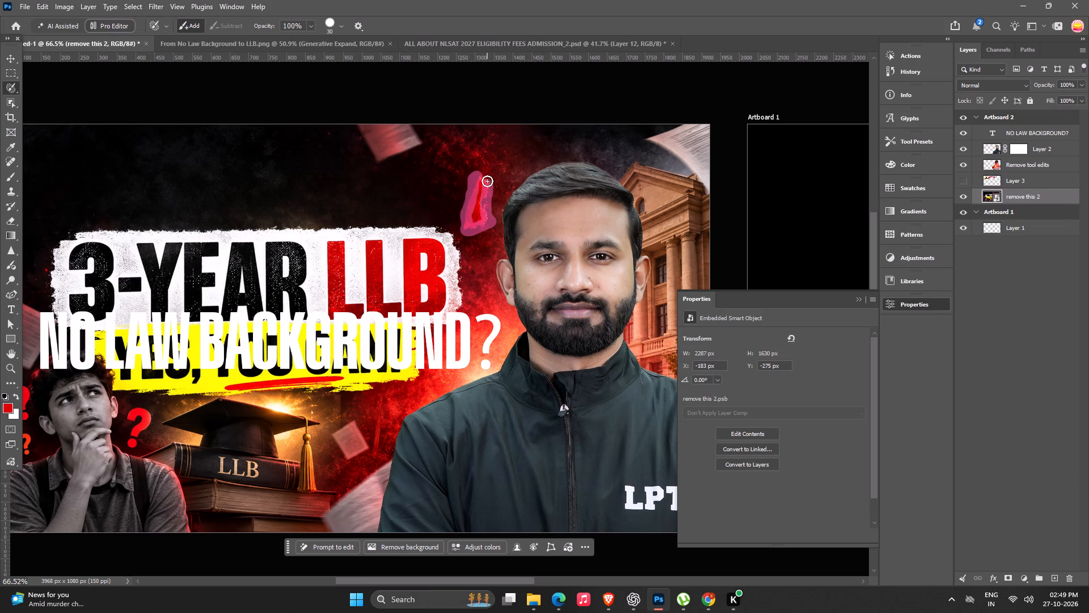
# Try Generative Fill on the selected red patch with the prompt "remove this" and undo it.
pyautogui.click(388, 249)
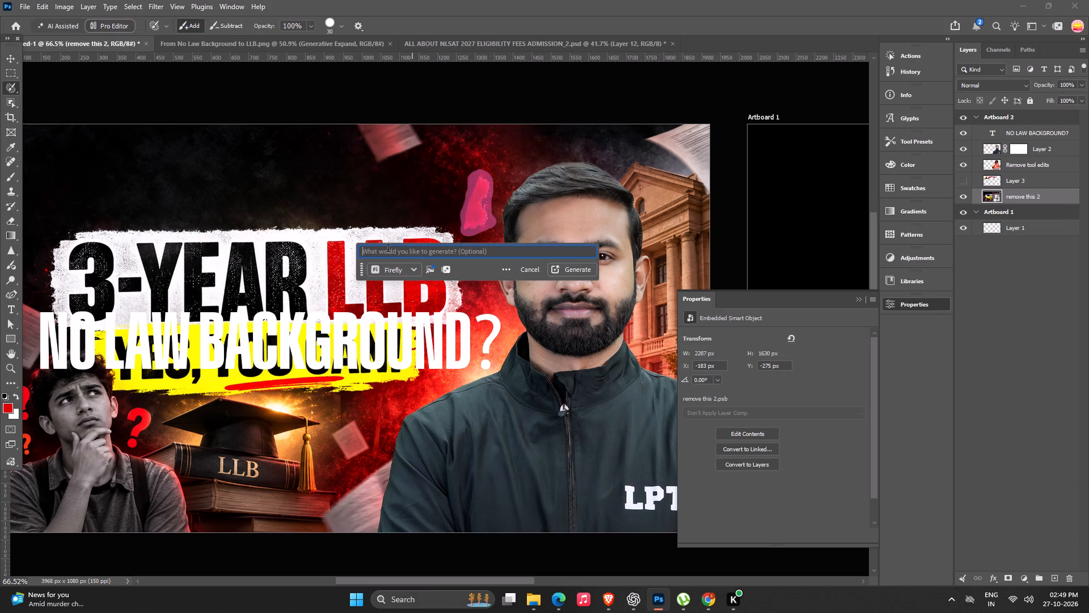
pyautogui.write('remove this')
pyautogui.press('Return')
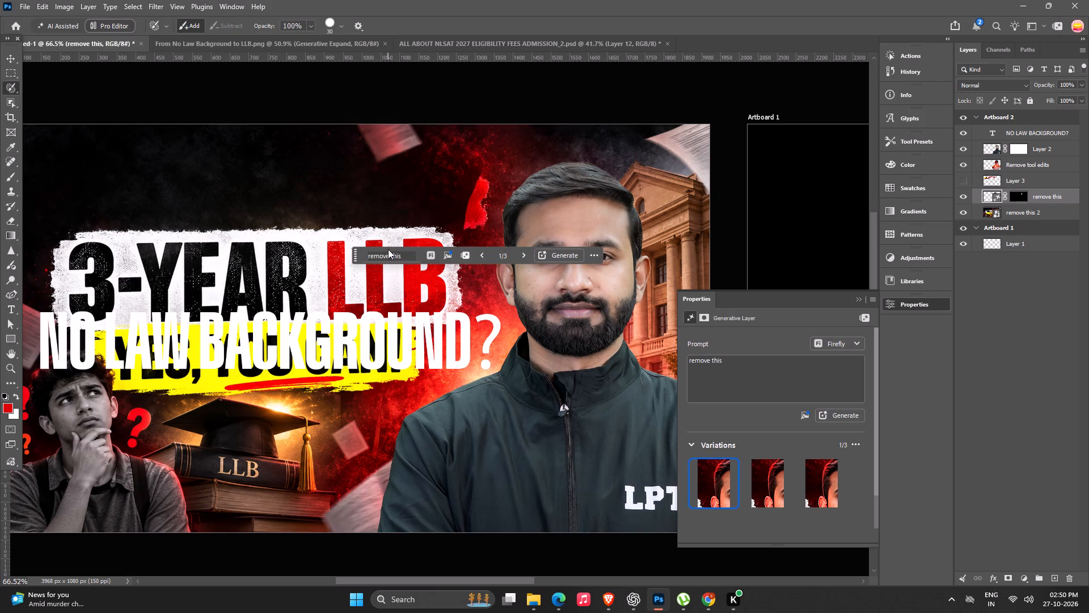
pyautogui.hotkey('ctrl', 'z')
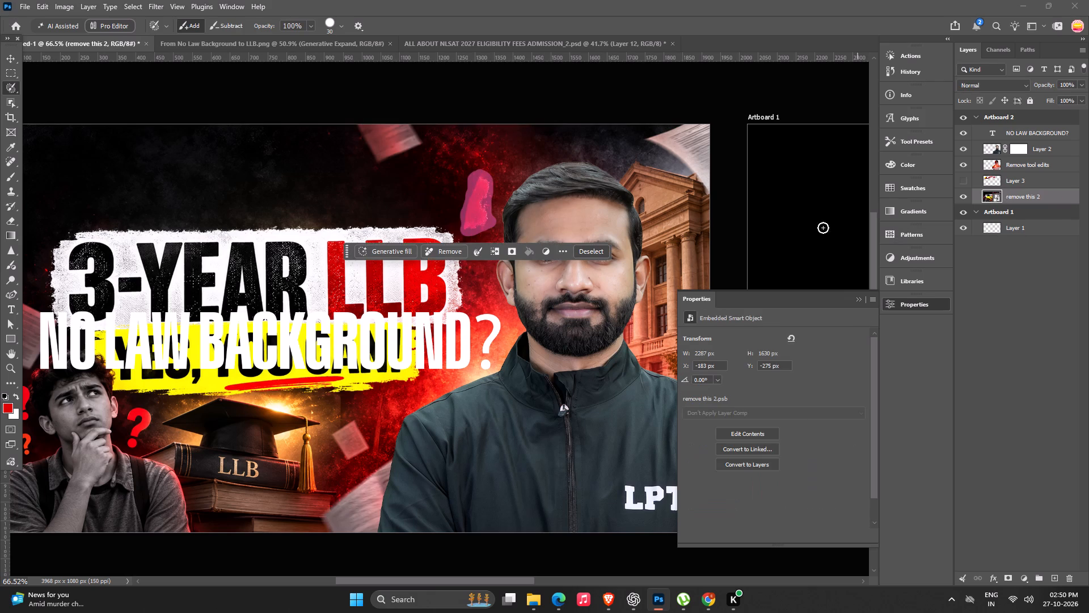
# Run Generative Fill on the selected red patch with the prompt "remove this object" and choose the second variation.
pyautogui.click(390, 255)
pyautogui.write('remove this ob')
pyautogui.write('jex')
pyautogui.press('BackSpace')
pyautogui.write('ct')
pyautogui.press('Return')
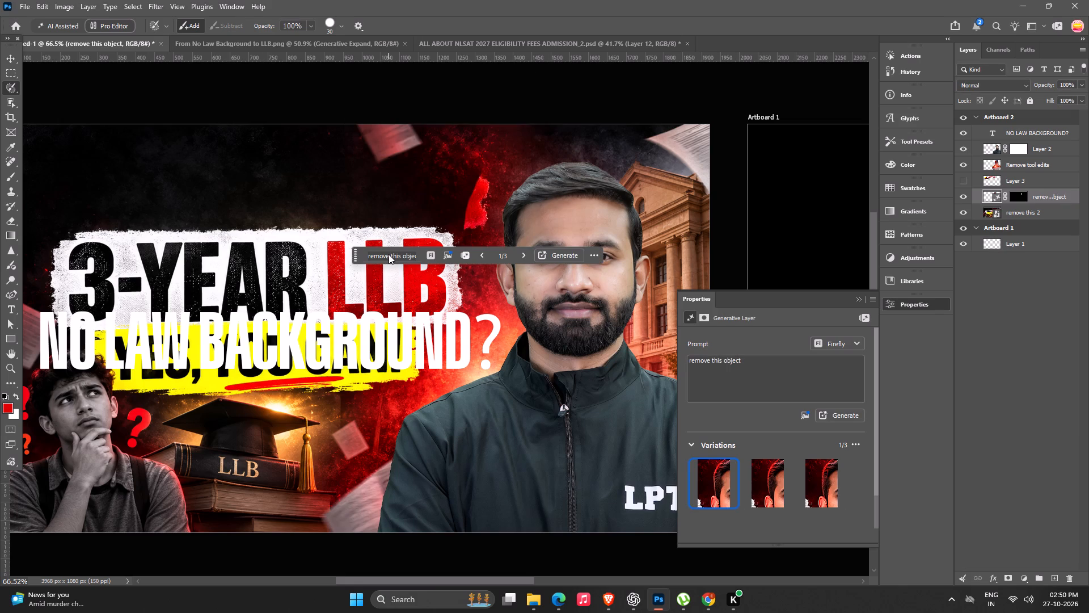
pyautogui.click(965, 177)
pyautogui.click(965, 177)
pyautogui.click(965, 177)
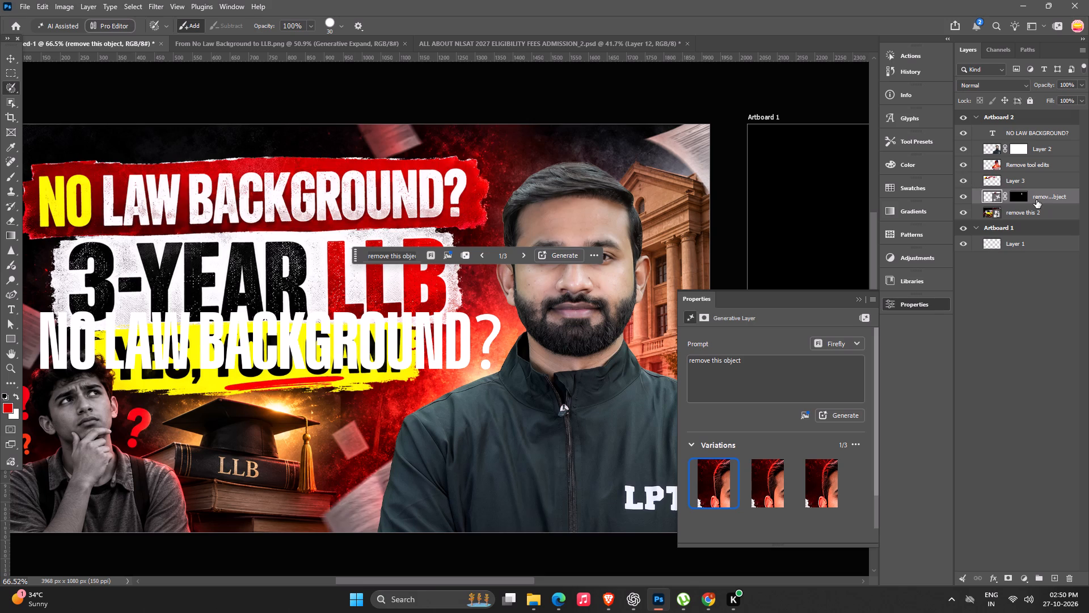
pyautogui.click(774, 486)
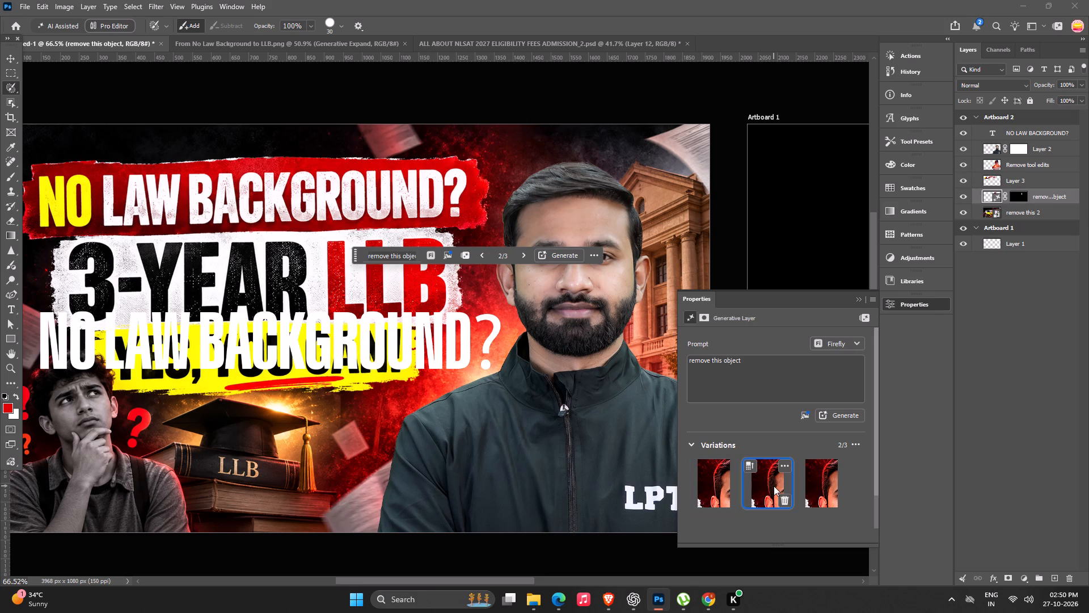
# Combine the generated "remove this object" layer and the "remove this 2" layer into a single smart object.
pyautogui.keyDown('shift'); pyautogui.click(1035, 215); pyautogui.keyUp('shift')
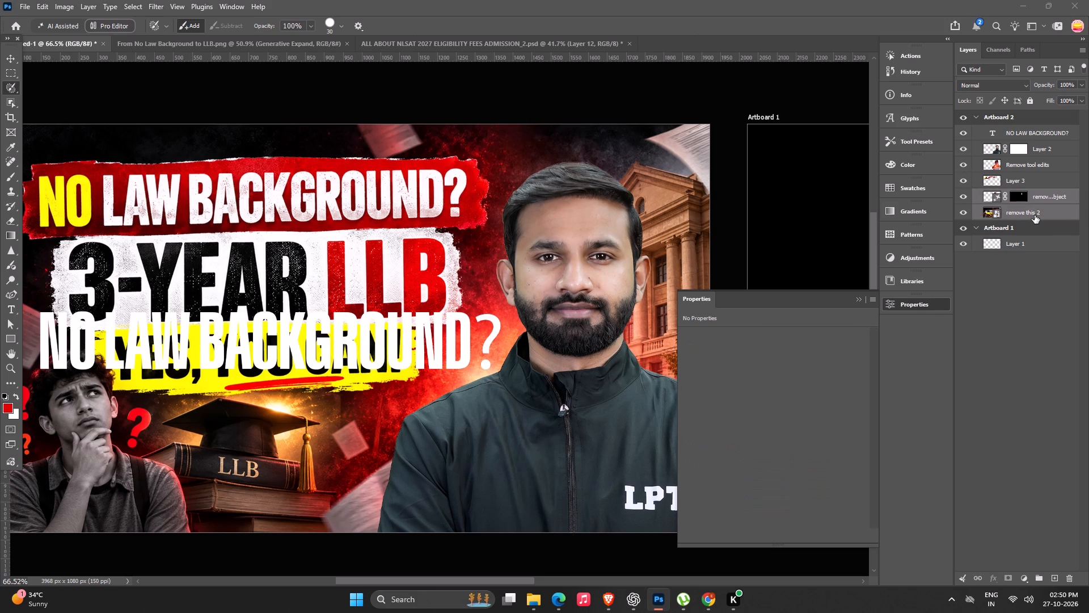
pyautogui.rightClick(1035, 211)
pyautogui.click(997, 482)
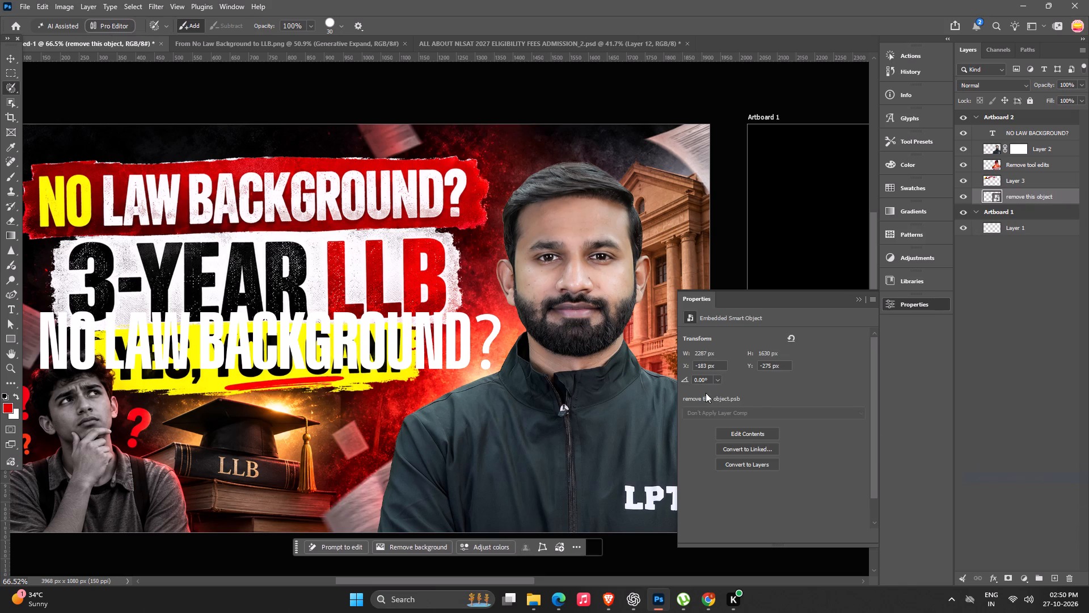
# Toggle the visibility of Layer 3, "remove this object" and Layer 2 to examine what each contributes, leaving Layer 3 hidden.
pyautogui.click(965, 179)
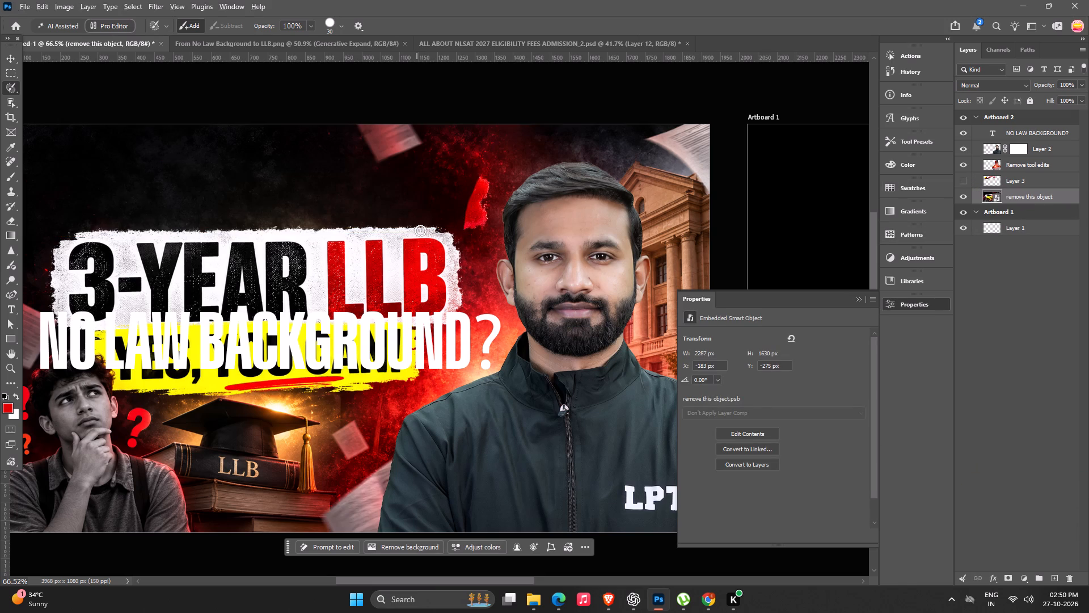
pyautogui.keyDown('alt'); pyautogui.scroll(-5, 422, 230); pyautogui.keyUp('alt')
pyautogui.click(1053, 178)
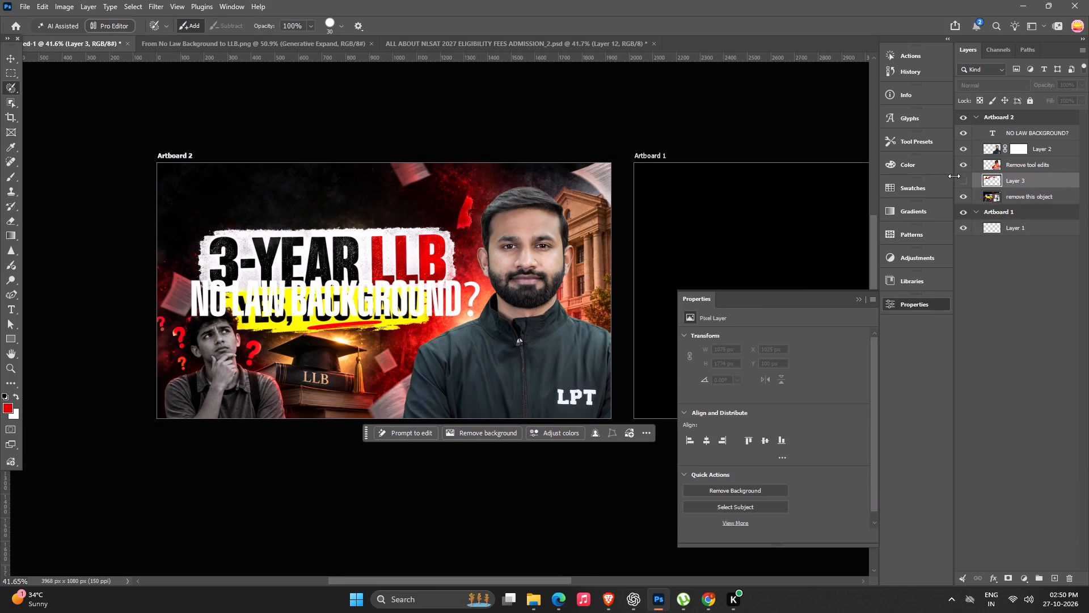
pyautogui.click(968, 181)
pyautogui.click(968, 181)
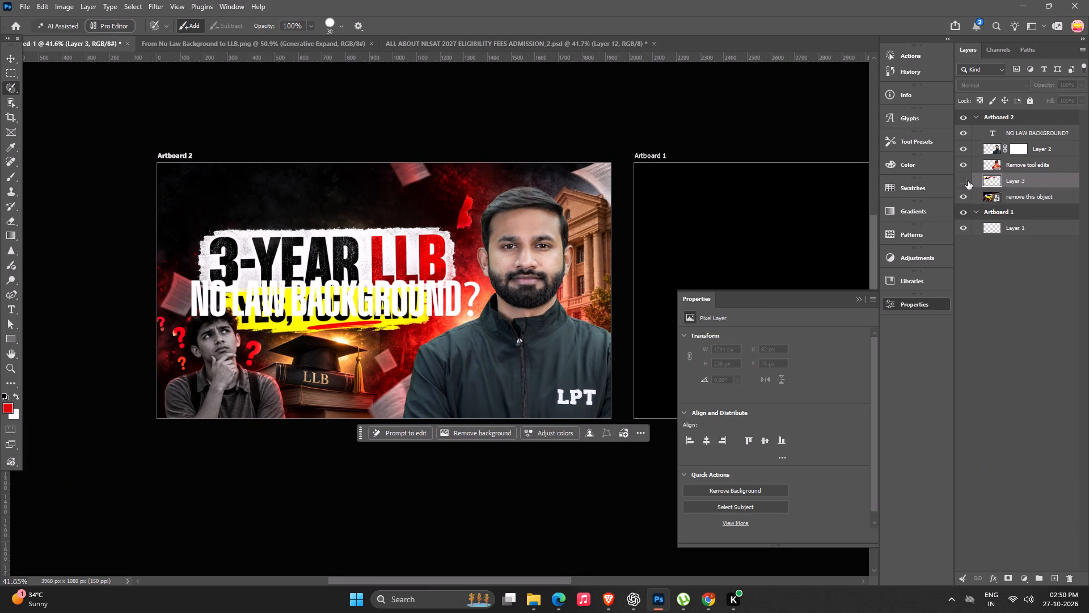
pyautogui.click(968, 181)
pyautogui.click(968, 181)
pyautogui.click(960, 195)
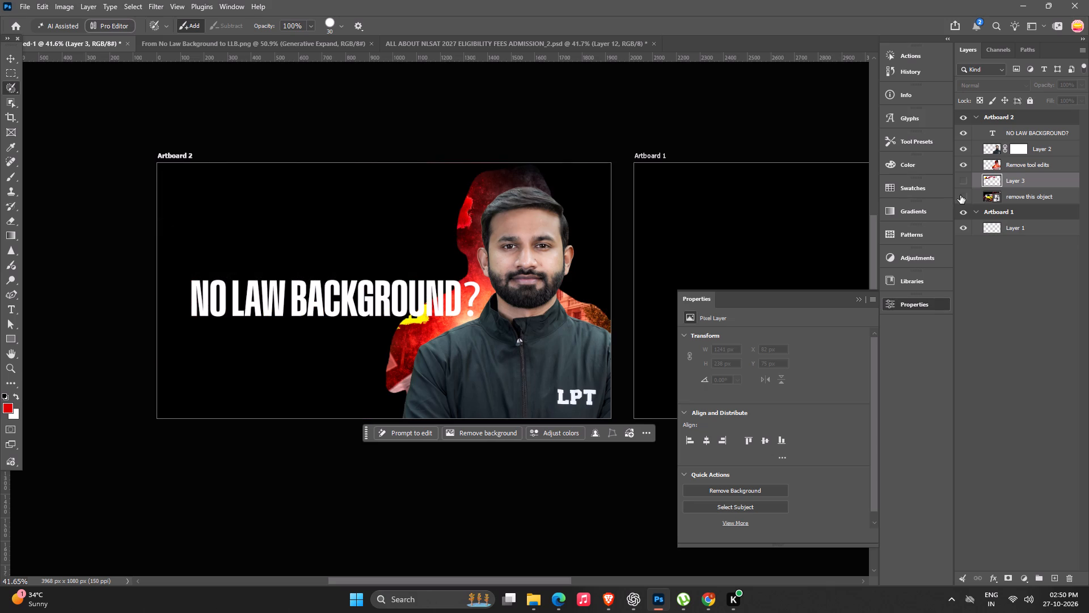
pyautogui.click(960, 195)
pyautogui.click(960, 195)
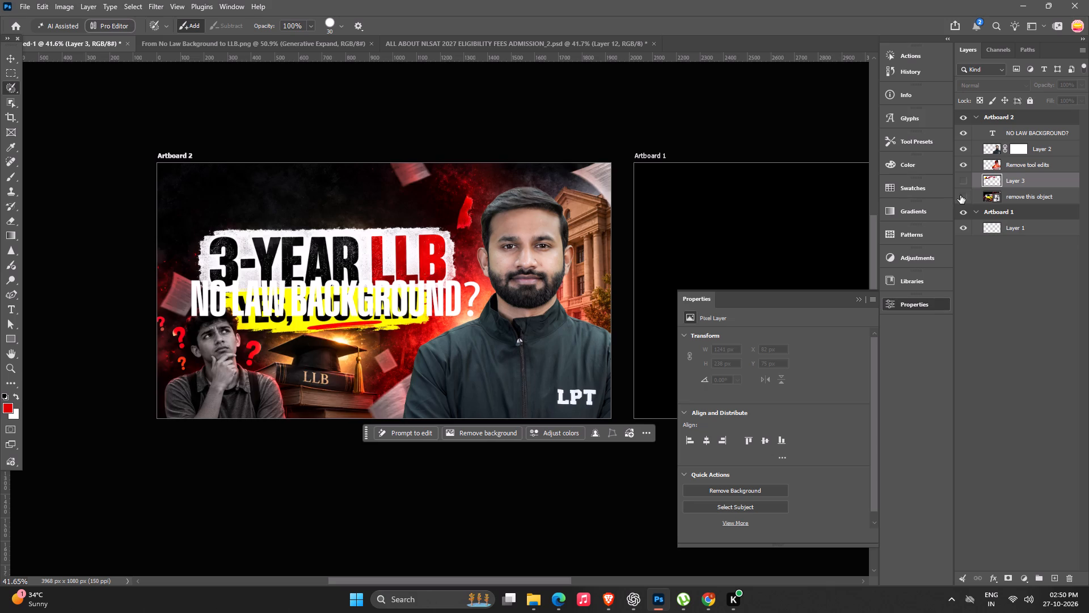
pyautogui.click(960, 195)
pyautogui.click(966, 148)
pyautogui.click(966, 148)
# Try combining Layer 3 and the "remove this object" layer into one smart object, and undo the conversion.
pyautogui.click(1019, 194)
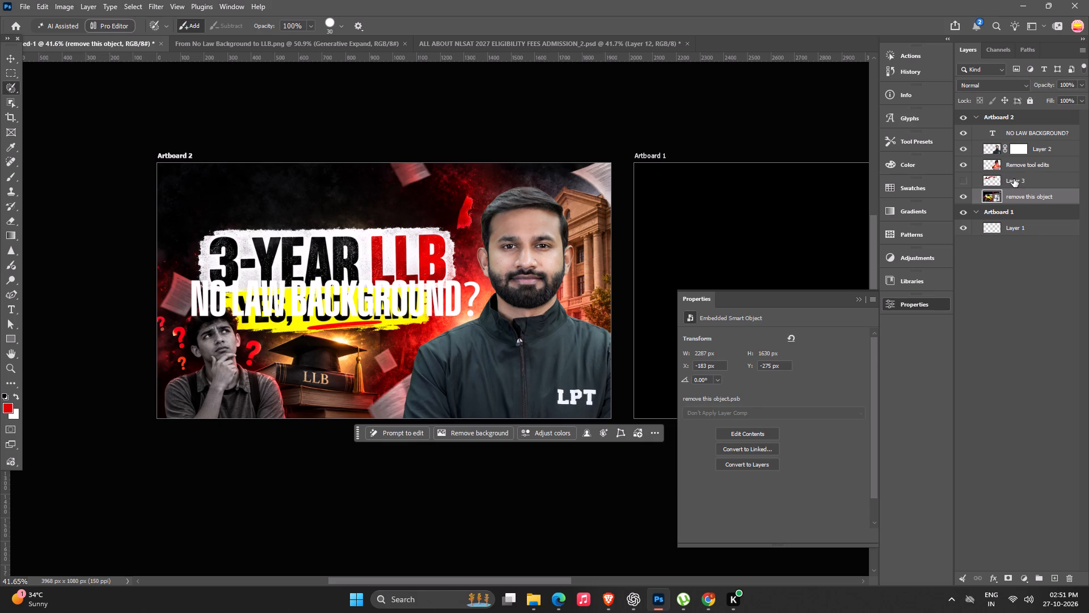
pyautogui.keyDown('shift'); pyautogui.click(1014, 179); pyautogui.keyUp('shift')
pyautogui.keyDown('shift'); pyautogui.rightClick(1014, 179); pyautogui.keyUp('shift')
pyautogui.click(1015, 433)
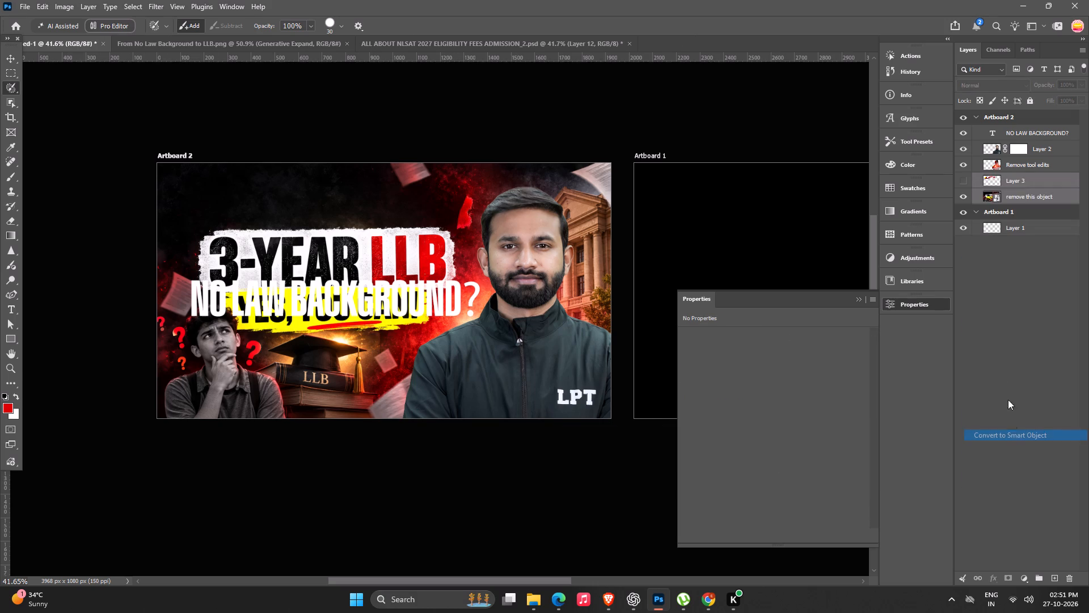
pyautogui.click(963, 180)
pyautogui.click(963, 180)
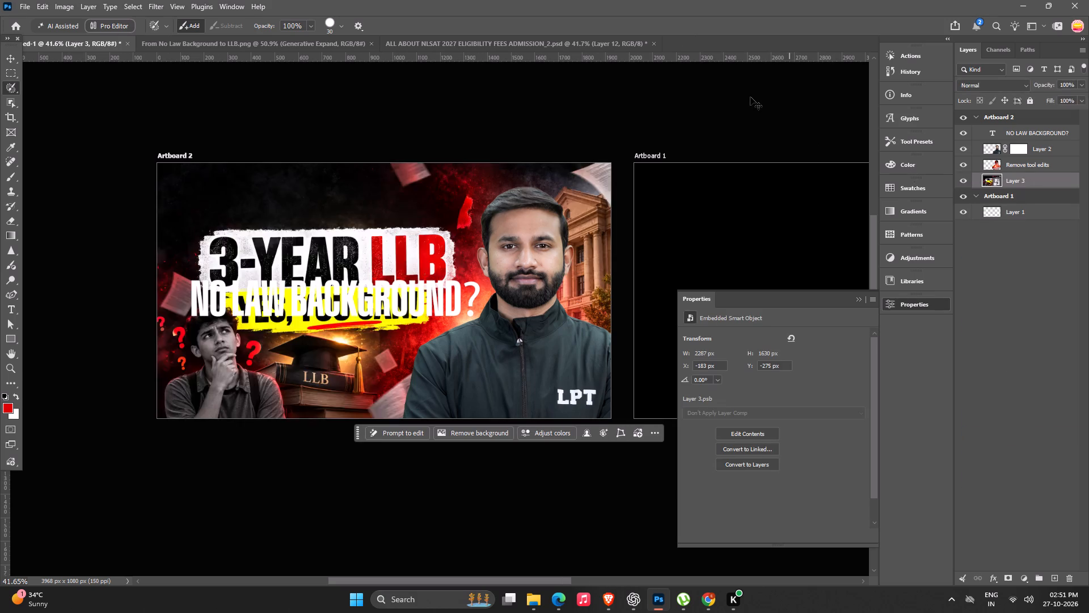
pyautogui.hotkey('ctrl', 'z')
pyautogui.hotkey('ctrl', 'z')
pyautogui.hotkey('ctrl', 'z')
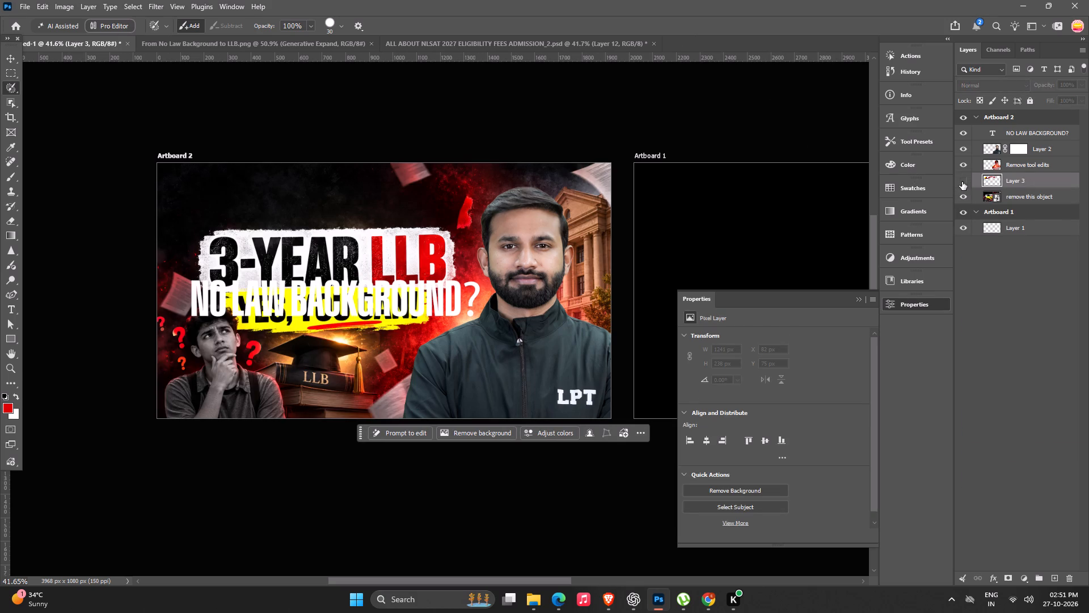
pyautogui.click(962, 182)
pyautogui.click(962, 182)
# Move the "NO LAW BACKGROUND?" text up off the YES, YOU CAN! line to sit just above the 3-YEAR LLB banner.
pyautogui.keyDown('alt'); pyautogui.scroll(4, 354, 242); pyautogui.keyUp('alt')
pyautogui.press('space')
pyautogui.press('space')
pyautogui.press('space')
pyautogui.press('space')
pyautogui.press('space')
pyautogui.press('space')
pyautogui.press('space')
pyautogui.press('space')
pyautogui.press('space')
pyautogui.press('space')
pyautogui.press('space')
pyautogui.press('space')
pyautogui.press('space')
pyautogui.press('space')
pyautogui.press('space')
pyautogui.press('space')
pyautogui.press('space')
pyautogui.press('space')
pyautogui.press('space')
pyautogui.press('space')
pyautogui.moveTo(370, 236); pyautogui.dragTo(382, 195)
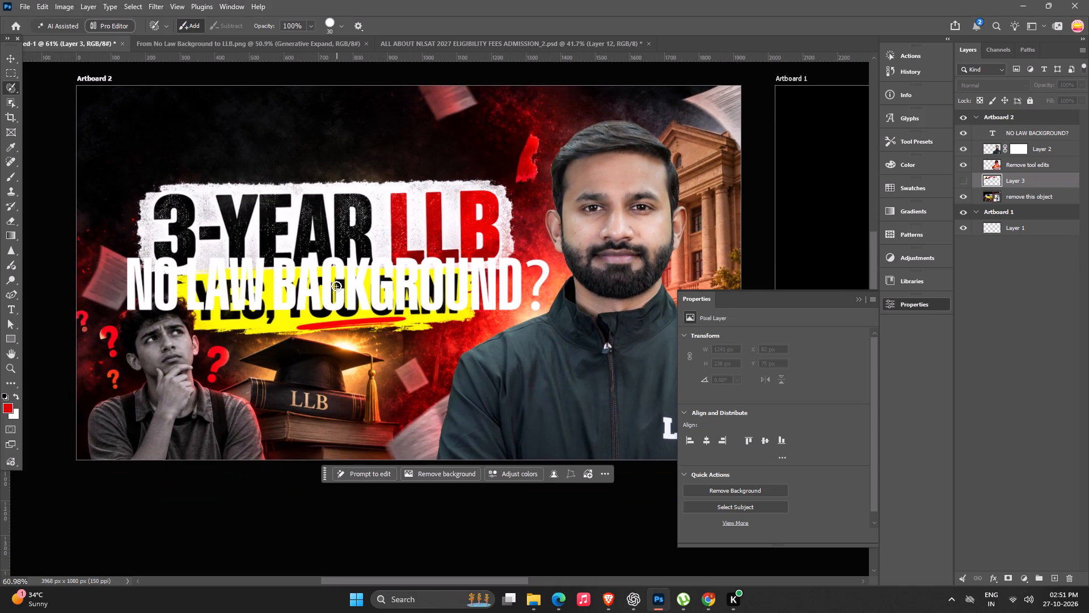
pyautogui.press('v')
pyautogui.moveTo(361, 297); pyautogui.dragTo(367, 153)
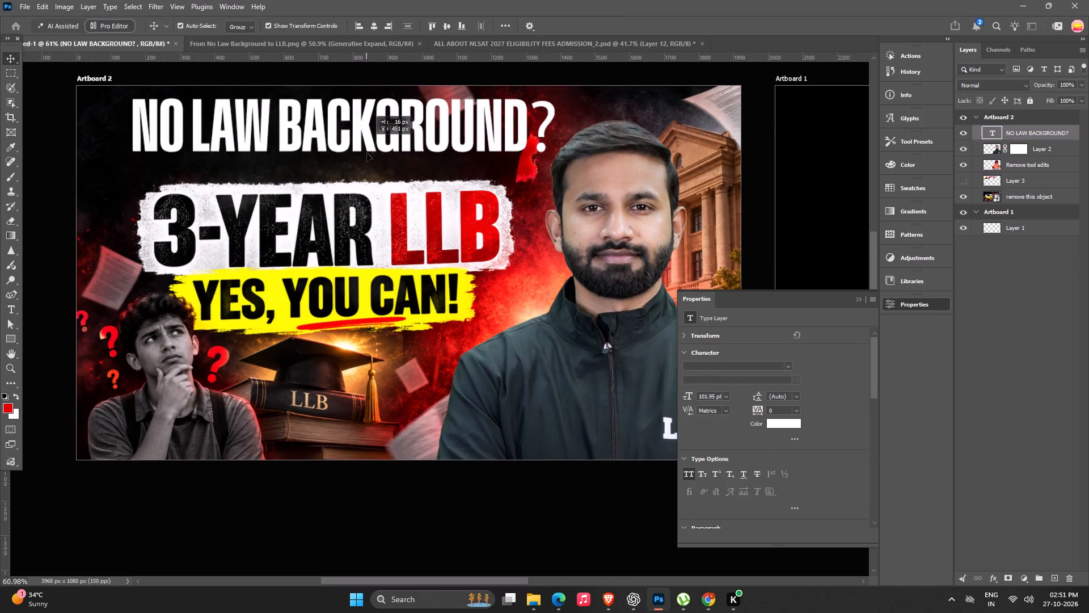
pyautogui.moveTo(367, 153); pyautogui.dragTo(367, 158)
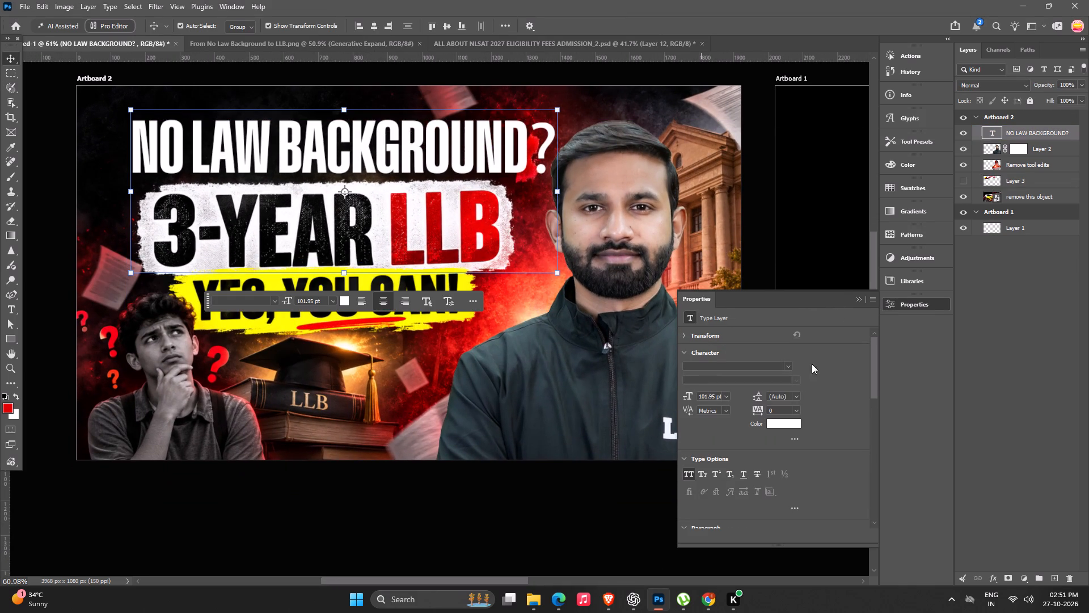
# Change the "NO LAW BACKGROUND?" text's font to Impact Regular after previewing the Baikal Trial styles.
pyautogui.click(787, 364)
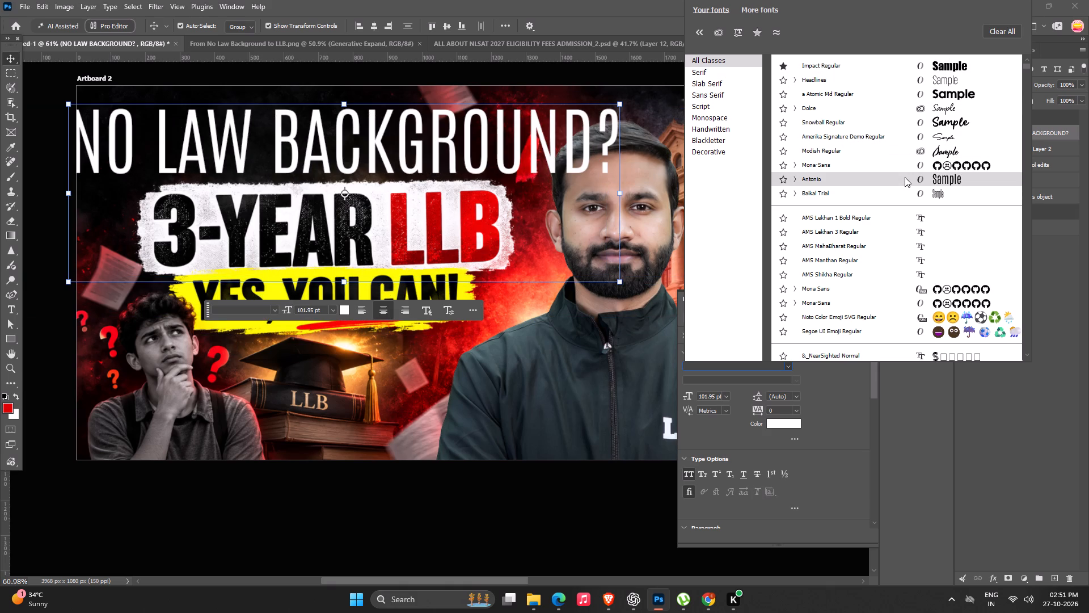
pyautogui.click(796, 195)
pyautogui.scroll(-7, 948, 317)
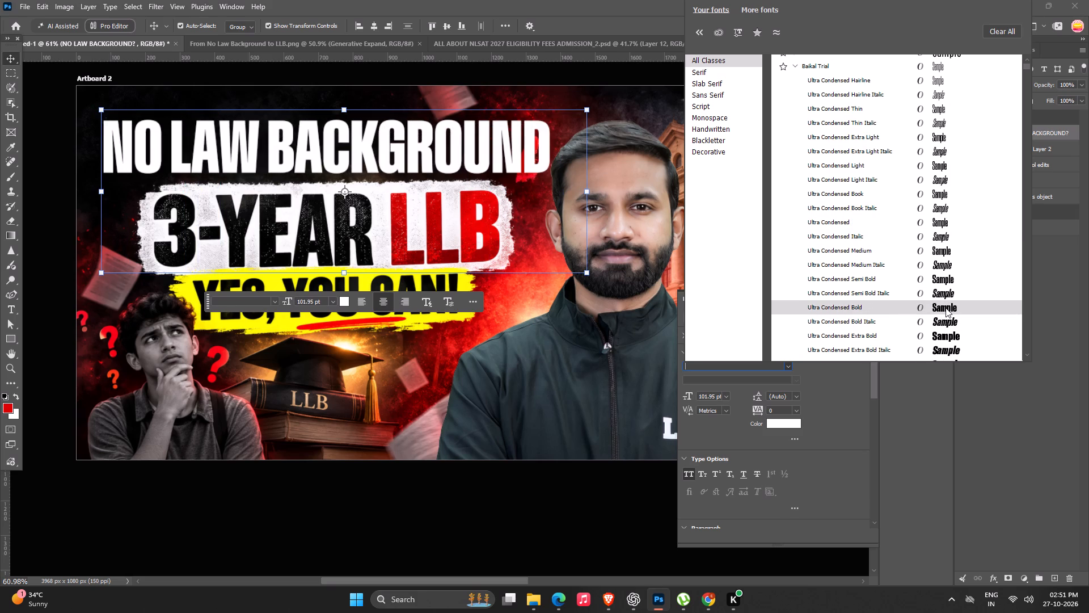
pyautogui.click(797, 65)
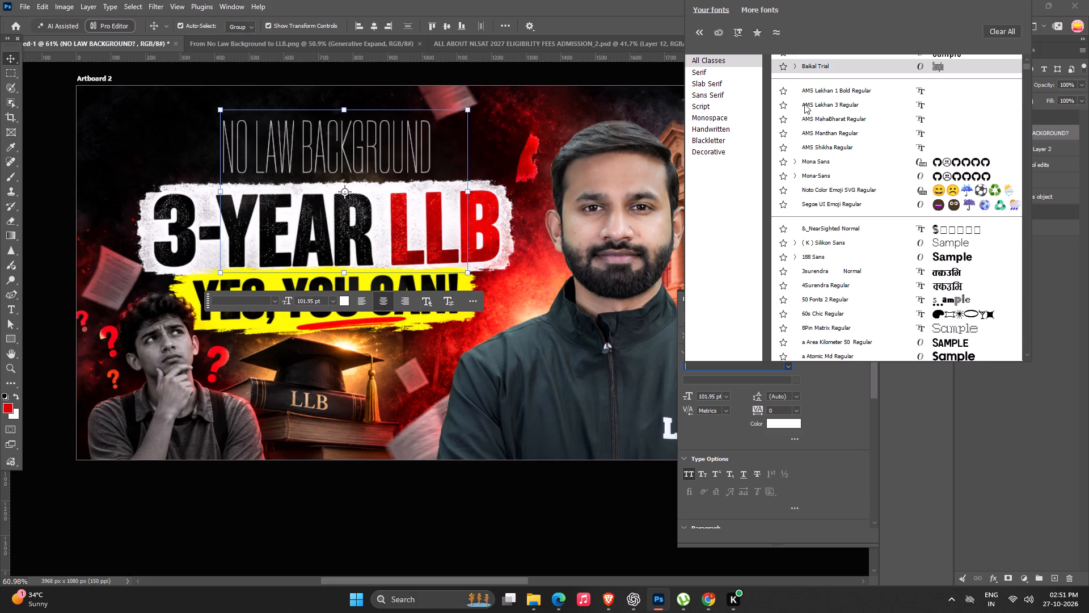
pyautogui.scroll(13, 849, 174)
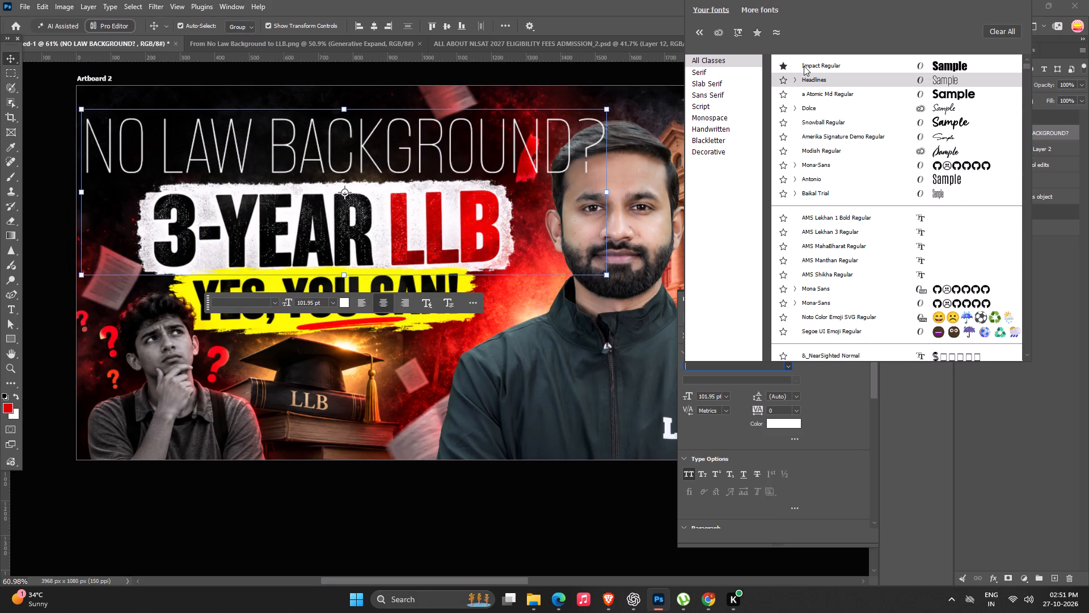
pyautogui.click(804, 66)
# Scale the "NO LAW BACKGROUND?" text down to about 66.9 pt and centre it just above the 3-YEAR LLB banner.
pyautogui.keyDown('alt'); pyautogui.moveTo(677, 108); pyautogui.dragTo(639, 111); pyautogui.keyUp('alt')
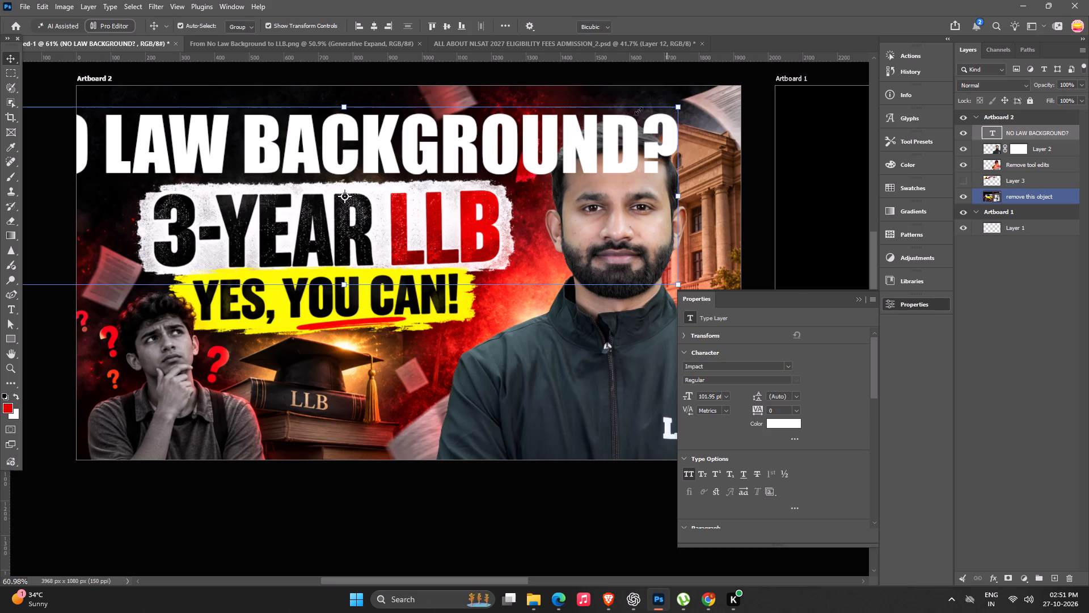
pyautogui.keyDown('alt'); pyautogui.moveTo(639, 111); pyautogui.dragTo(554, 111); pyautogui.keyUp('alt')
pyautogui.moveTo(432, 162); pyautogui.dragTo(420, 150)
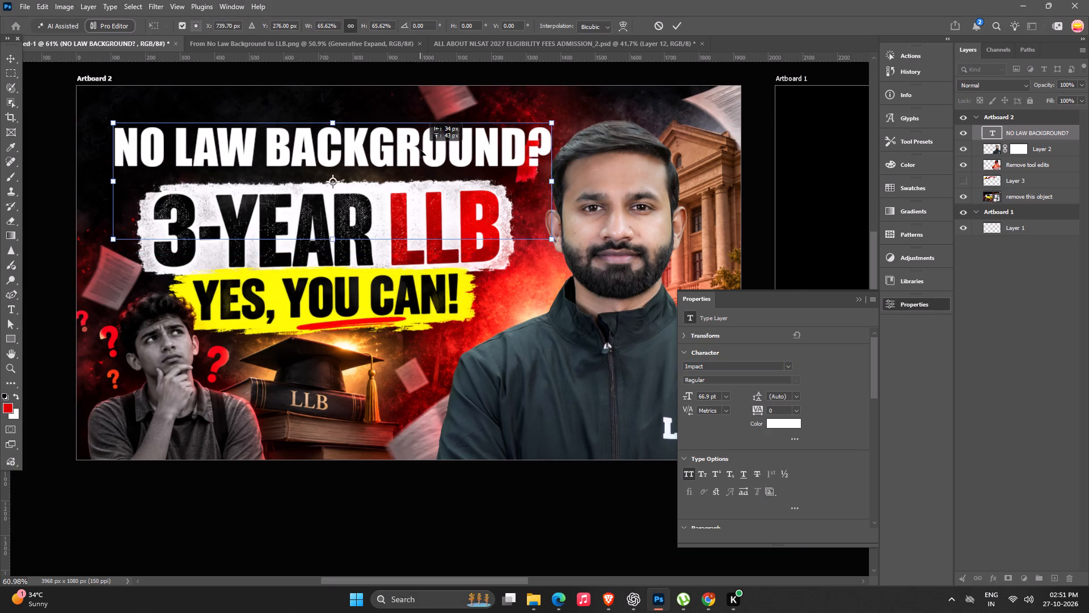
pyautogui.moveTo(420, 150); pyautogui.dragTo(413, 151)
pyautogui.press('Return')
pyautogui.keyDown('alt'); pyautogui.scroll(-7, 498, 170); pyautogui.keyUp('alt')
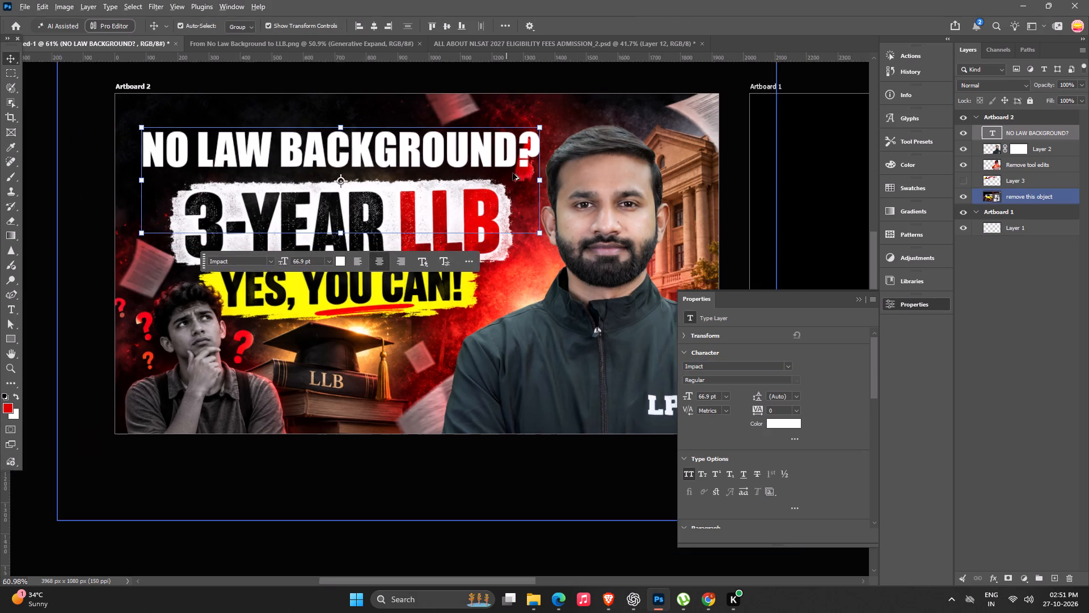
# Shift the man cutout on Layer 2 right and down to about X 1122, Y 193 px, hiding it and the headline text.
pyautogui.click(956, 131)
pyautogui.click(807, 94)
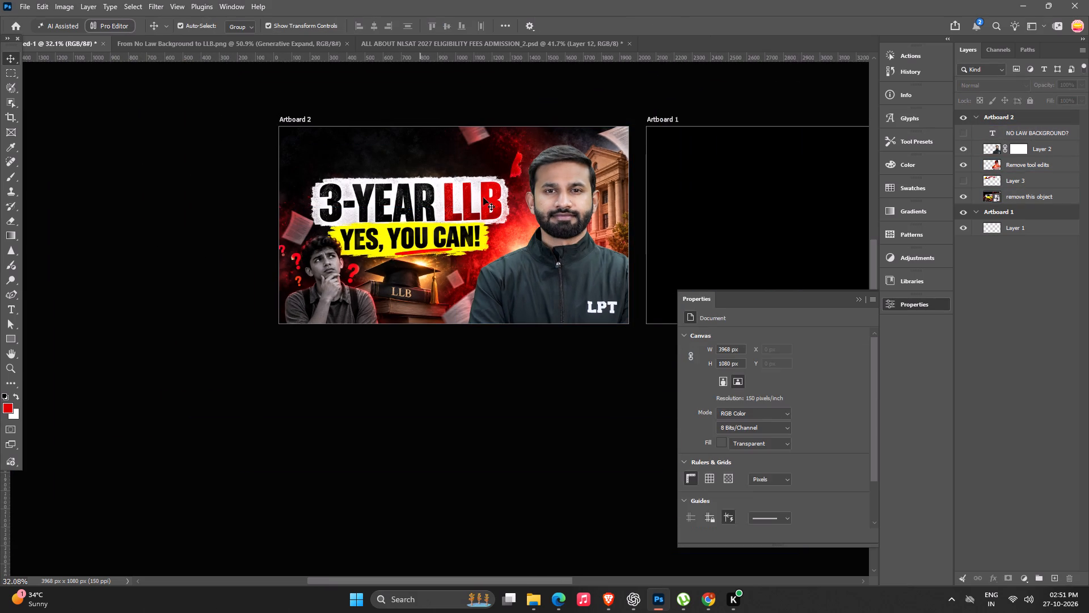
pyautogui.moveTo(573, 183); pyautogui.dragTo(591, 199)
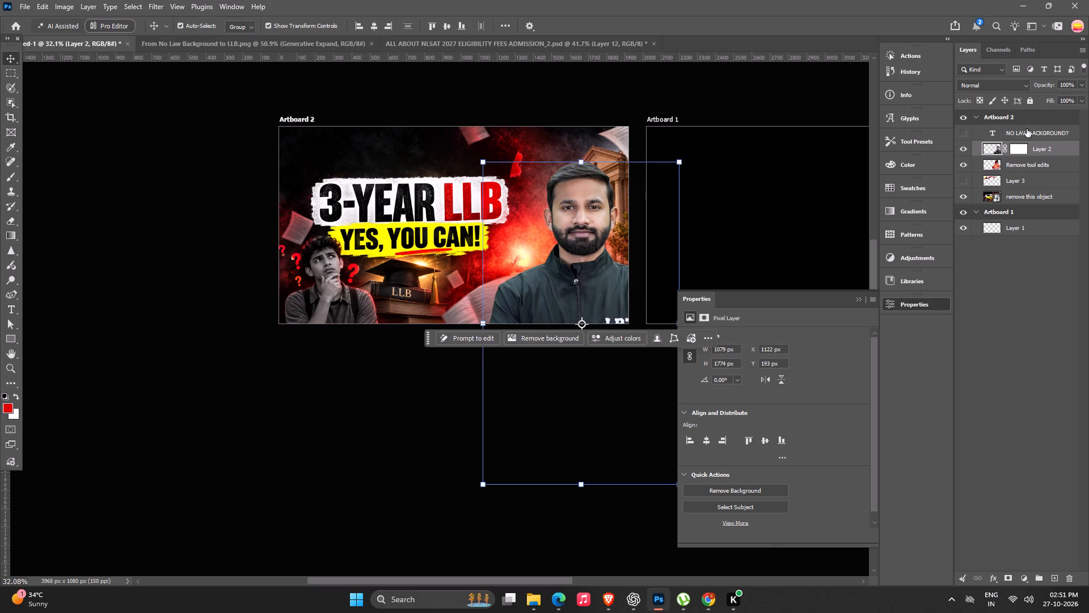
pyautogui.click(961, 150)
# Combine the "Remove tool edits" and "remove this object" layers into one smart object and check it by toggling its visibility.
pyautogui.click(1010, 166)
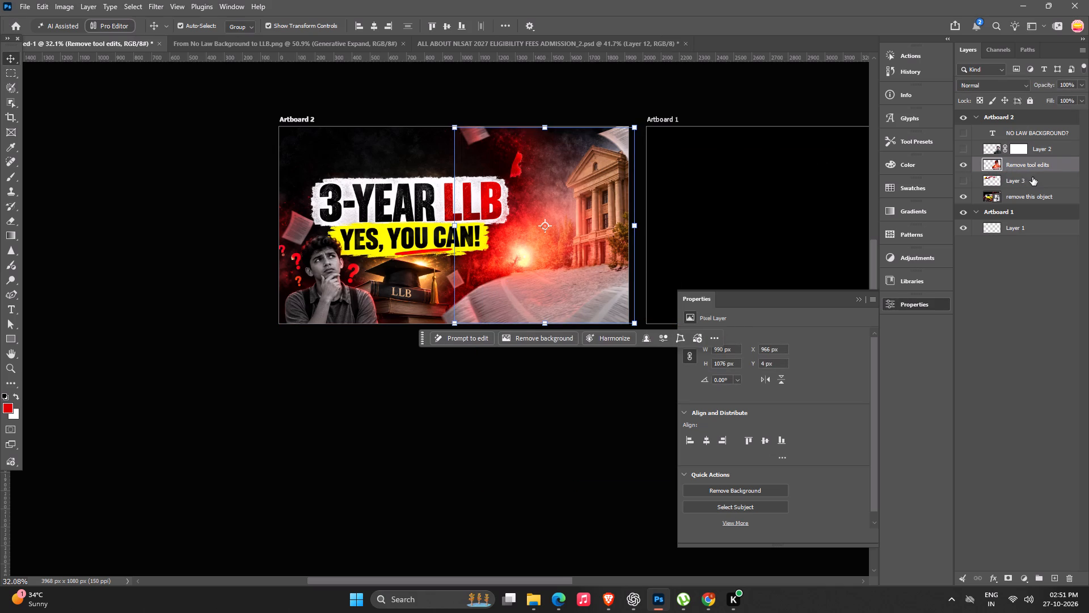
pyautogui.keyDown('ctrl'); pyautogui.click(1033, 199); pyautogui.keyUp('ctrl')
pyautogui.keyDown('ctrl'); pyautogui.rightClick(1033, 199); pyautogui.keyUp('ctrl')
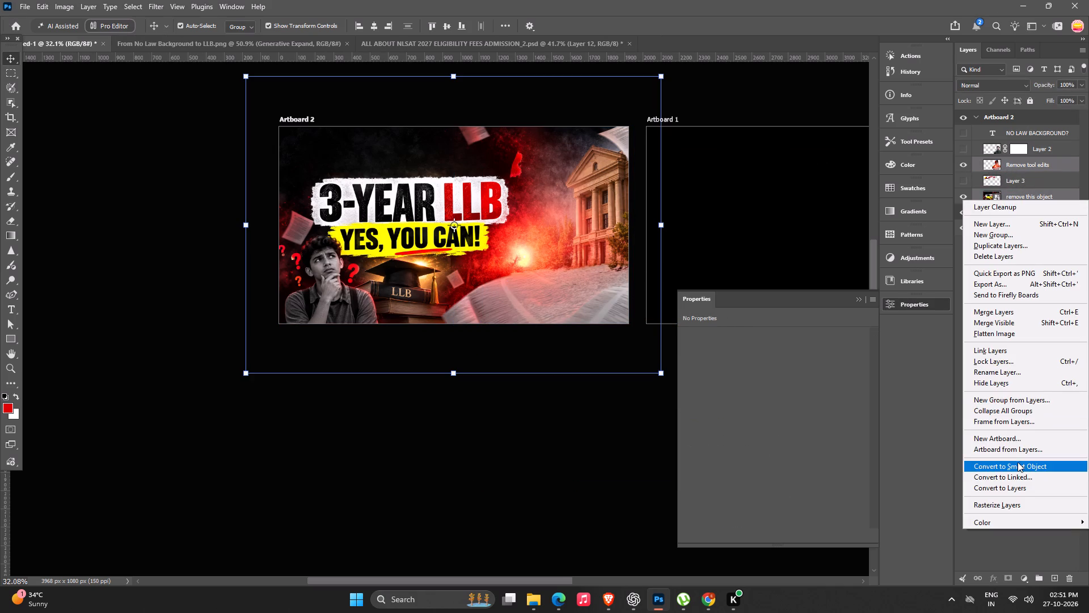
pyautogui.click(1019, 466)
pyautogui.click(960, 162)
pyautogui.click(960, 162)
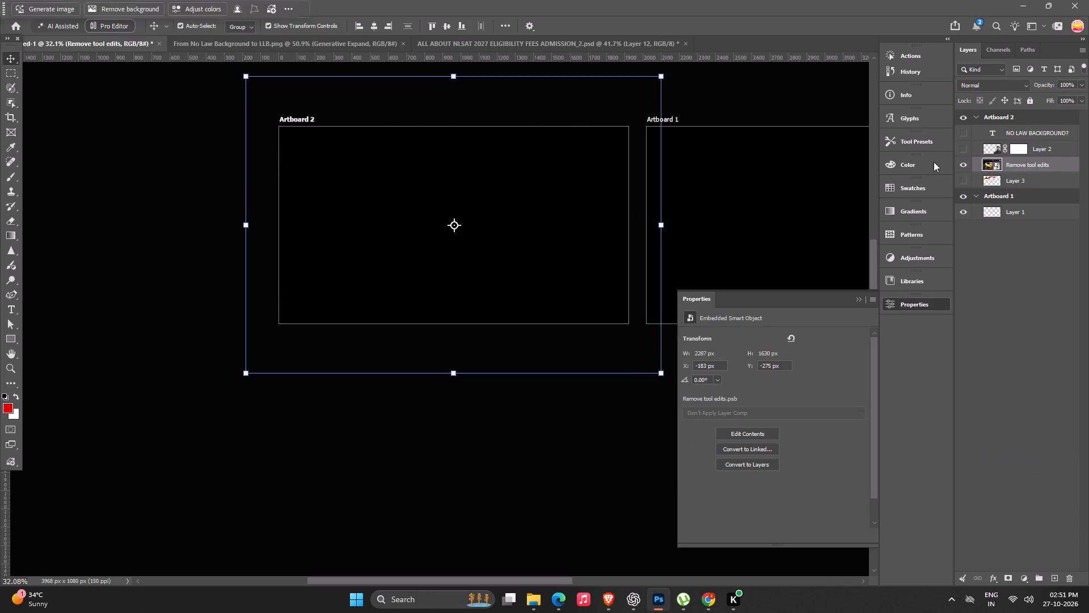
pyautogui.keyDown('alt'); pyautogui.scroll(4, 534, 183); pyautogui.keyUp('alt')
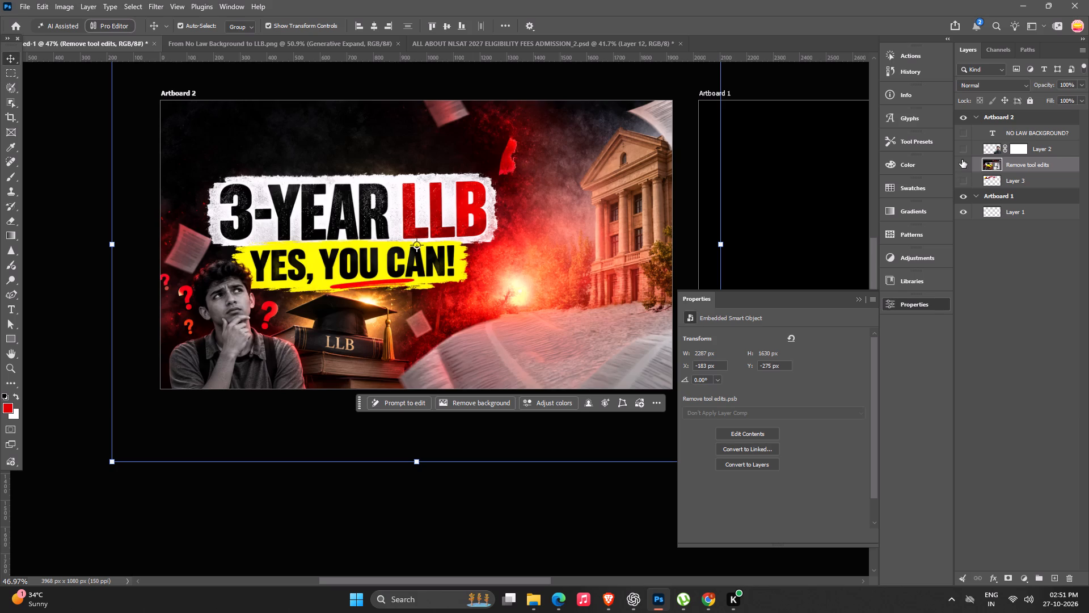
pyautogui.click(962, 159)
pyautogui.click(962, 159)
# Brush over the leftover red scrap near the artboard's top and generatively fill it with the prompt "remove this".
pyautogui.click(66, 135)
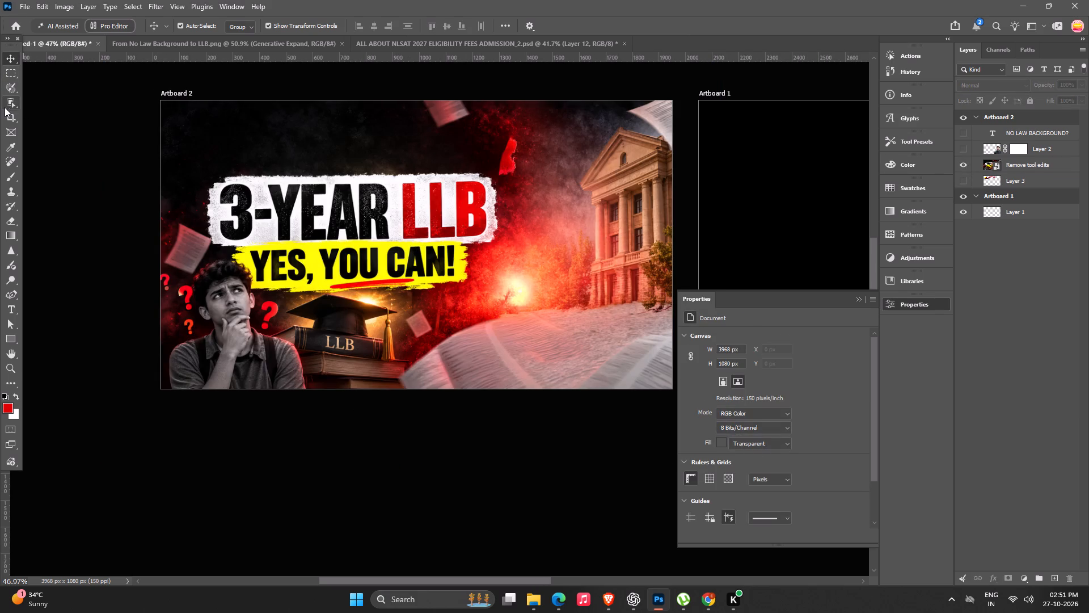
pyautogui.click(9, 93)
pyautogui.keyDown('alt'); pyautogui.scroll(4, 466, 297); pyautogui.keyUp('alt')
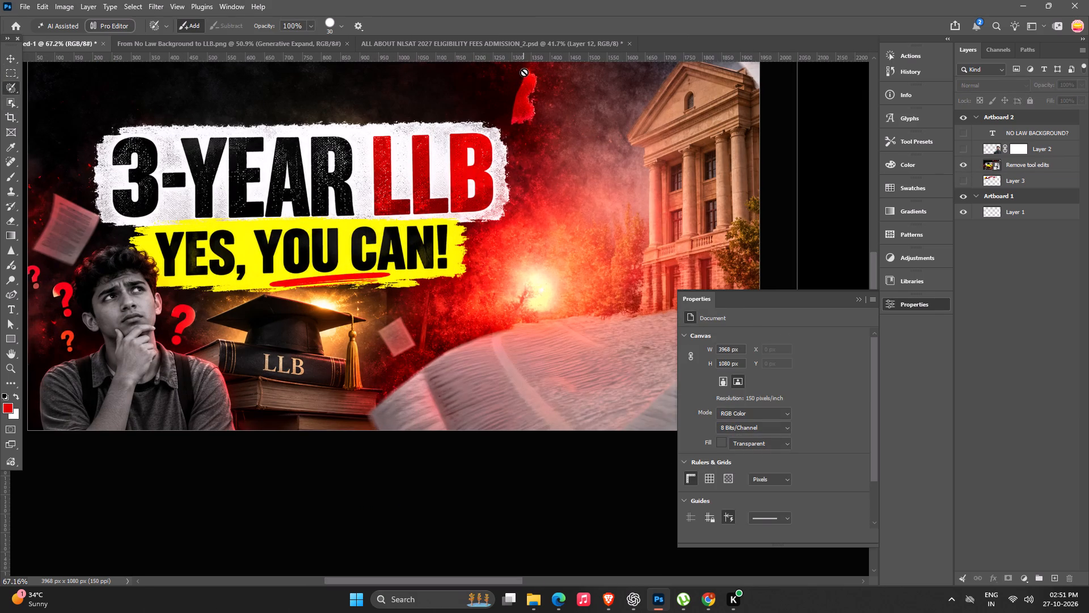
pyautogui.click(1053, 161)
pyautogui.rightClick(1049, 163)
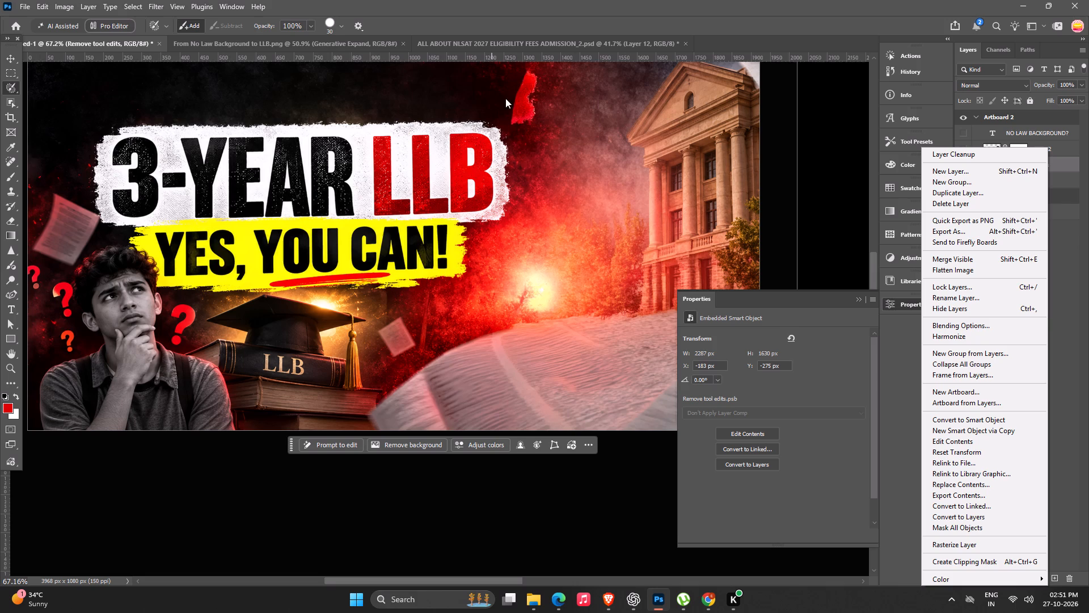
pyautogui.click(802, 133)
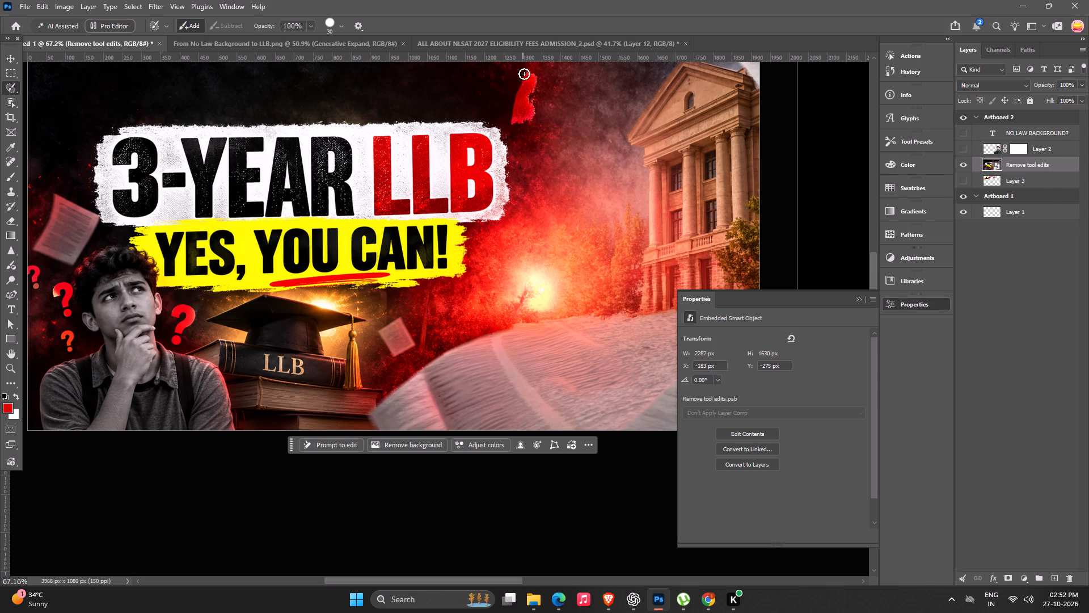
pyautogui.moveTo(525, 73); pyautogui.dragTo(518, 115)
pyautogui.hotkey('ctrl', 'z')
pyautogui.click(524, 75)
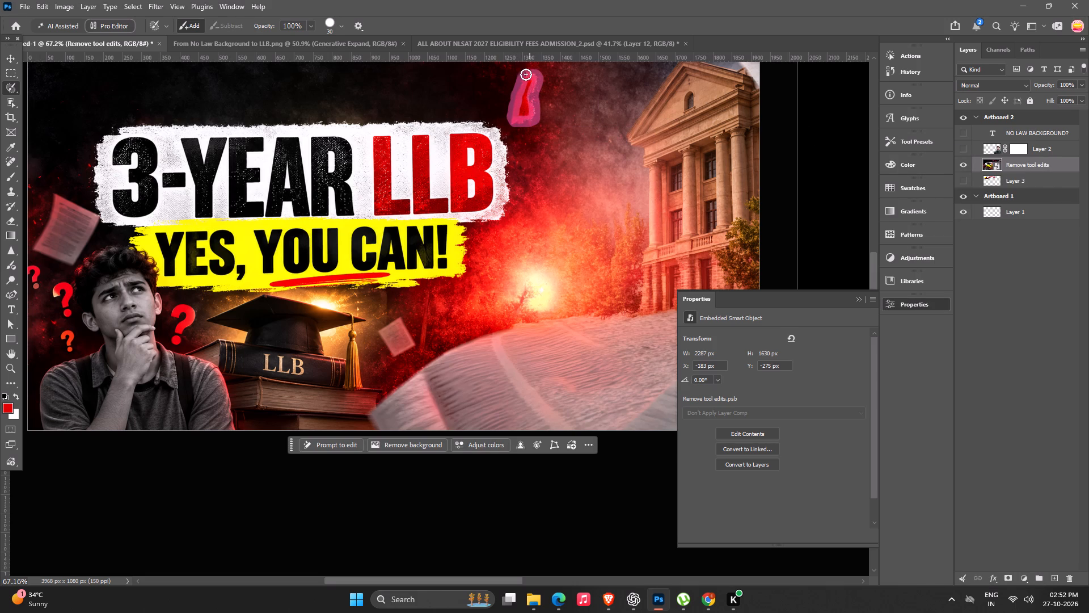
pyautogui.click(441, 138)
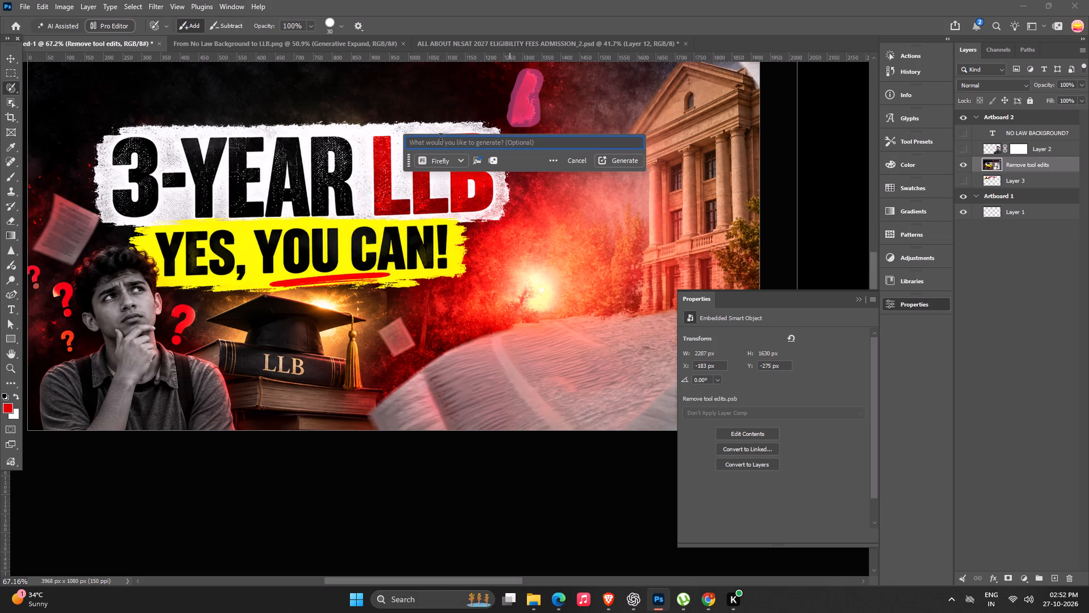
pyautogui.write('remove this')
pyautogui.press('Return')
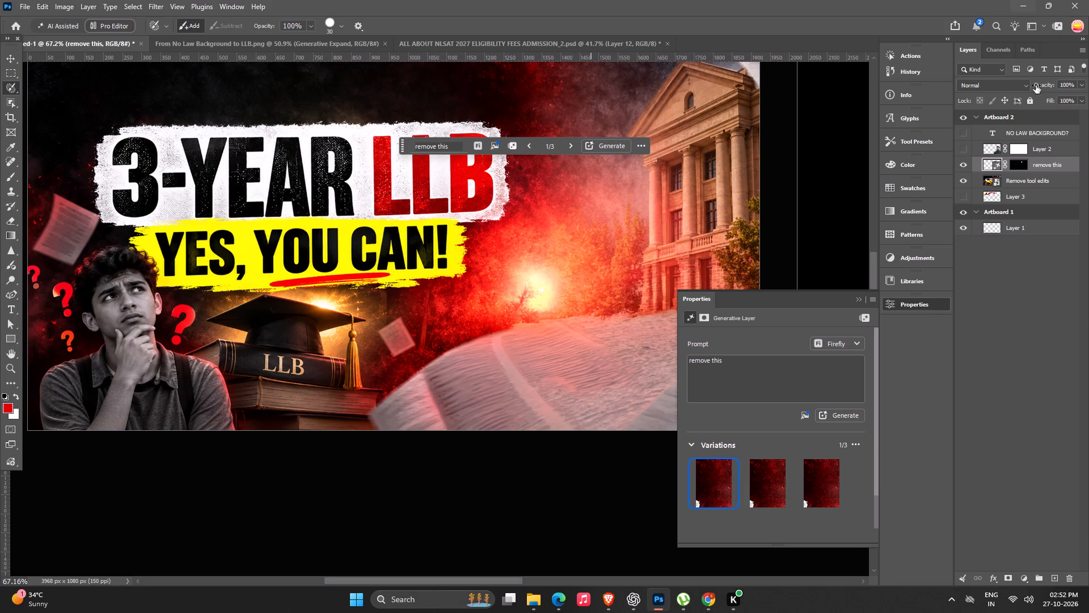
# Combine the "remove this" generative layer and the "Remove tool edits" layer into one smart object.
pyautogui.keyDown('shift'); pyautogui.click(1019, 178); pyautogui.keyUp('shift')
pyautogui.keyDown('shift'); pyautogui.rightClick(1019, 178); pyautogui.keyUp('shift')
pyautogui.click(1036, 445)
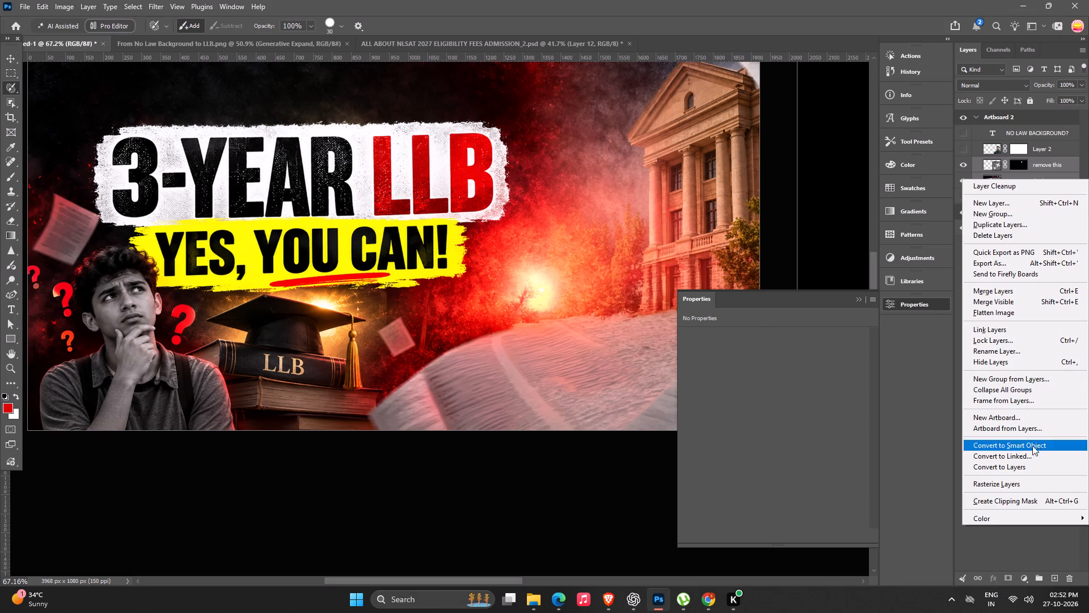
# Make the "NO LAW BACKGROUND?" text layer visible again.
pyautogui.keyDown('alt'); pyautogui.scroll(-12, 342, 225); pyautogui.keyUp('alt')
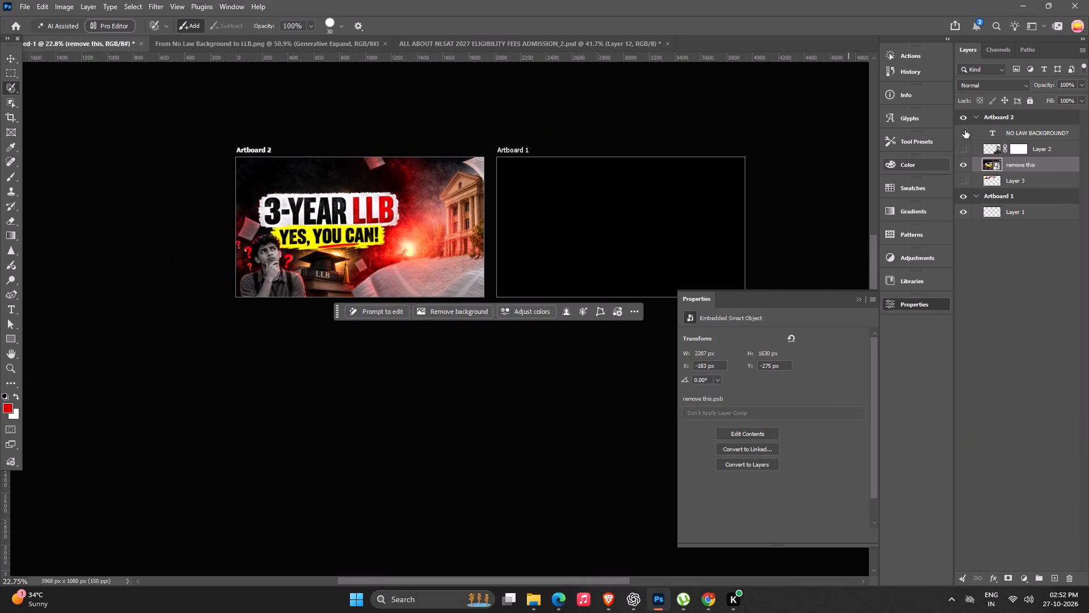
pyautogui.click(964, 130)
# Change the "NO LAW BACKGROUND?" text's font to Anton Regular.
pyautogui.keyDown('alt'); pyautogui.scroll(5, 310, 201); pyautogui.keyUp('alt')
pyautogui.press('space')
pyautogui.moveTo(320, 204); pyautogui.dragTo(326, 226)
pyautogui.keyDown('alt'); pyautogui.scroll(3, 376, 230); pyautogui.keyUp('alt')
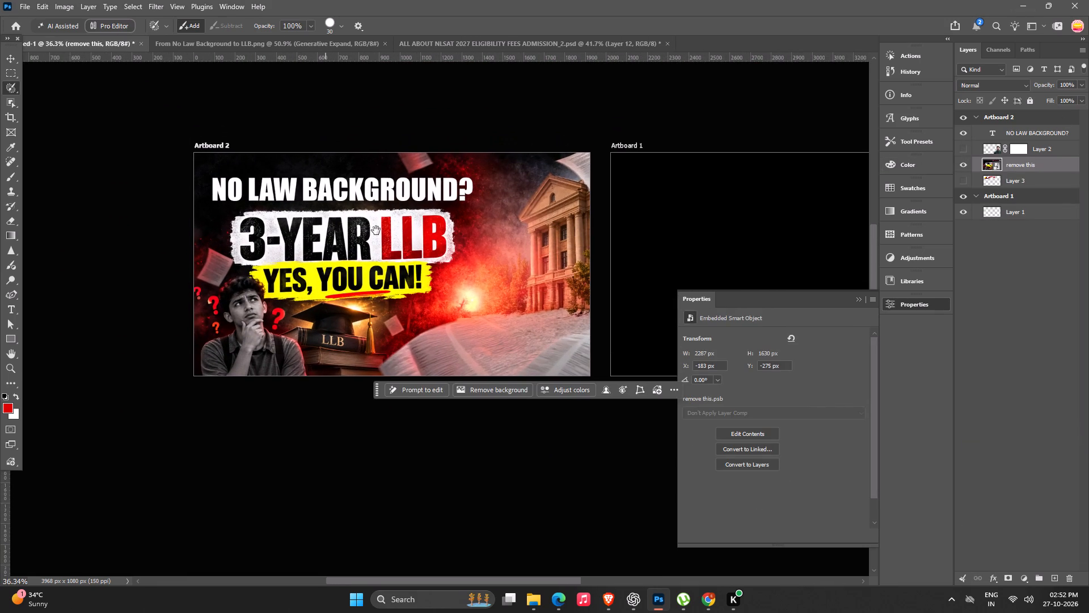
pyautogui.press('space')
pyautogui.press('space')
pyautogui.press('space')
pyautogui.moveTo(378, 233); pyautogui.dragTo(351, 241)
pyautogui.keyDown('alt'); pyautogui.scroll(3, 343, 270); pyautogui.keyUp('alt')
pyautogui.press('v')
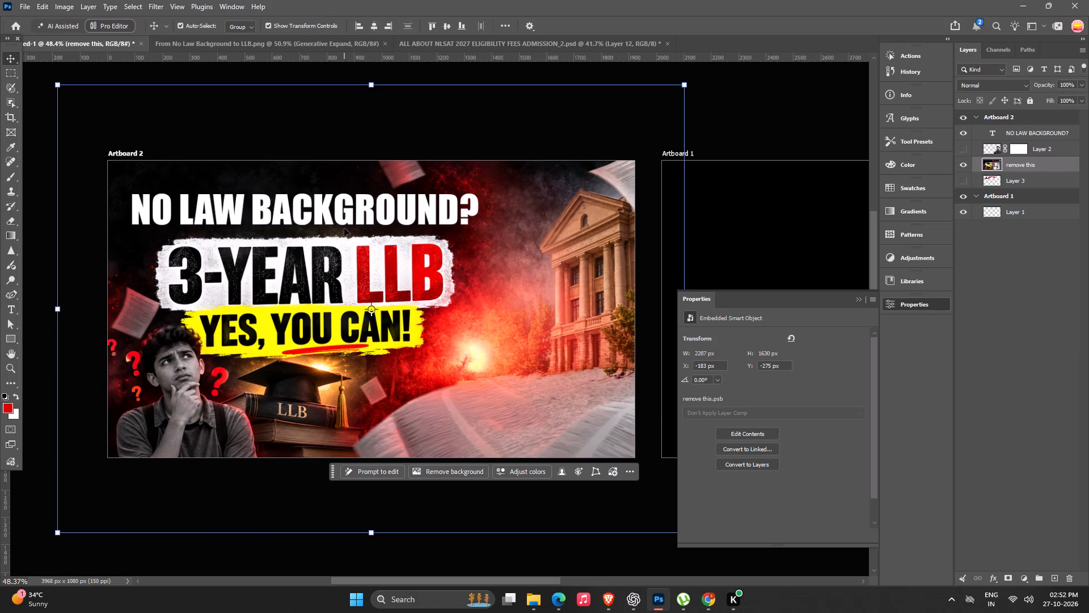
pyautogui.click(354, 211)
pyautogui.click(758, 363)
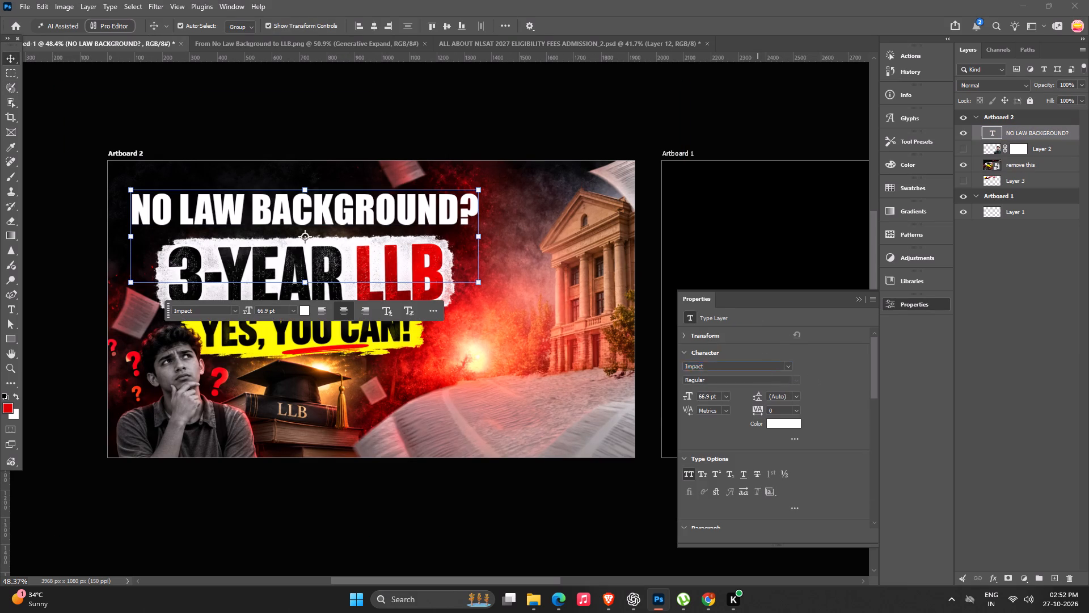
pyautogui.press('BackSpace')
pyautogui.press('BackSpace')
pyautogui.write('anto')
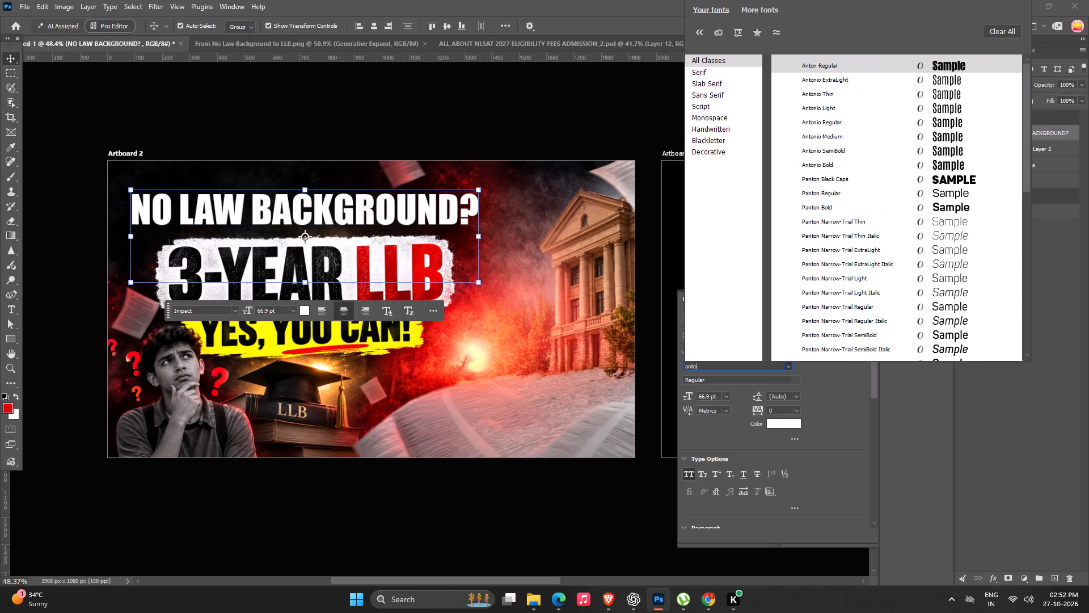
pyautogui.click(952, 65)
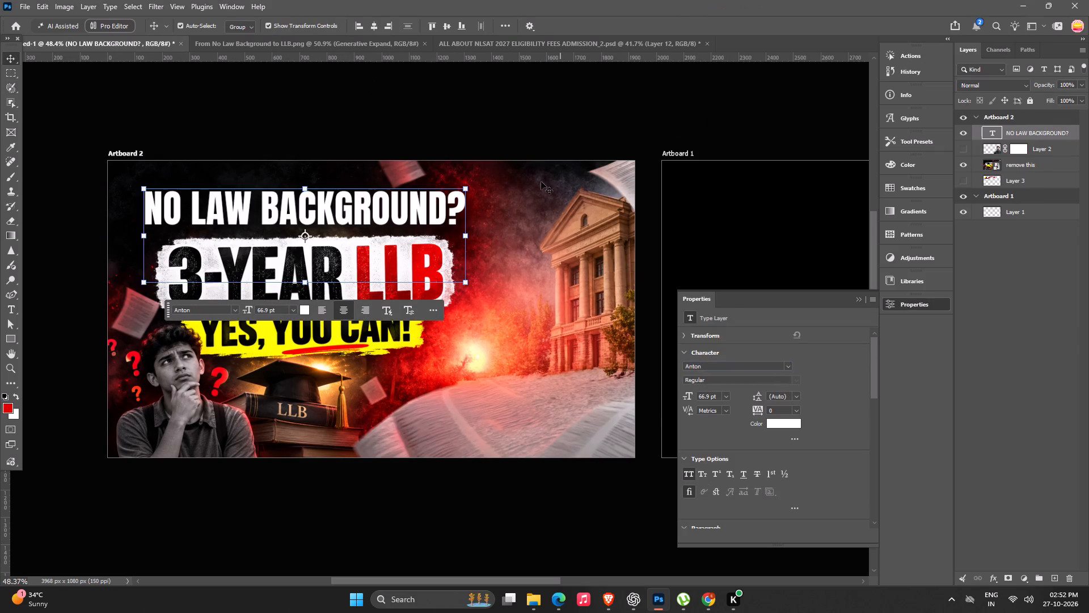
# Enlarge the "NO LAW BACKGROUND?" text to about 75.75 pt and place it directly above the 3-YEAR LLB banner.
pyautogui.keyDown('alt'); pyautogui.moveTo(464, 188); pyautogui.dragTo(486, 184); pyautogui.keyUp('alt')
pyautogui.moveTo(451, 199); pyautogui.dragTo(456, 205)
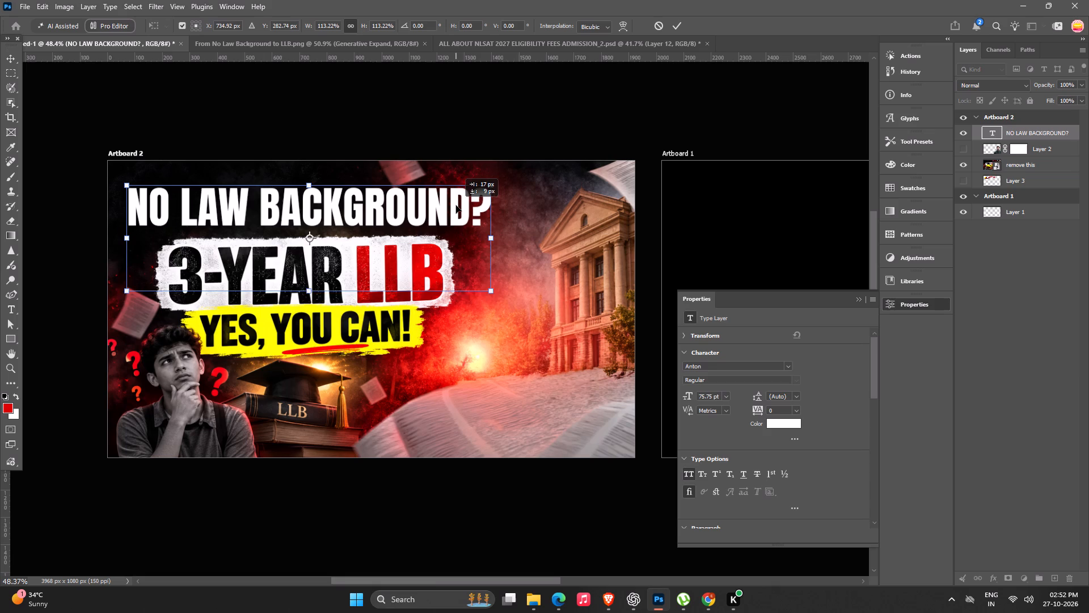
pyautogui.moveTo(456, 205); pyautogui.dragTo(455, 207)
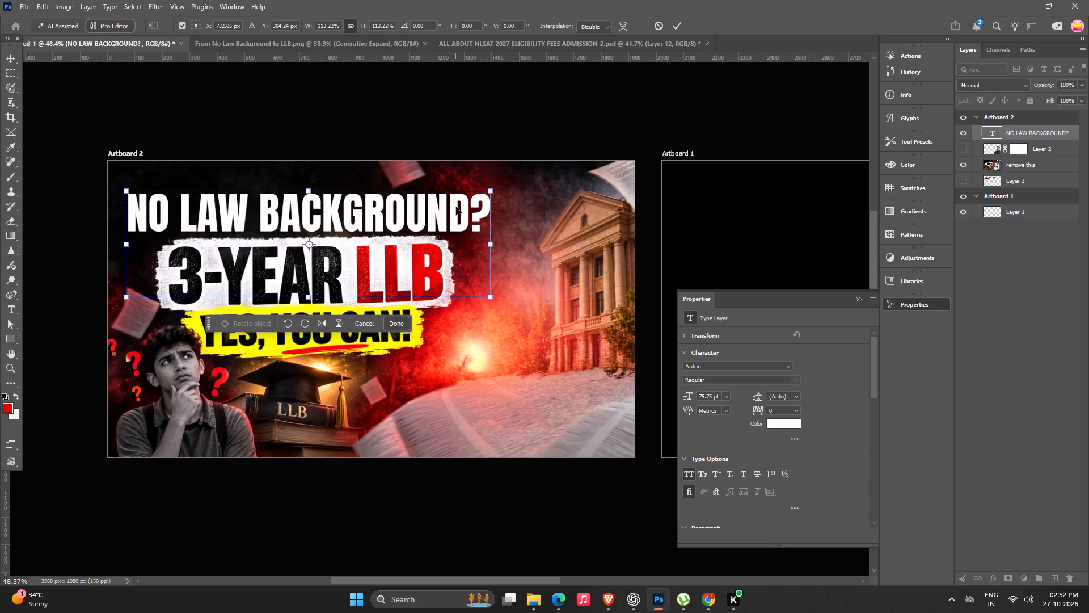
pyautogui.press('Return')
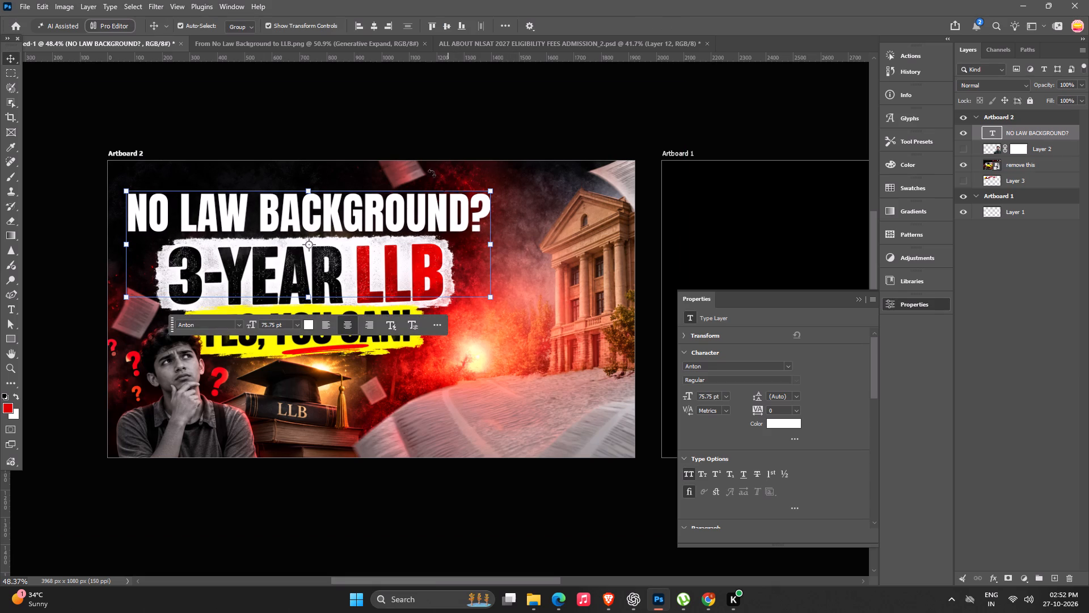
pyautogui.click(401, 121)
pyautogui.click(399, 203)
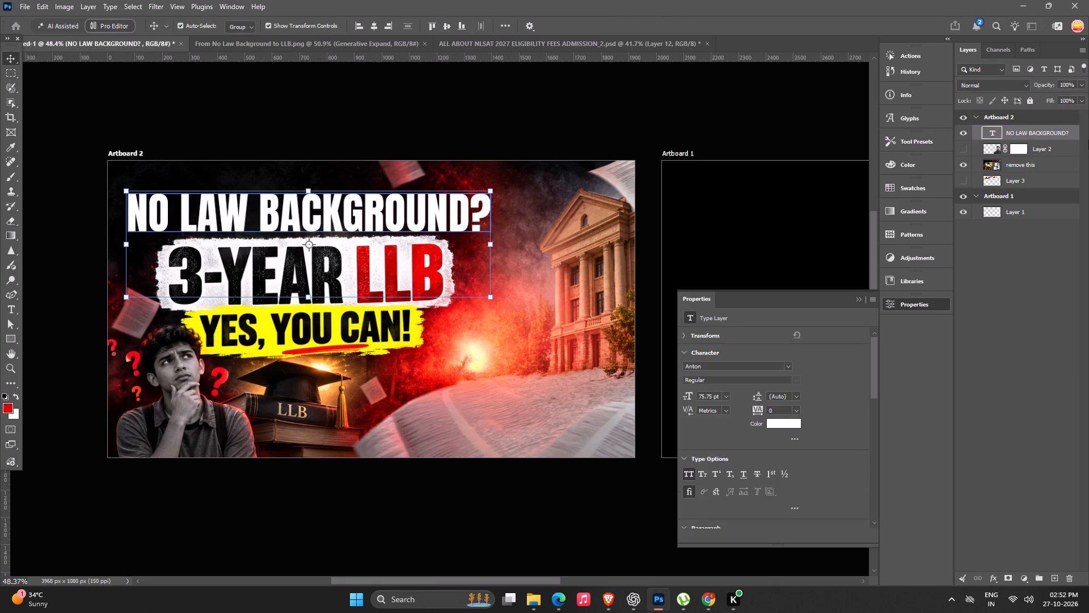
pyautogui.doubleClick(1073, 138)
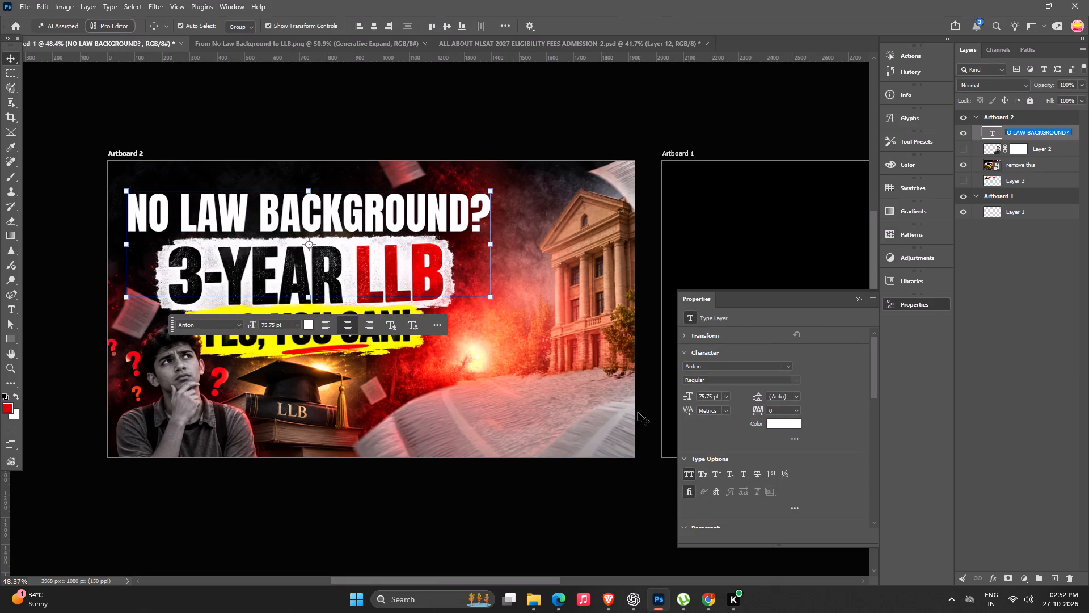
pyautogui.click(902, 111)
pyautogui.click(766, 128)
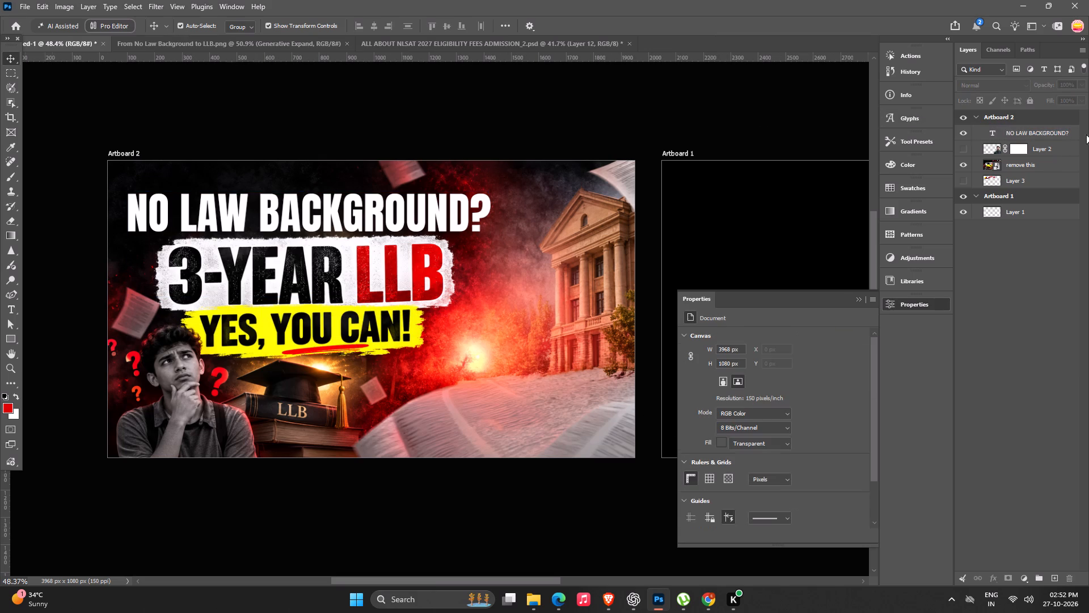
# Add a drop shadow to the "NO LAW BACKGROUND?" text, reset to default settings with a distance of 17 px.
pyautogui.doubleClick(1076, 137)
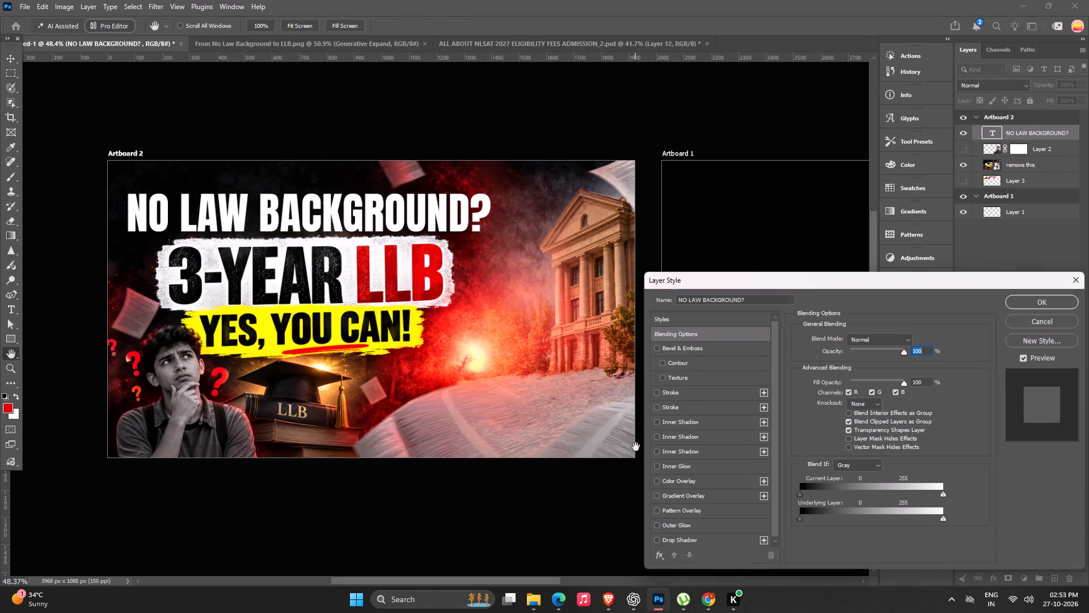
pyautogui.click(674, 538)
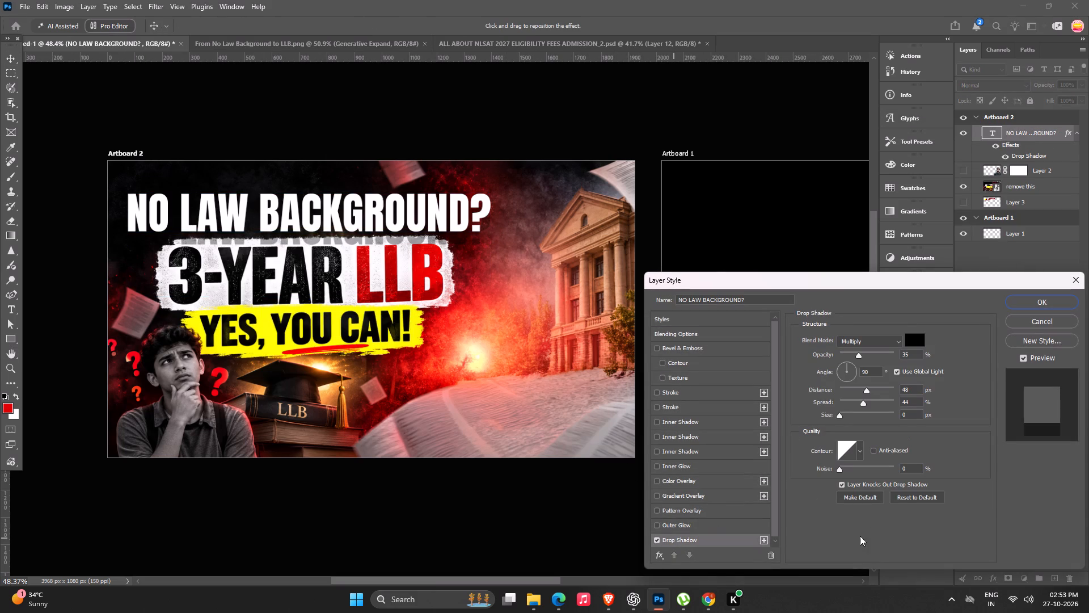
pyautogui.keyDown('alt'); pyautogui.doubleClick(902, 490); pyautogui.keyUp('alt')
pyautogui.moveTo(841, 388); pyautogui.dragTo(850, 385)
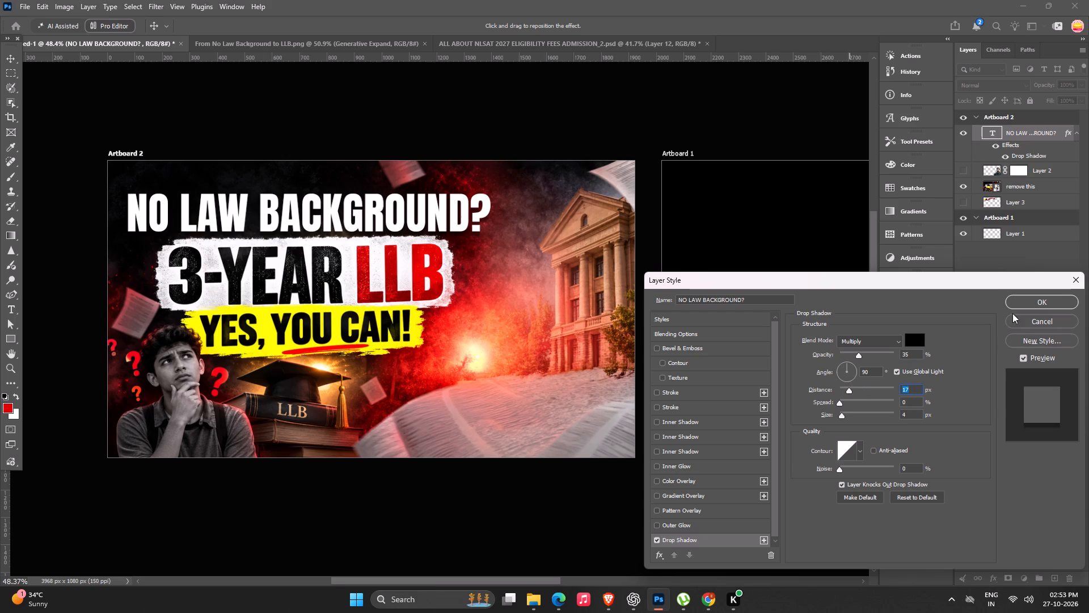
pyautogui.moveTo(1018, 301); pyautogui.dragTo(1007, 299)
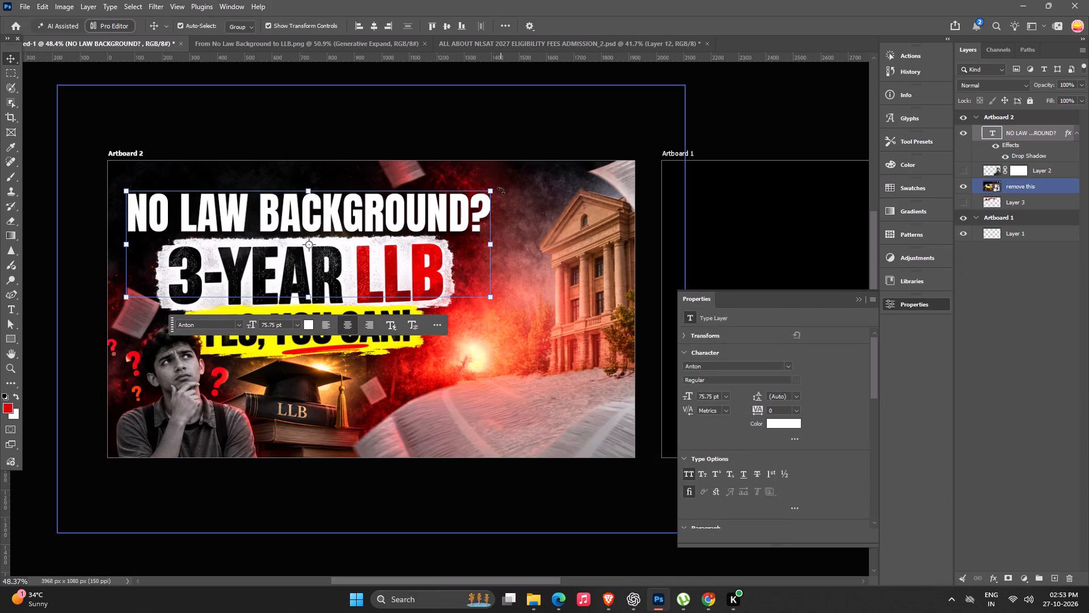
# Tilt the "NO LAW BACKGROUND?" text to about -0.8°, shrink it to about 70 pt and centre it above the 3-YEAR LLB banner.
pyautogui.moveTo(501, 191); pyautogui.dragTo(499, 186)
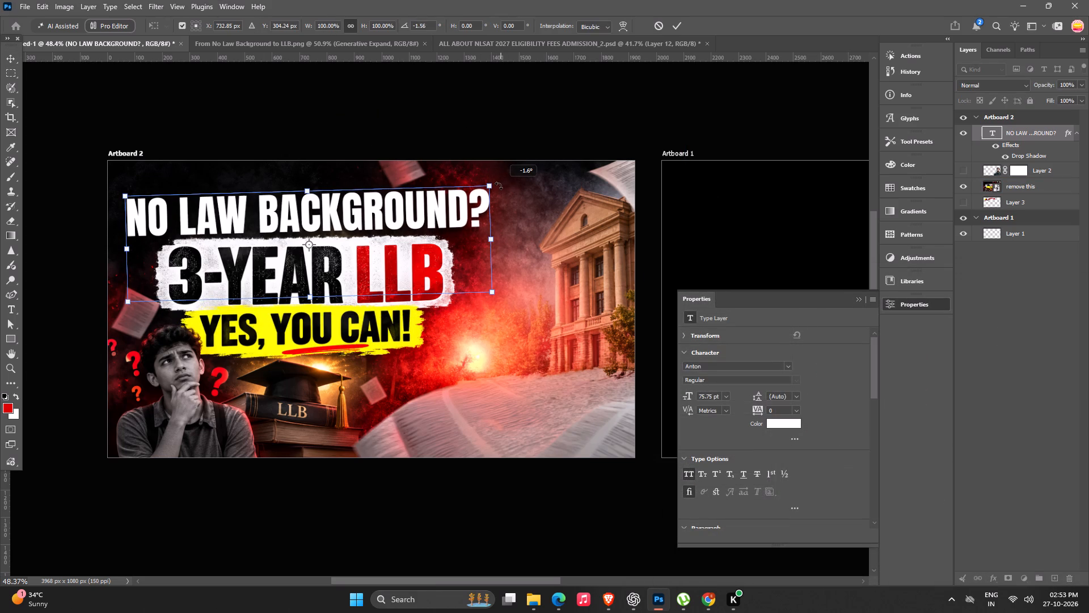
pyautogui.moveTo(499, 186); pyautogui.dragTo(491, 191)
pyautogui.keyDown('alt'); pyautogui.moveTo(491, 189); pyautogui.dragTo(480, 188); pyautogui.keyUp('alt')
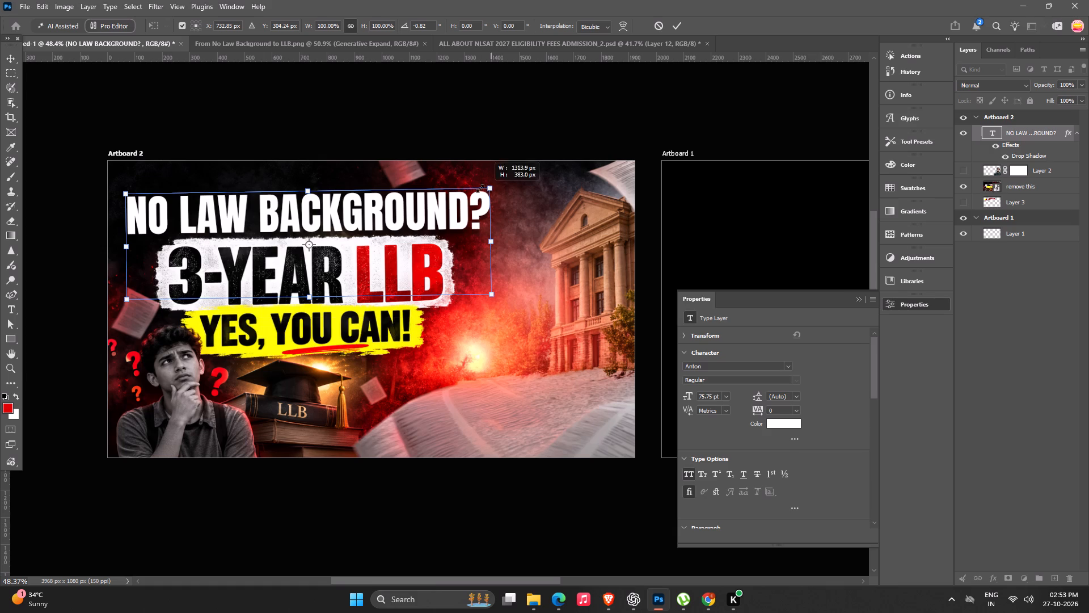
pyautogui.keyDown('alt'); pyautogui.moveTo(480, 188); pyautogui.dragTo(475, 187); pyautogui.keyUp('alt')
pyautogui.moveTo(421, 203); pyautogui.dragTo(420, 198)
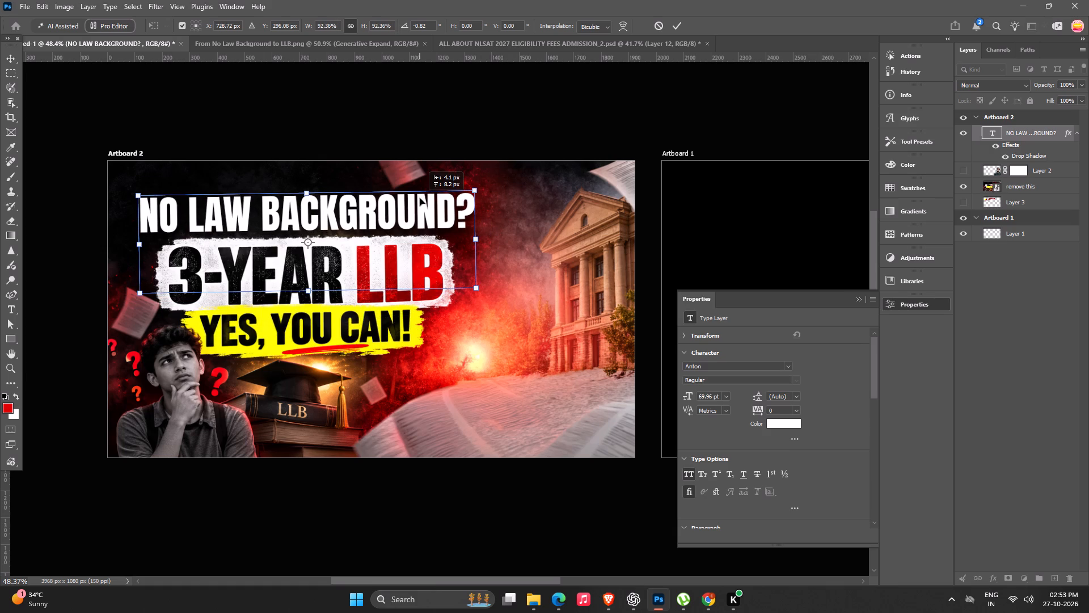
pyautogui.moveTo(420, 198); pyautogui.dragTo(417, 198)
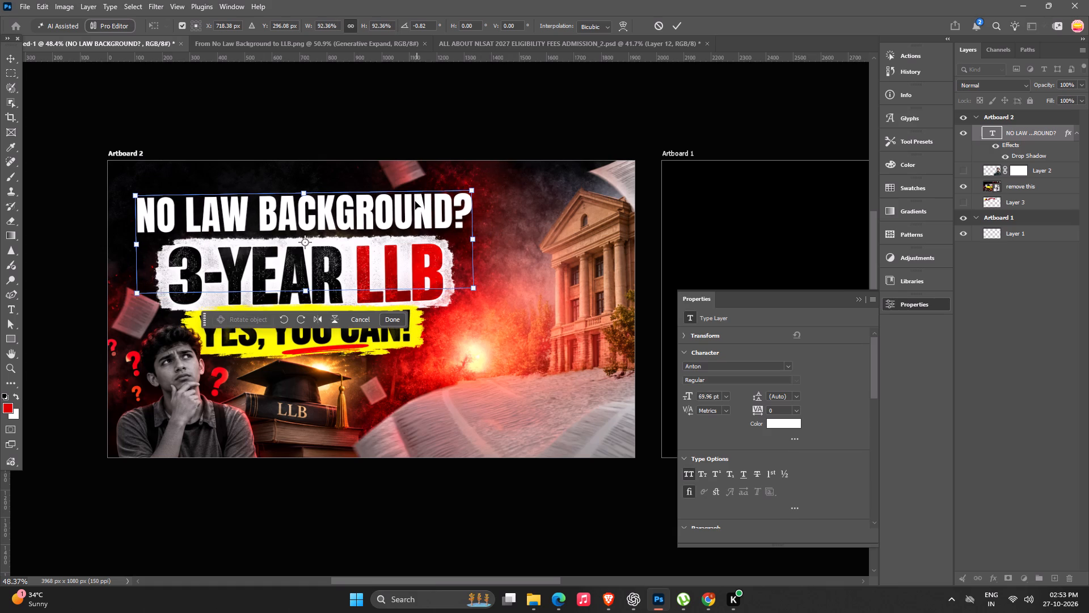
pyautogui.press('Return')
pyautogui.click(449, 90)
# Make the LPT man cutout on Layer 2 visible again.
pyautogui.keyDown('alt'); pyautogui.scroll(-8, 474, 173); pyautogui.keyUp('alt')
pyautogui.press('space')
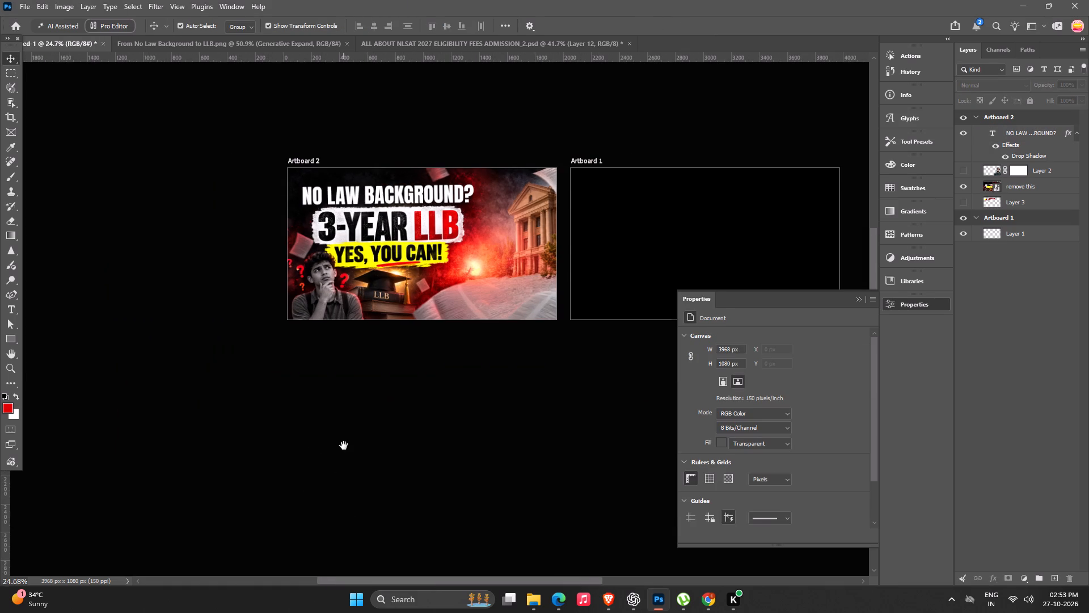
pyautogui.moveTo(344, 446); pyautogui.dragTo(332, 447)
pyautogui.press('space')
pyautogui.press('space')
pyautogui.press('space')
pyautogui.moveTo(425, 433); pyautogui.dragTo(408, 415)
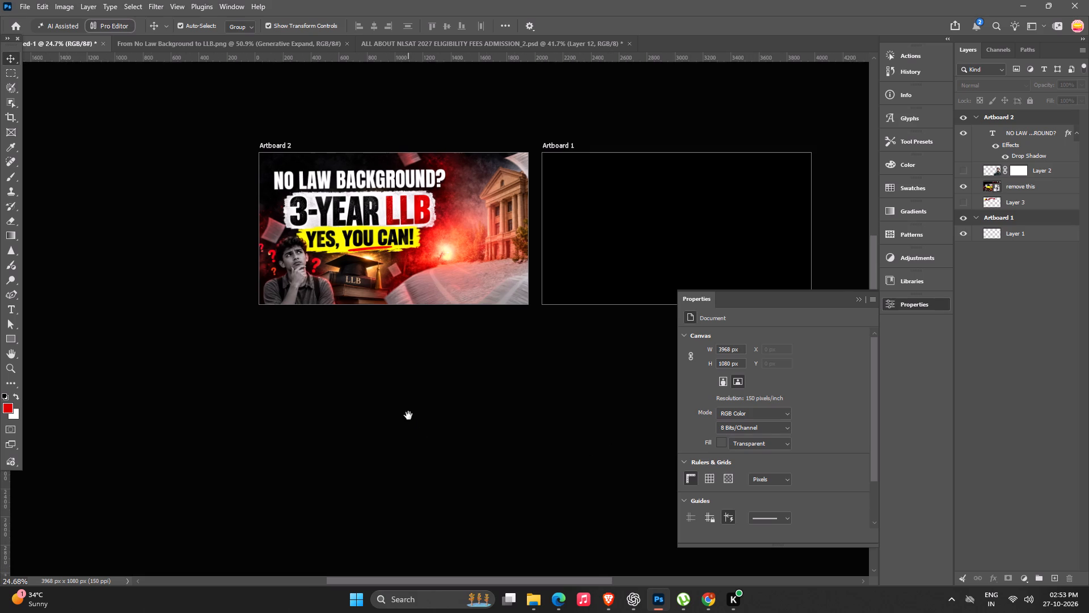
pyautogui.click(966, 169)
# Enlarge the LPT man cutout to about 1132 × 1860 px and reposition it so the LPT logo shows inside Artboard 2.
pyautogui.keyDown('alt'); pyautogui.scroll(3, 467, 258); pyautogui.keyUp('alt')
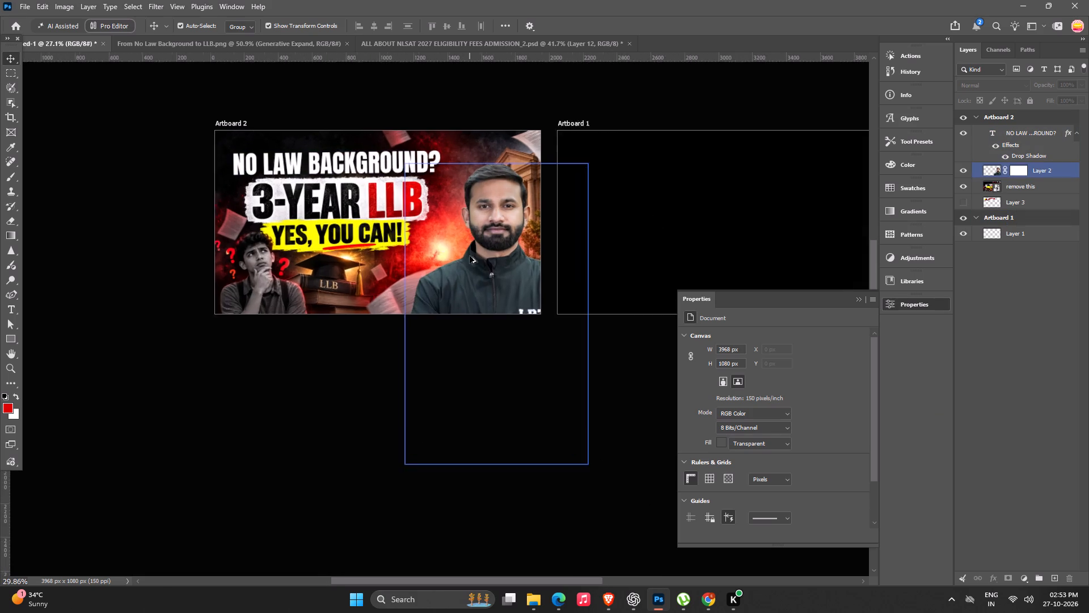
pyautogui.keyDown('alt'); pyautogui.scroll(1, 470, 256); pyautogui.keyUp('alt')
pyautogui.press('space')
pyautogui.press('space')
pyautogui.moveTo(474, 255); pyautogui.dragTo(535, 242)
pyautogui.click(555, 195)
pyautogui.keyDown('alt'); pyautogui.moveTo(672, 131); pyautogui.dragTo(673, 131); pyautogui.keyUp('alt')
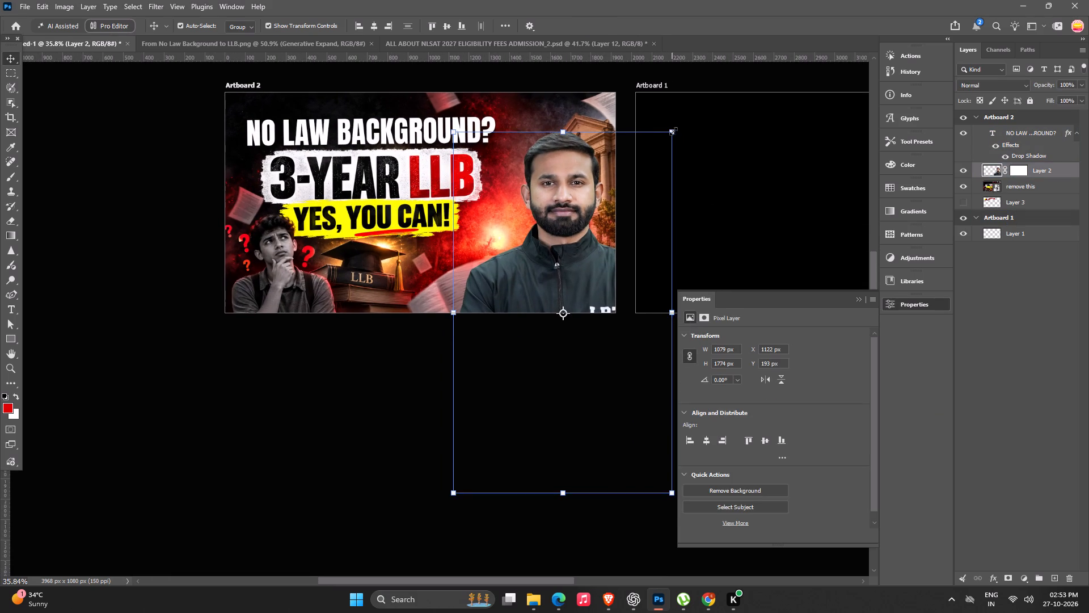
pyautogui.keyDown('alt'); pyautogui.moveTo(673, 131); pyautogui.dragTo(702, 116); pyautogui.keyUp('alt')
pyautogui.moveTo(615, 178); pyautogui.dragTo(599, 178)
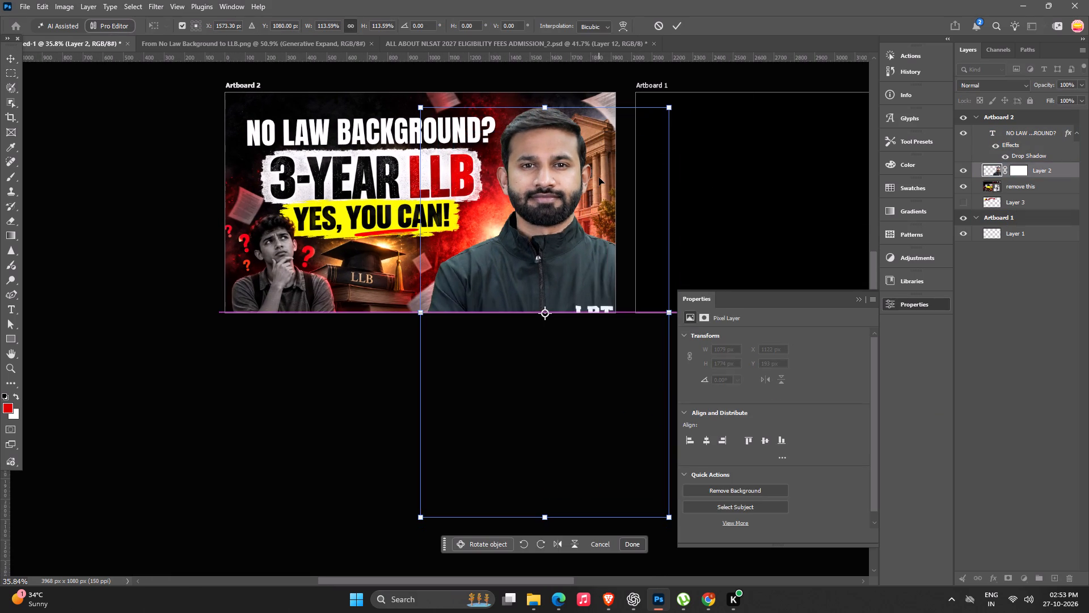
pyautogui.keyDown('alt'); pyautogui.moveTo(669, 108); pyautogui.dragTo(684, 103); pyautogui.keyUp('alt')
pyautogui.click(586, 150)
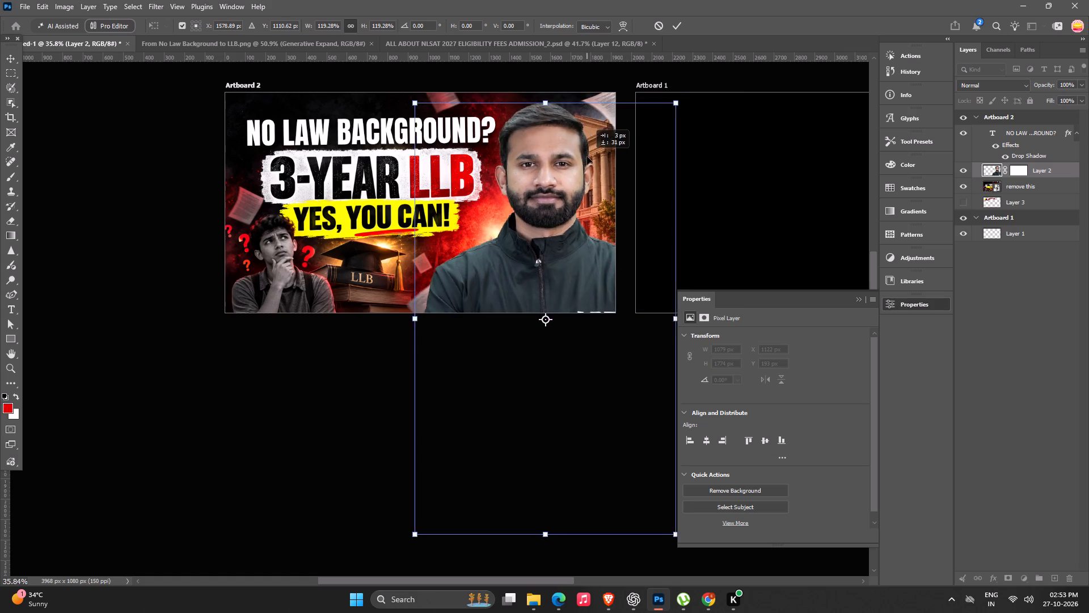
pyautogui.keyDown('alt'); pyautogui.moveTo(669, 93); pyautogui.dragTo(649, 98); pyautogui.keyUp('alt')
pyautogui.moveTo(543, 215); pyautogui.dragTo(540, 199)
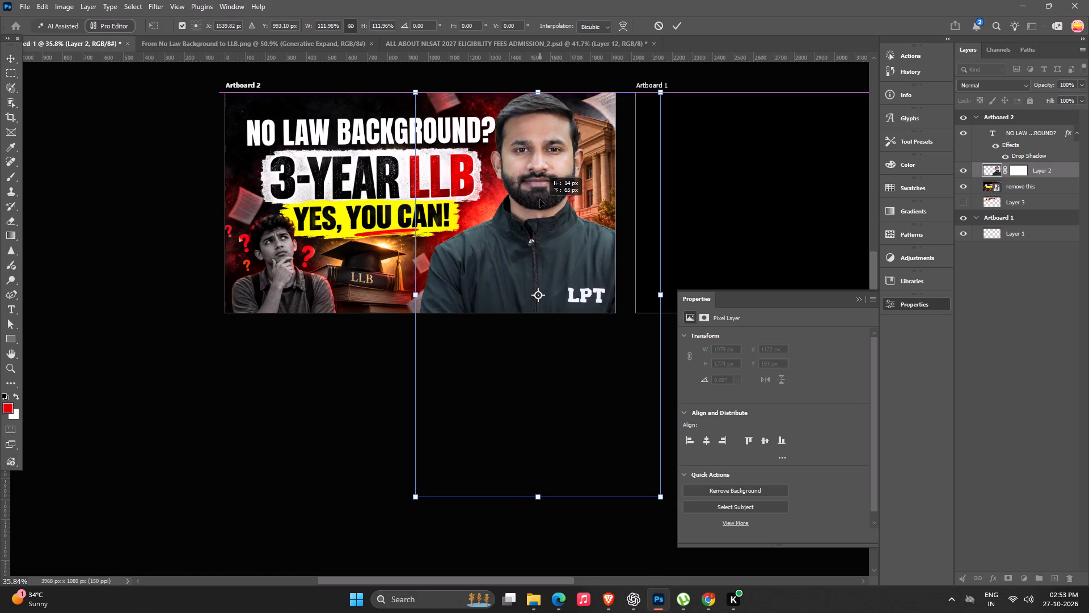
pyautogui.moveTo(540, 199); pyautogui.dragTo(539, 205)
pyautogui.keyDown('alt'); pyautogui.moveTo(665, 94); pyautogui.dragTo(644, 99); pyautogui.keyUp('alt')
pyautogui.moveTo(573, 149); pyautogui.dragTo(575, 155)
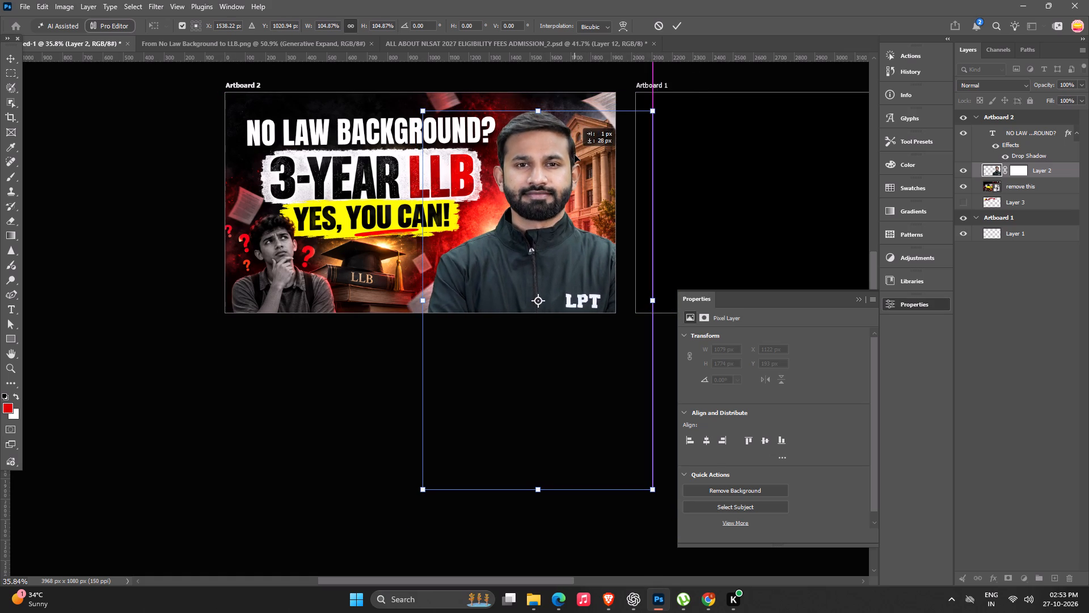
pyautogui.moveTo(575, 155); pyautogui.dragTo(579, 155)
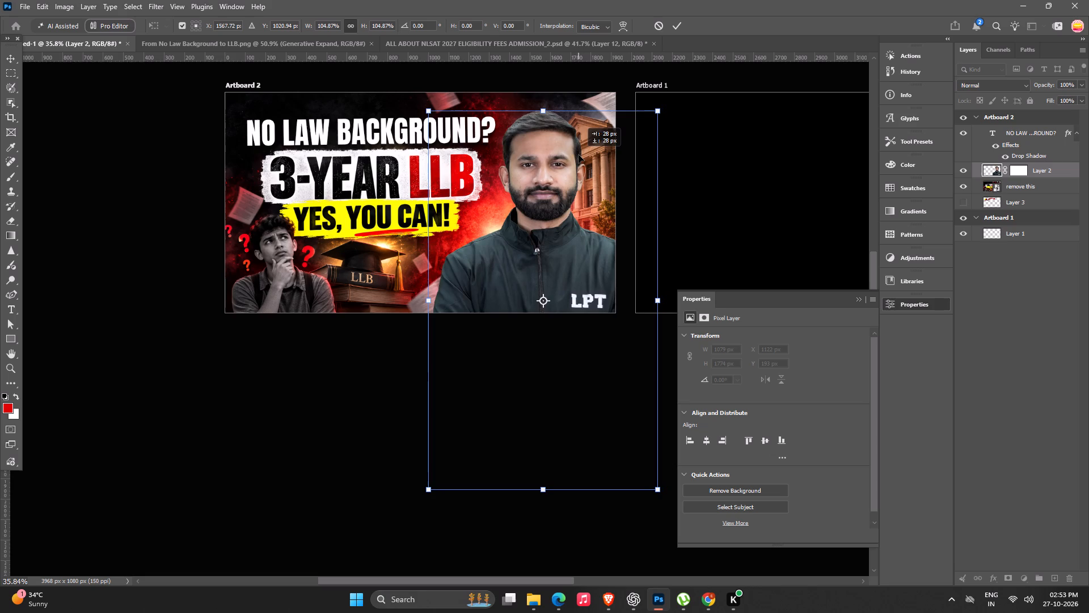
pyautogui.moveTo(579, 155); pyautogui.dragTo(577, 155)
pyautogui.press('Return')
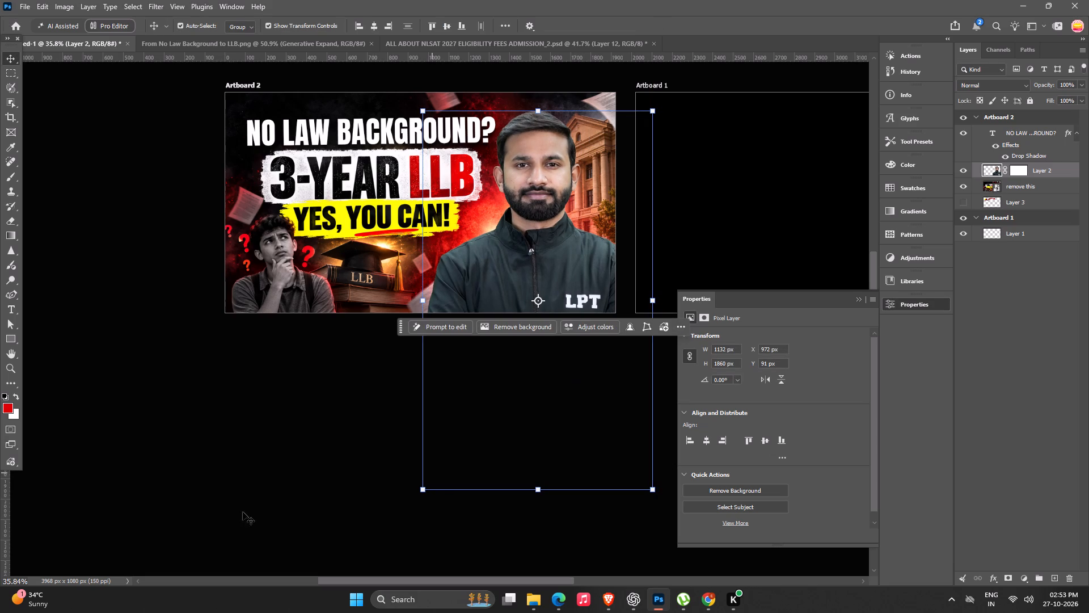
pyautogui.click(196, 456)
# Paint a soft black spot over the man's jacket on a new layer with a 700 px brush and move that layer below the cutout.
pyautogui.press('space')
pyautogui.press('space')
pyautogui.press('space')
pyautogui.press('space')
pyautogui.press('space')
pyautogui.press('space')
pyautogui.moveTo(189, 472); pyautogui.dragTo(170, 492)
pyautogui.keyDown('alt'); pyautogui.scroll(2, 335, 321); pyautogui.keyUp('alt')
pyautogui.press('space')
pyautogui.press('space')
pyautogui.press('space')
pyautogui.press('space')
pyautogui.press('space')
pyautogui.press('space')
pyautogui.press('space')
pyautogui.moveTo(335, 321); pyautogui.dragTo(336, 376)
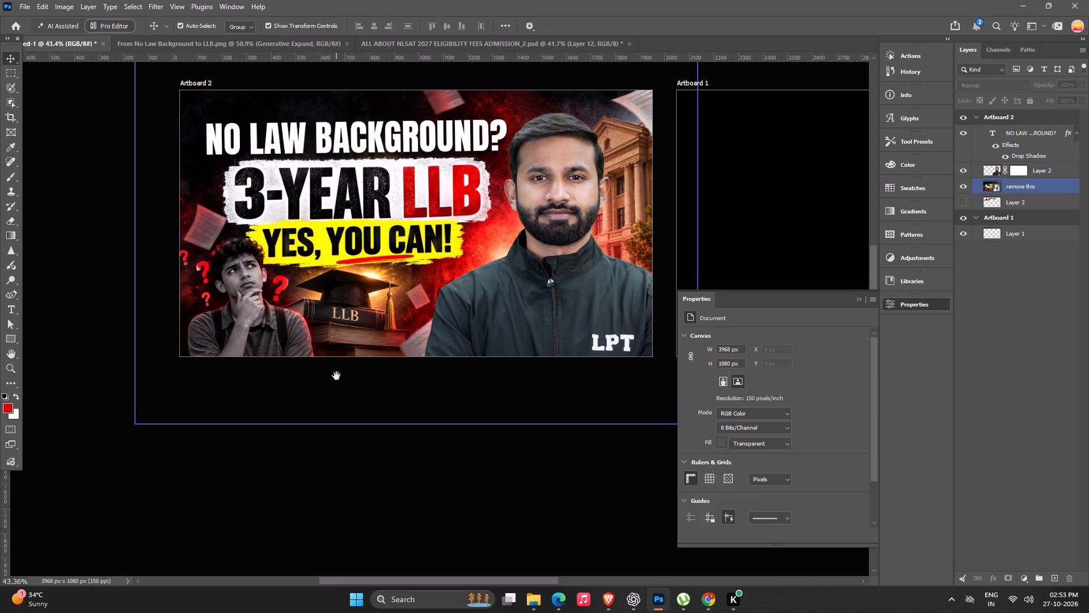
pyautogui.moveTo(336, 376); pyautogui.dragTo(336, 379)
pyautogui.click(576, 212)
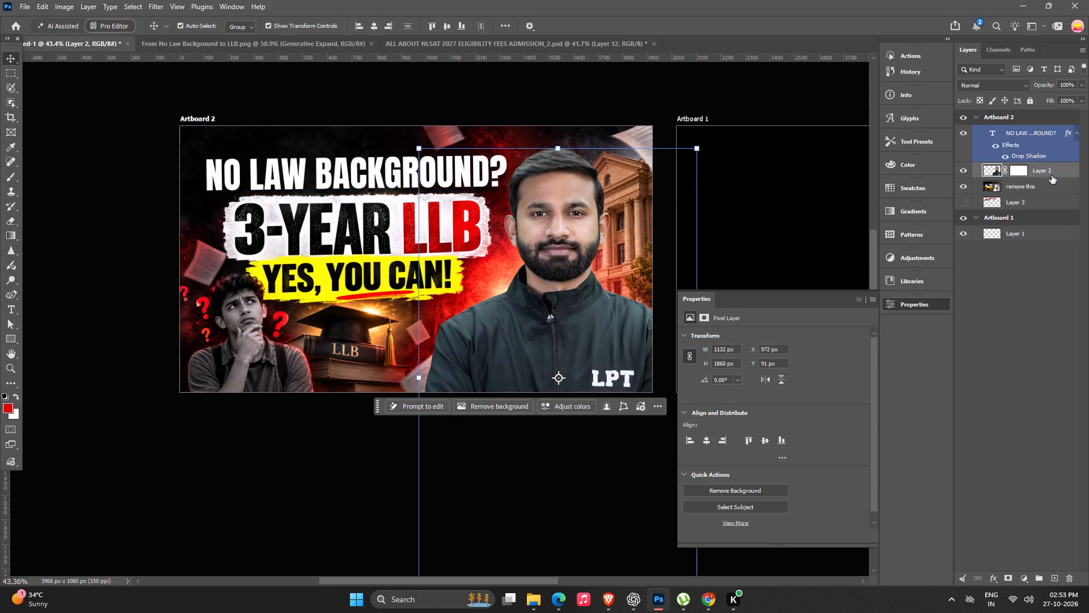
pyautogui.click(1052, 576)
pyautogui.press('b')
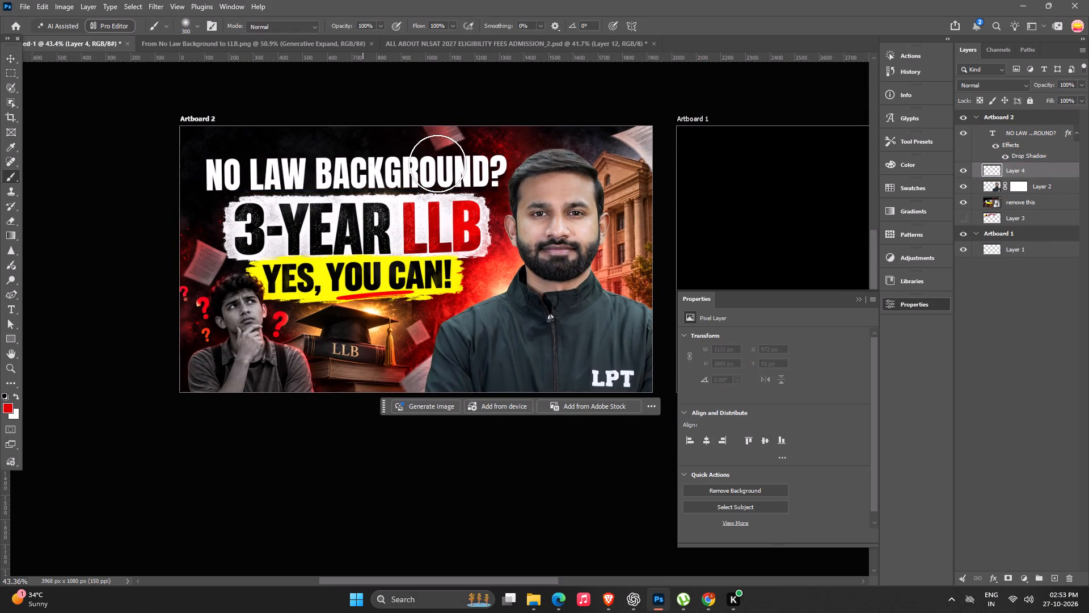
pyautogui.write(']]]')
pyautogui.press(']')
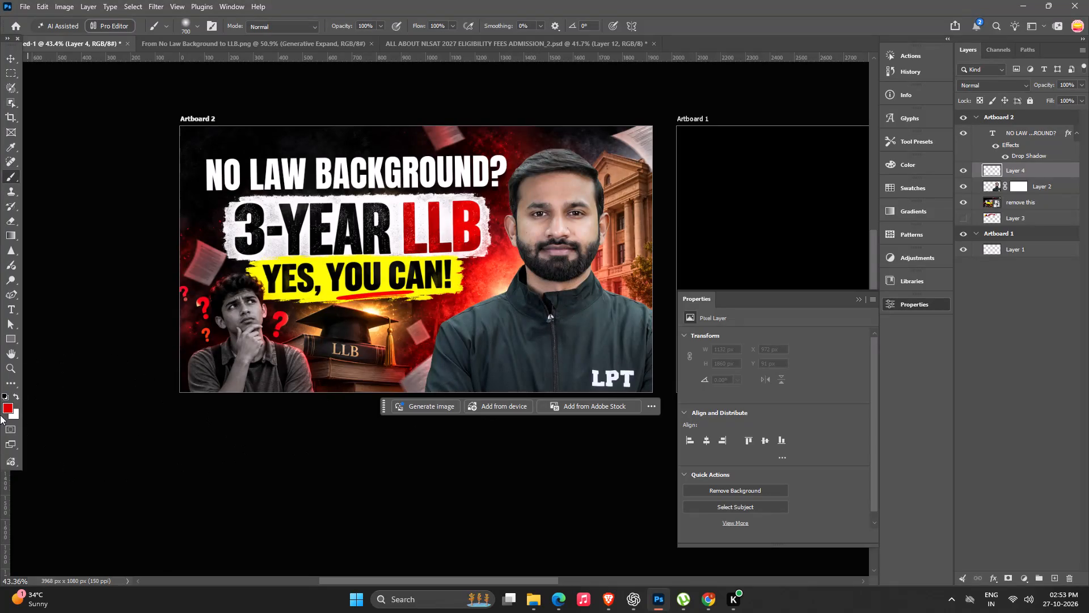
pyautogui.click(2, 394)
pyautogui.click(503, 366)
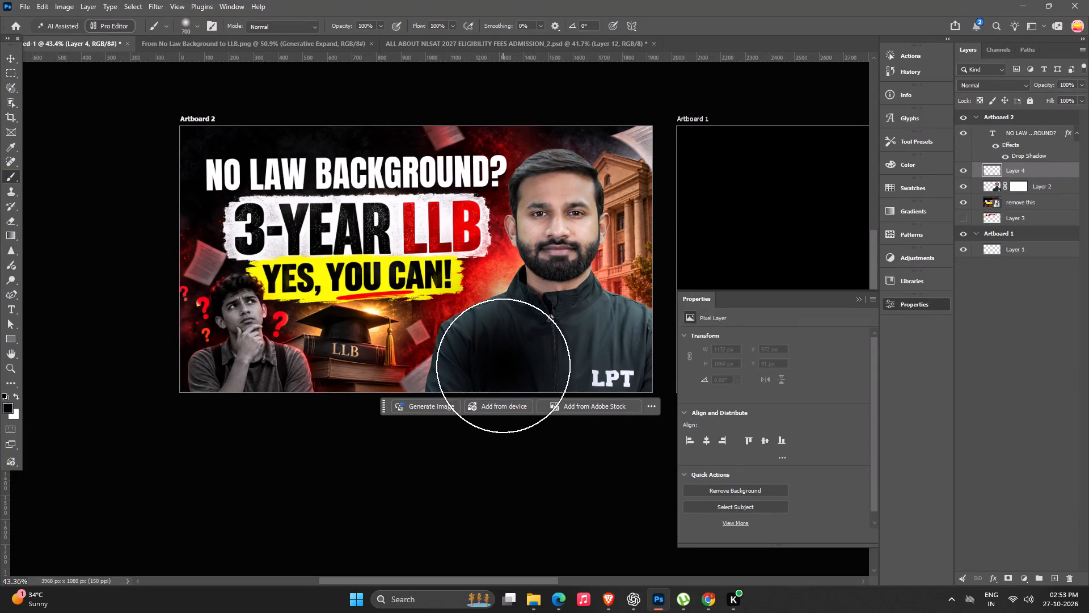
pyautogui.hotkey('ctrl', '[')
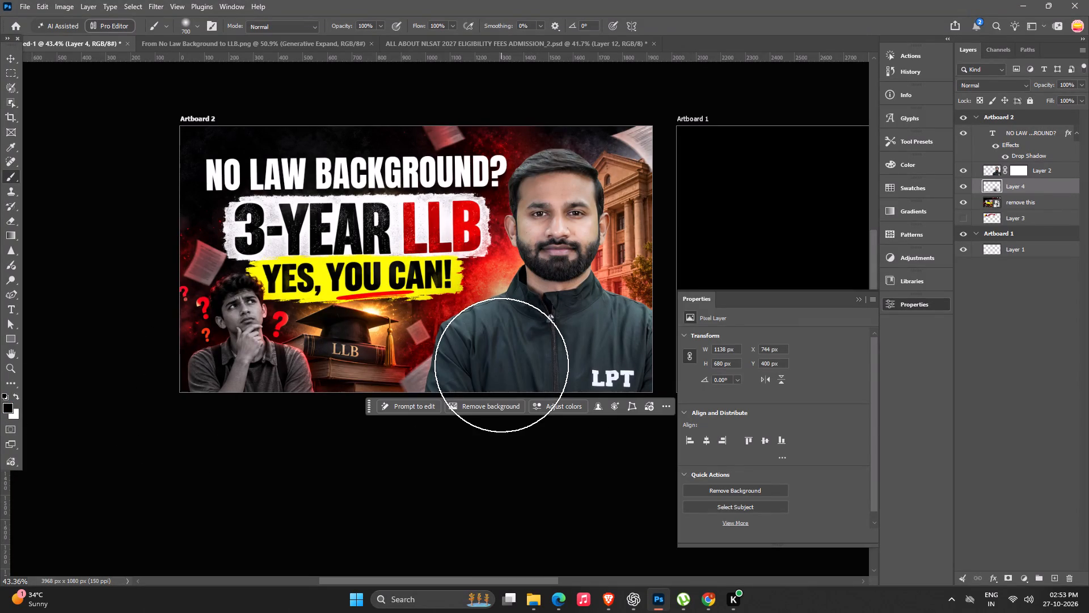
# Build up the soft black shadow behind the man's torso on Layer 4 with brush sizes from 400 to 600 px.
pyautogui.press('[')
pyautogui.press('[')
pyautogui.press('[')
pyautogui.click(479, 346)
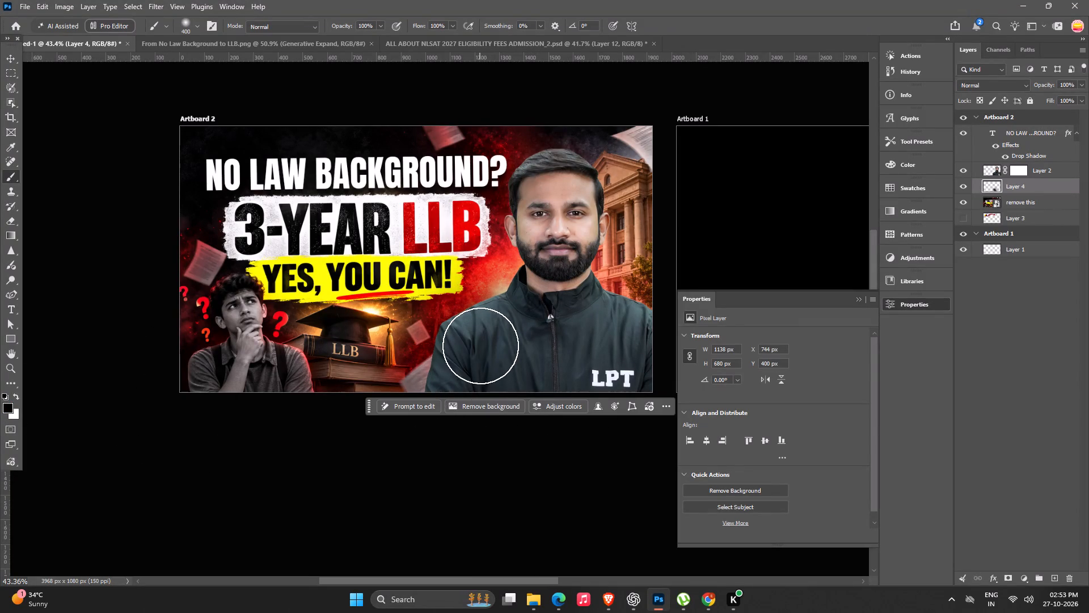
pyautogui.press(']')
pyautogui.press(']')
pyautogui.click(497, 365)
pyautogui.click(538, 341)
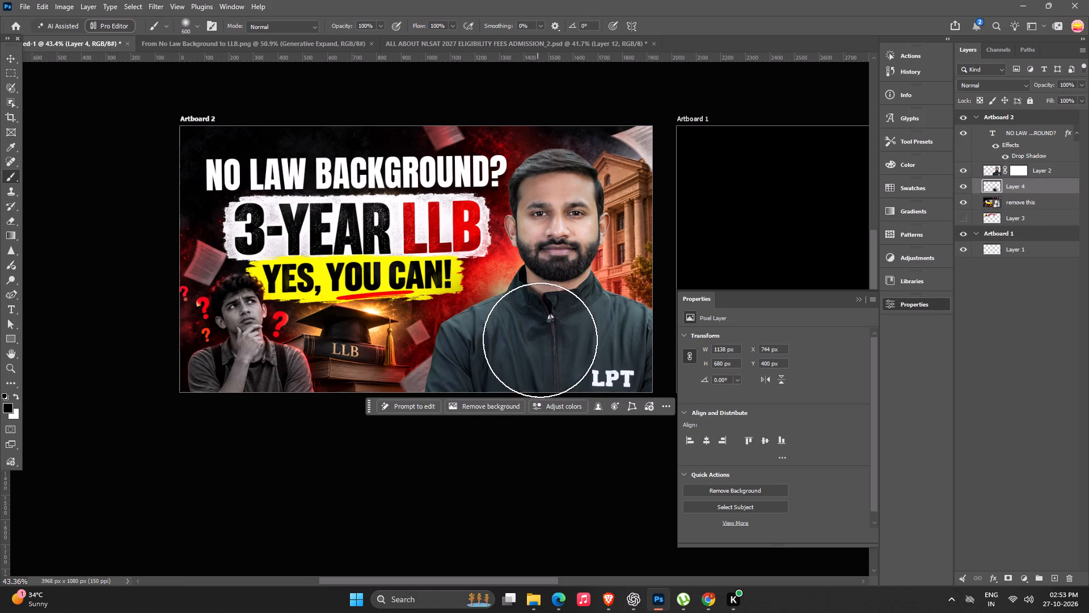
pyautogui.press('[')
pyautogui.click(570, 329)
pyautogui.click(596, 347)
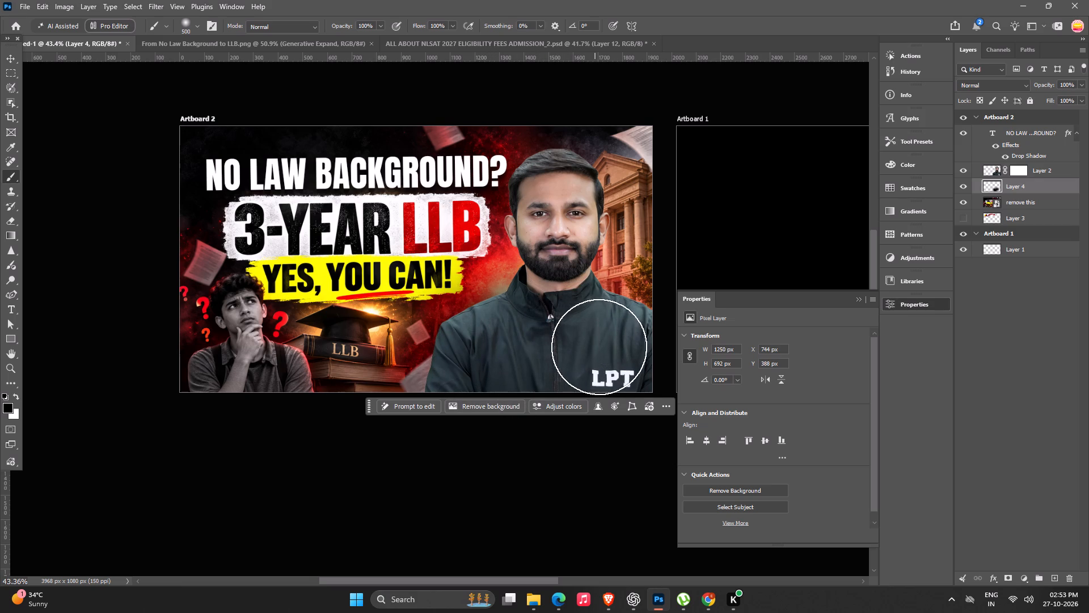
pyautogui.click(611, 347)
pyautogui.moveTo(612, 358); pyautogui.dragTo(599, 360)
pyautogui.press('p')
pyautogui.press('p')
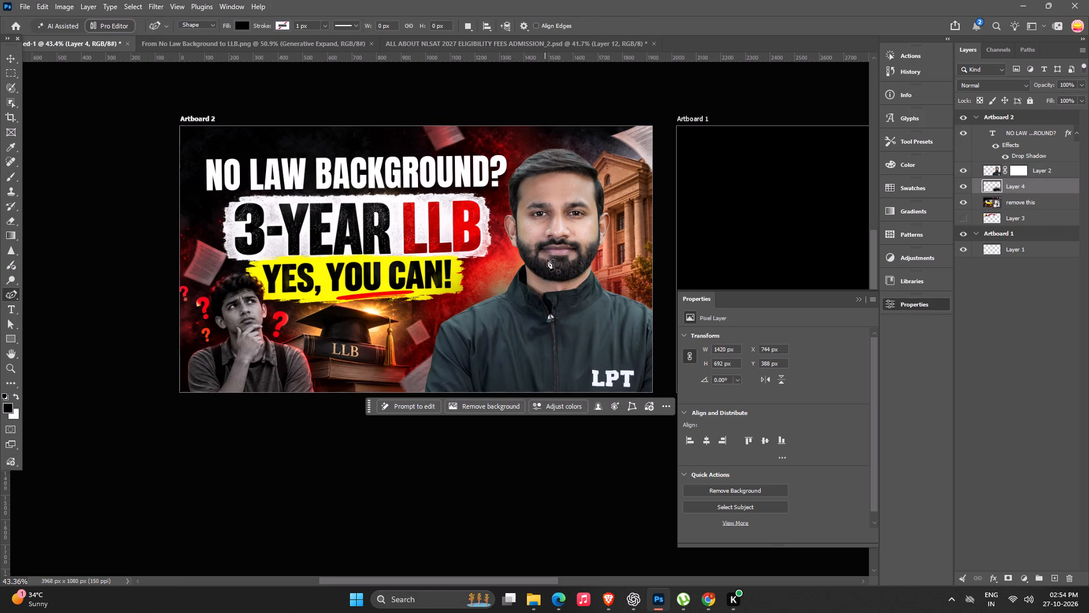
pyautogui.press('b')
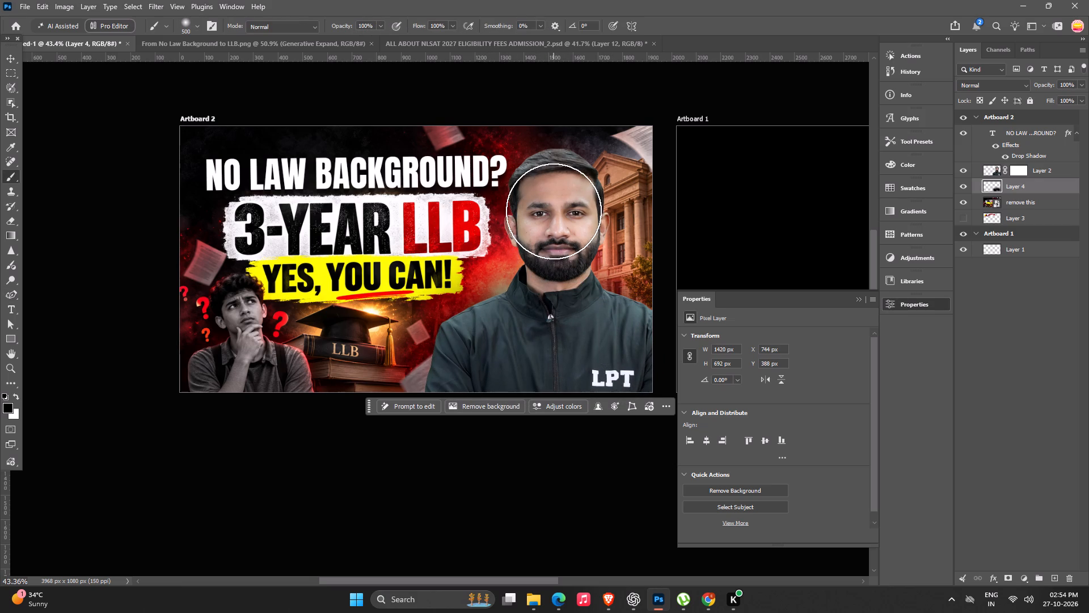
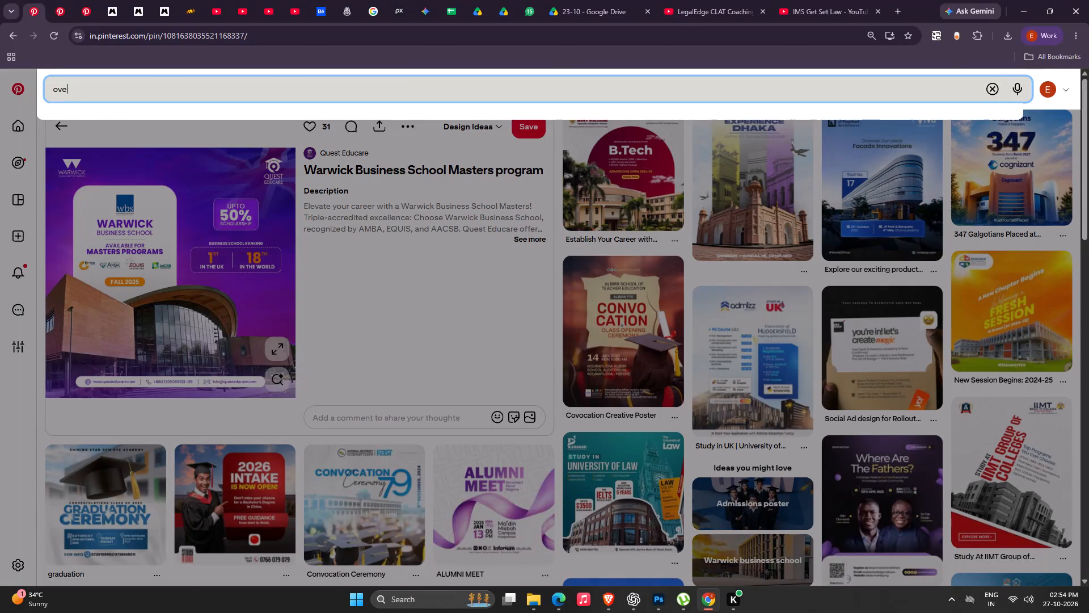
# Search Pinterest for "overlay texture" and copy the image of the black scratched, dusty texture pin.
pyautogui.write('r')
pyautogui.click(104, 129)
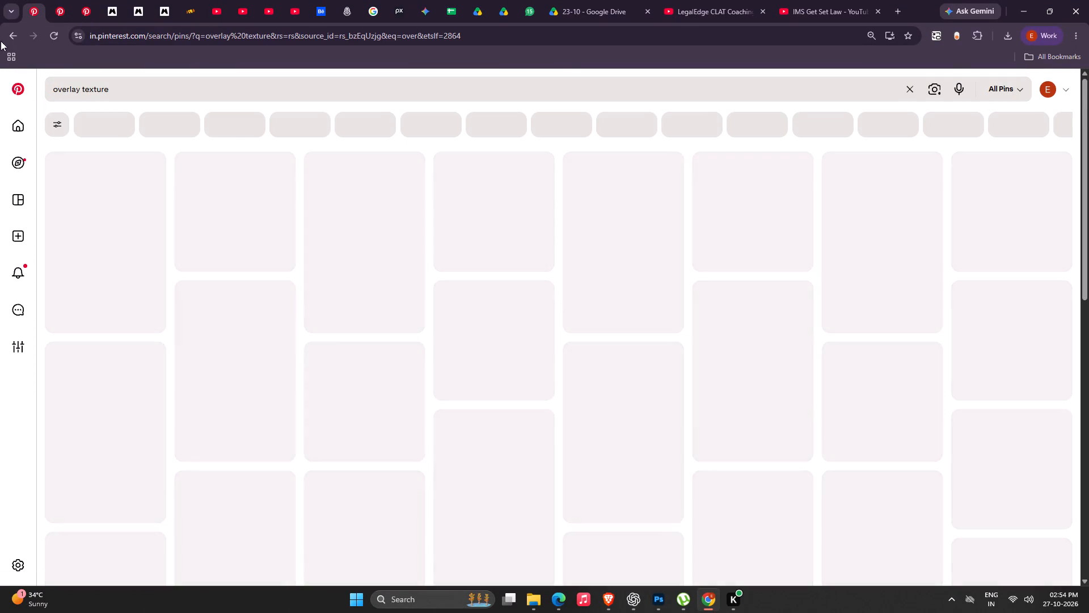
pyautogui.click(199, 252)
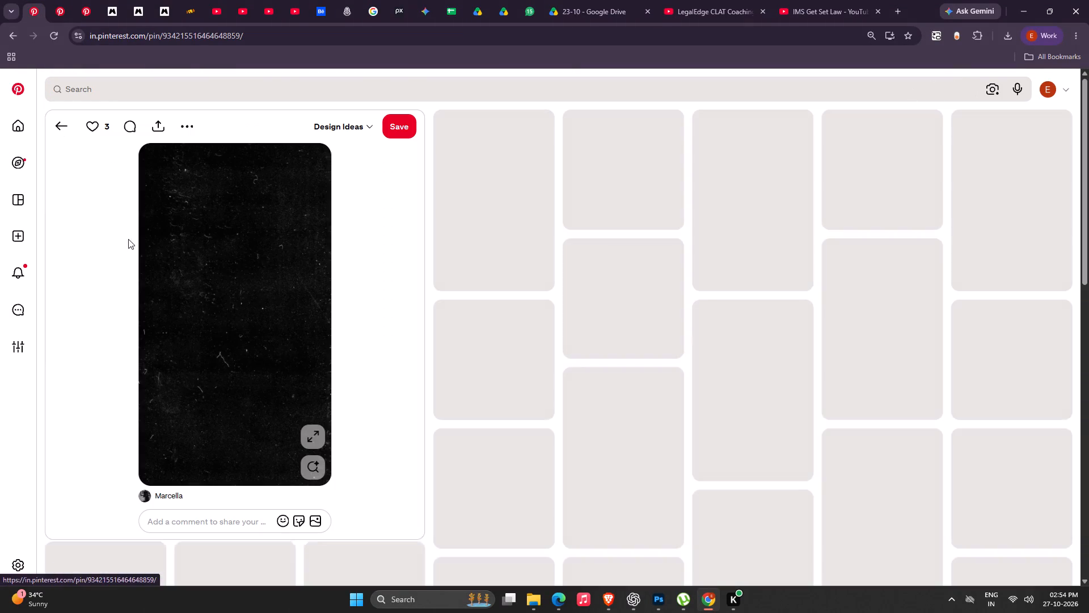
pyautogui.rightClick(190, 238)
pyautogui.click(239, 290)
# Paste the black texture into the Photoshop thumbnail, rotate it -90° and scale it to about 2085 × 1174 px to cover Artboard 2.
pyautogui.hotkey('alt', 'Tab')
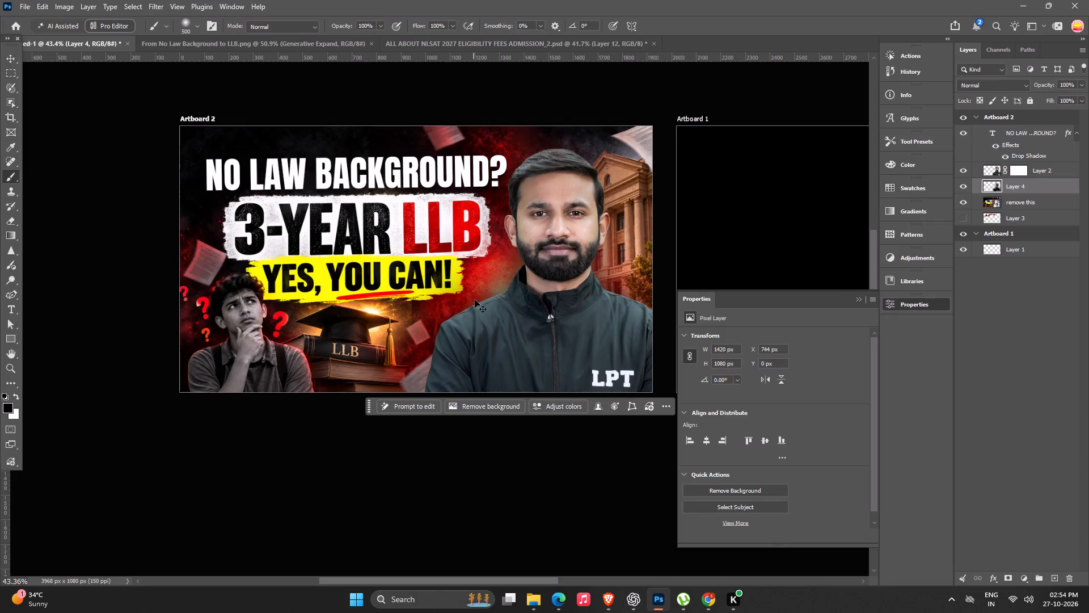
pyautogui.hotkey('ctrl', 'v')
pyautogui.click(6, 61)
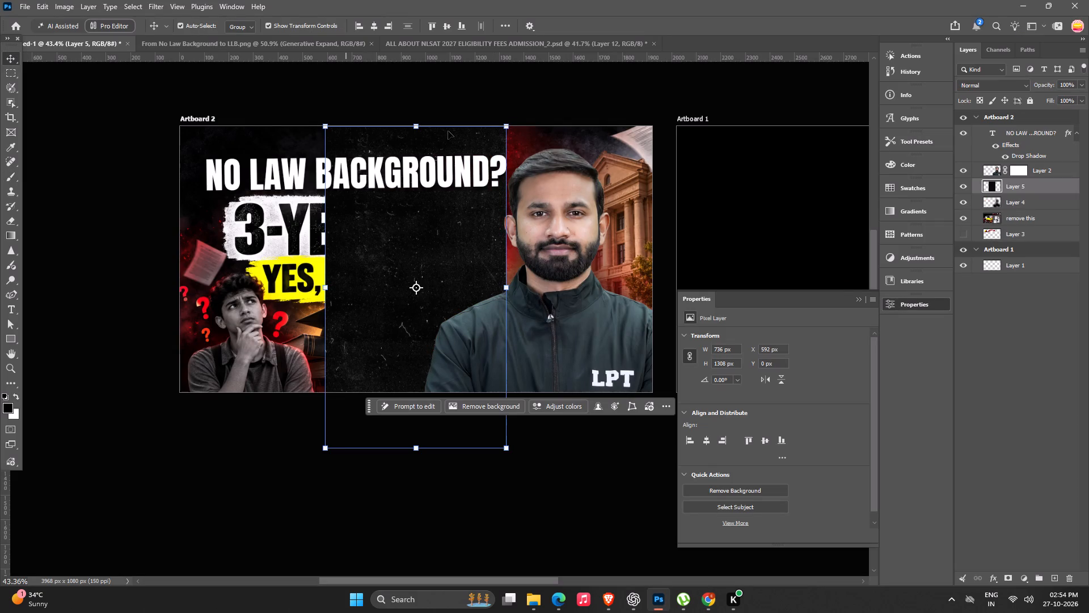
pyautogui.moveTo(518, 118); pyautogui.dragTo(286, 203)
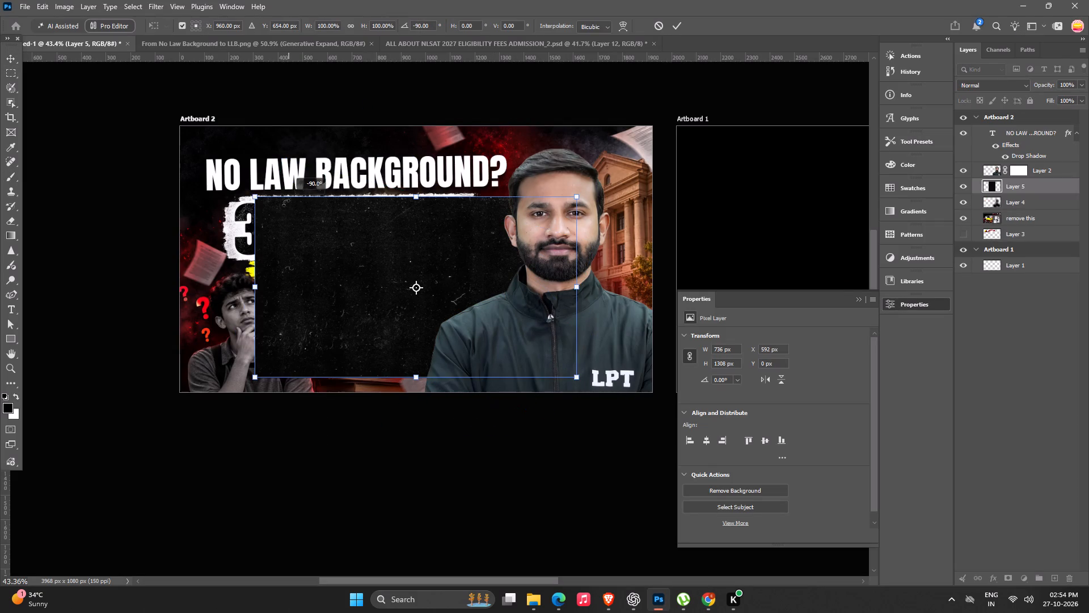
pyautogui.moveTo(286, 203); pyautogui.dragTo(284, 212)
pyautogui.keyDown('alt'); pyautogui.moveTo(574, 198); pyautogui.dragTo(675, 154); pyautogui.keyUp('alt')
pyautogui.moveTo(444, 212); pyautogui.dragTo(433, 193)
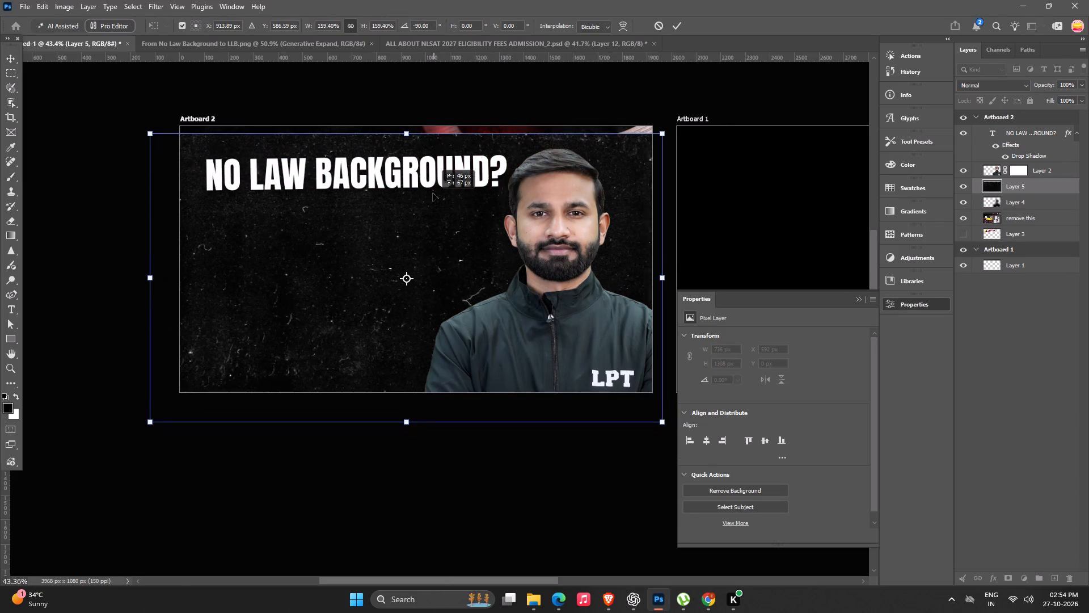
pyautogui.moveTo(433, 193); pyautogui.dragTo(436, 181)
pyautogui.press('Return')
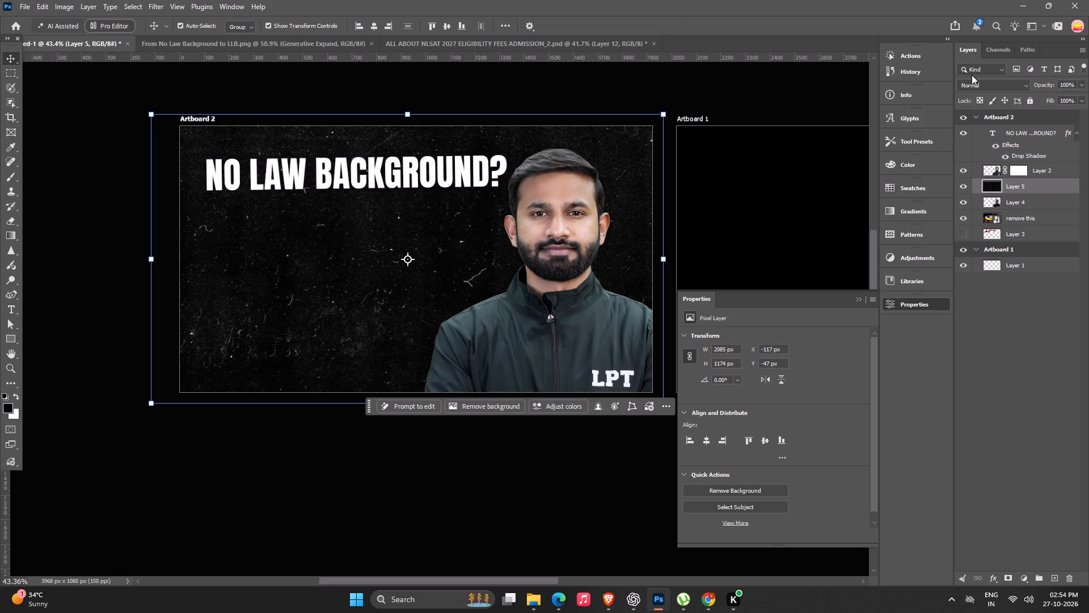
# Set the texture layer's blend mode to Multiply.
pyautogui.click(990, 85)
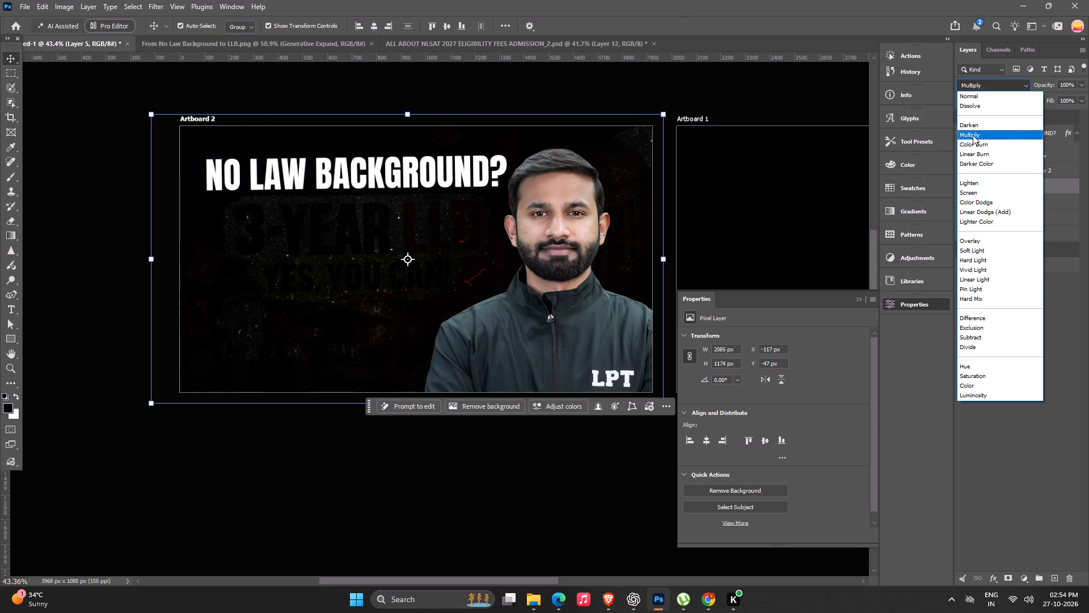
pyautogui.click(973, 135)
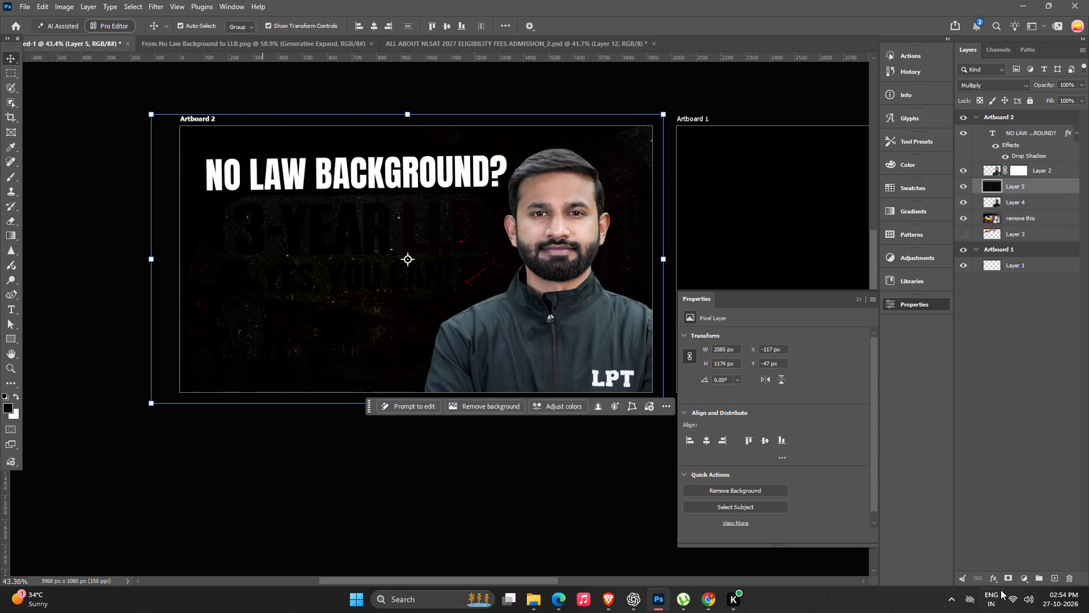
# Add a layer mask to the texture layer, try a black brush stroke on it around LLB, and undo the stroke.
pyautogui.click(1010, 578)
pyautogui.press('b')
pyautogui.moveTo(502, 269); pyautogui.dragTo(406, 245)
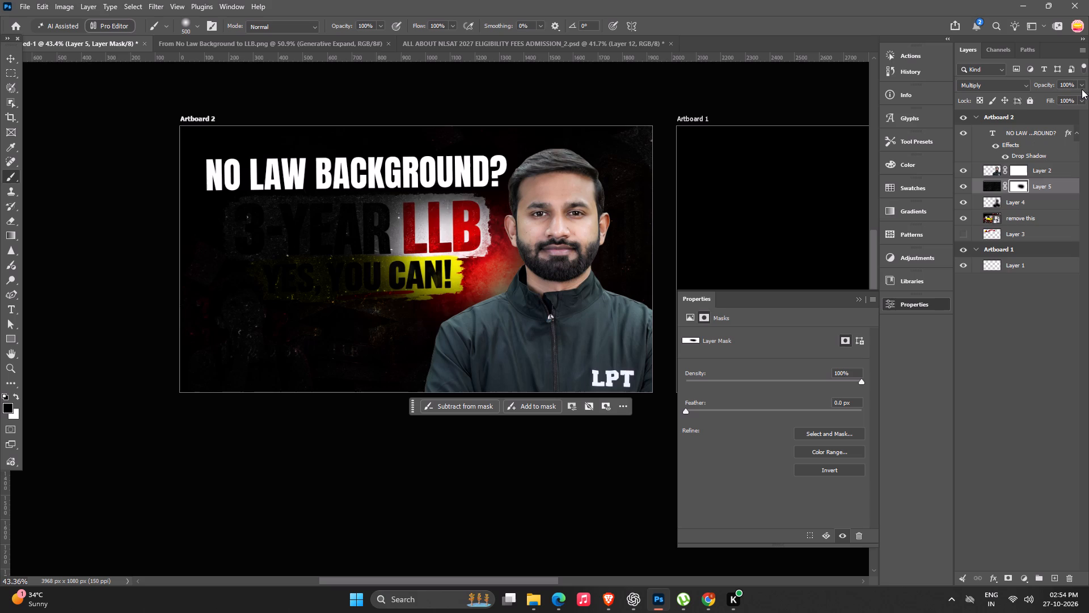
pyautogui.hotkey('ctrl', 'z')
# Lower the texture layer's opacity to 67%.
pyautogui.click(1082, 87)
pyautogui.click(1066, 97)
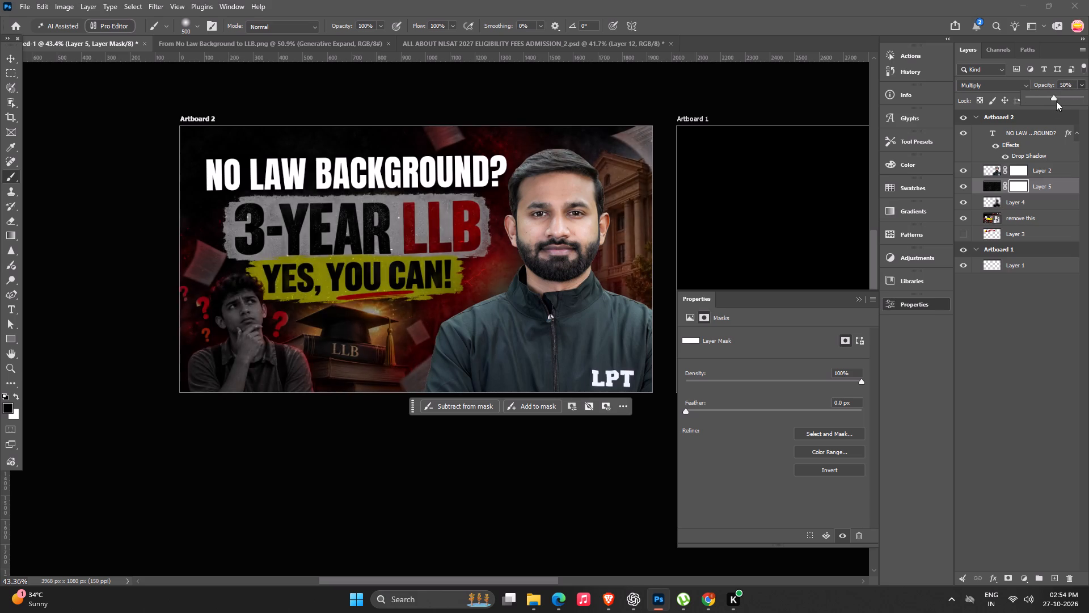
# Paint black on the texture layer's mask with the 500 px brush over the headline strips, the thinking student and the LLB books.
pyautogui.moveTo(509, 222); pyautogui.dragTo(126, 225)
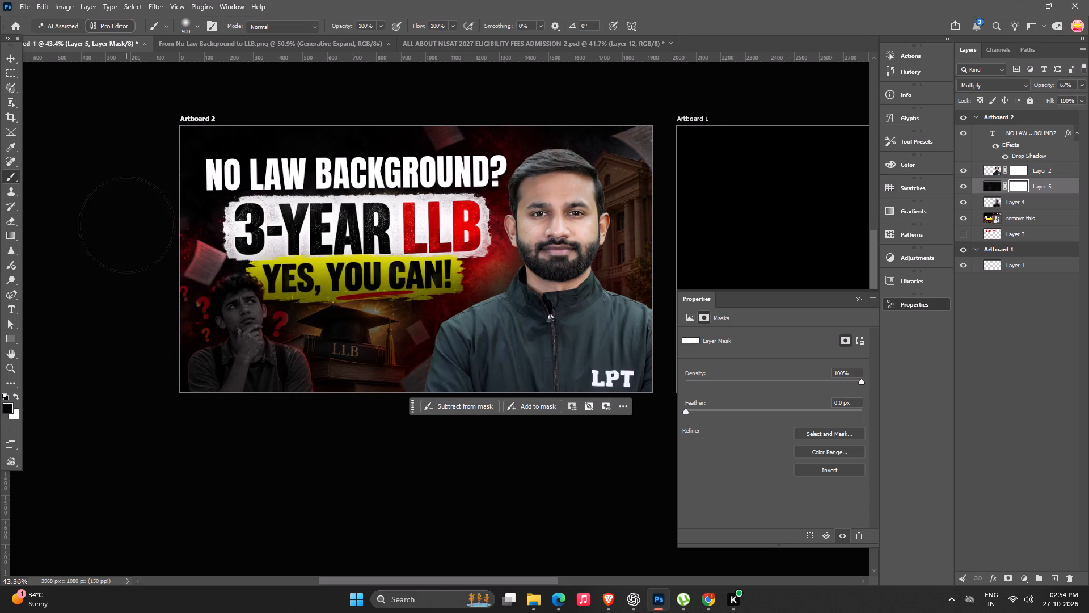
pyautogui.moveTo(126, 225); pyautogui.dragTo(29, 406)
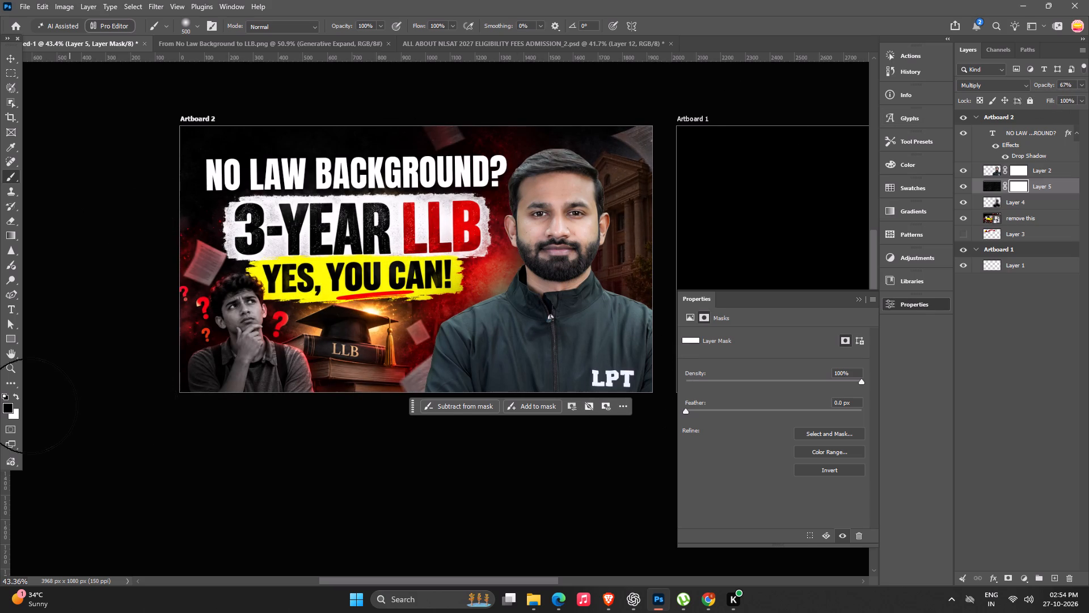
pyautogui.moveTo(29, 406); pyautogui.dragTo(459, 433)
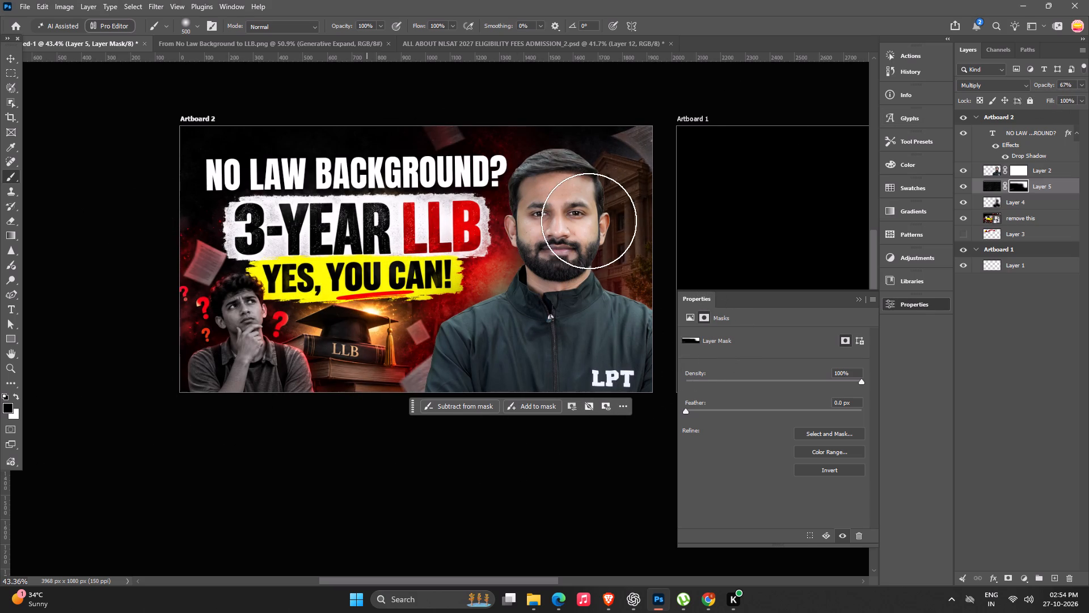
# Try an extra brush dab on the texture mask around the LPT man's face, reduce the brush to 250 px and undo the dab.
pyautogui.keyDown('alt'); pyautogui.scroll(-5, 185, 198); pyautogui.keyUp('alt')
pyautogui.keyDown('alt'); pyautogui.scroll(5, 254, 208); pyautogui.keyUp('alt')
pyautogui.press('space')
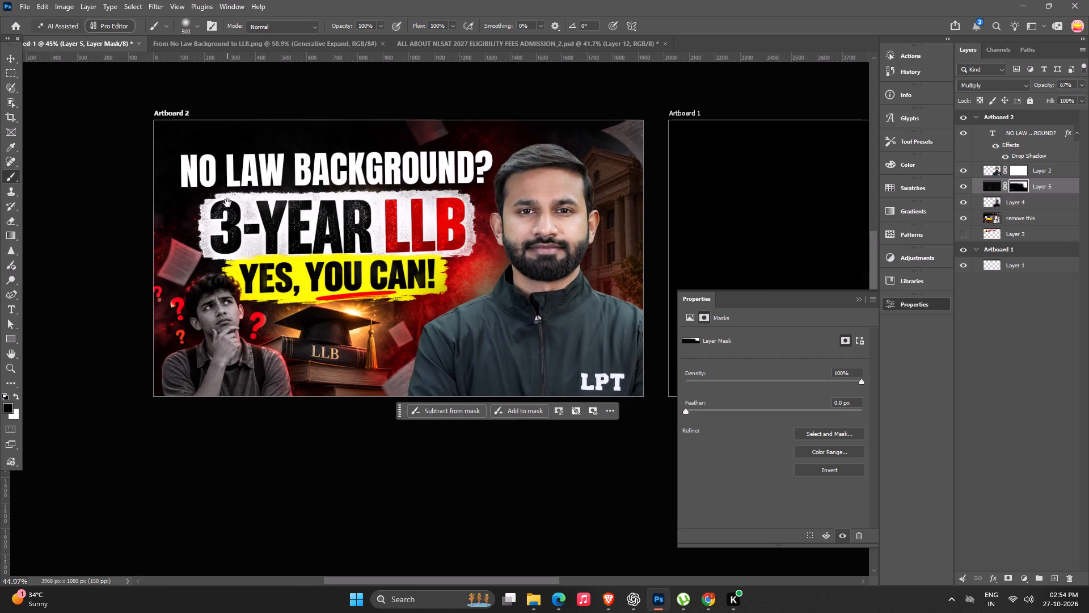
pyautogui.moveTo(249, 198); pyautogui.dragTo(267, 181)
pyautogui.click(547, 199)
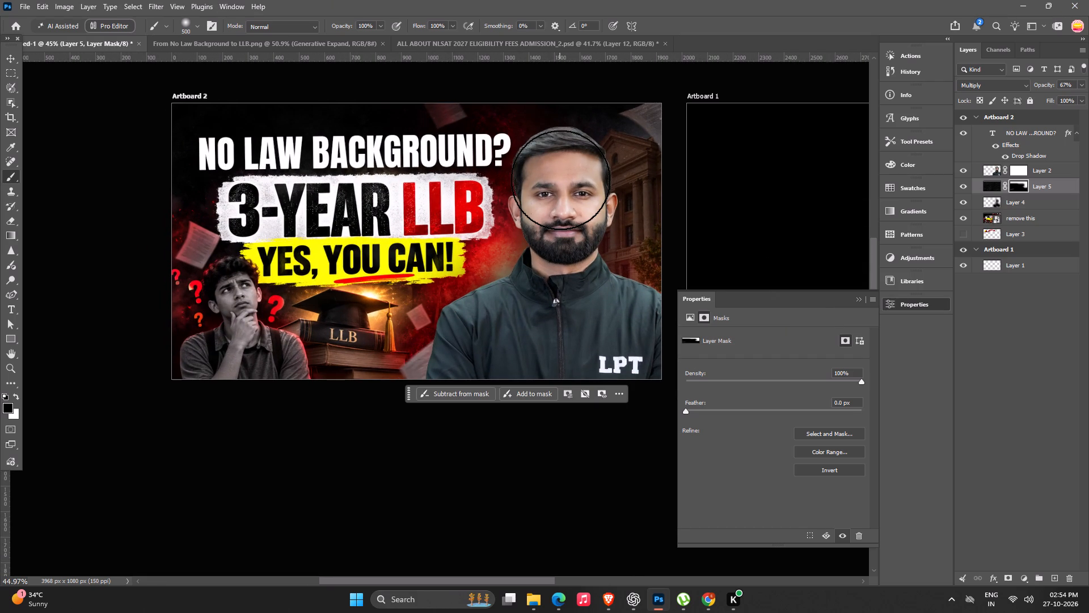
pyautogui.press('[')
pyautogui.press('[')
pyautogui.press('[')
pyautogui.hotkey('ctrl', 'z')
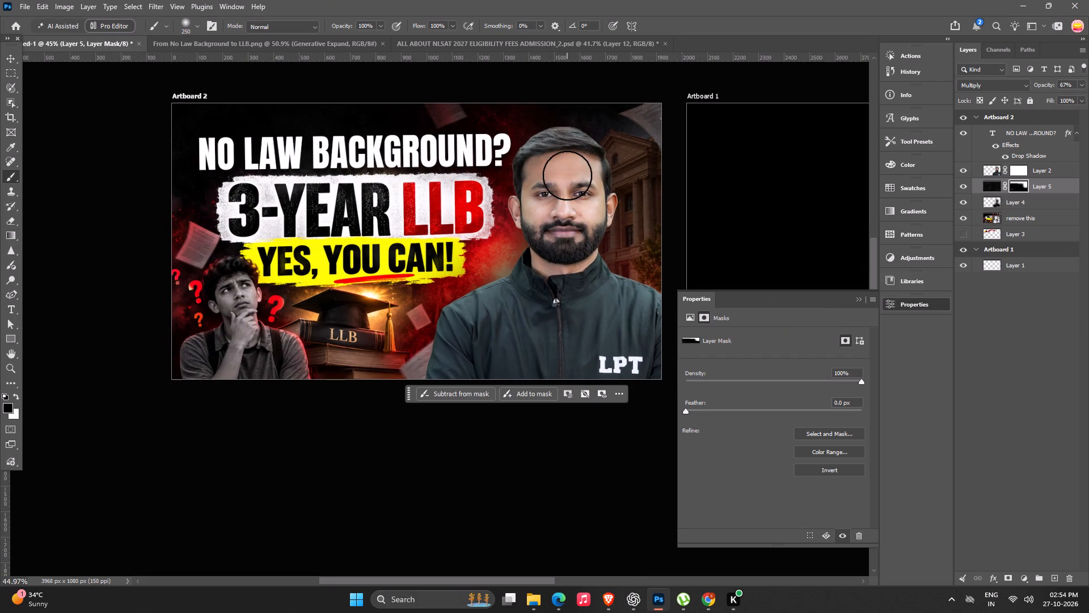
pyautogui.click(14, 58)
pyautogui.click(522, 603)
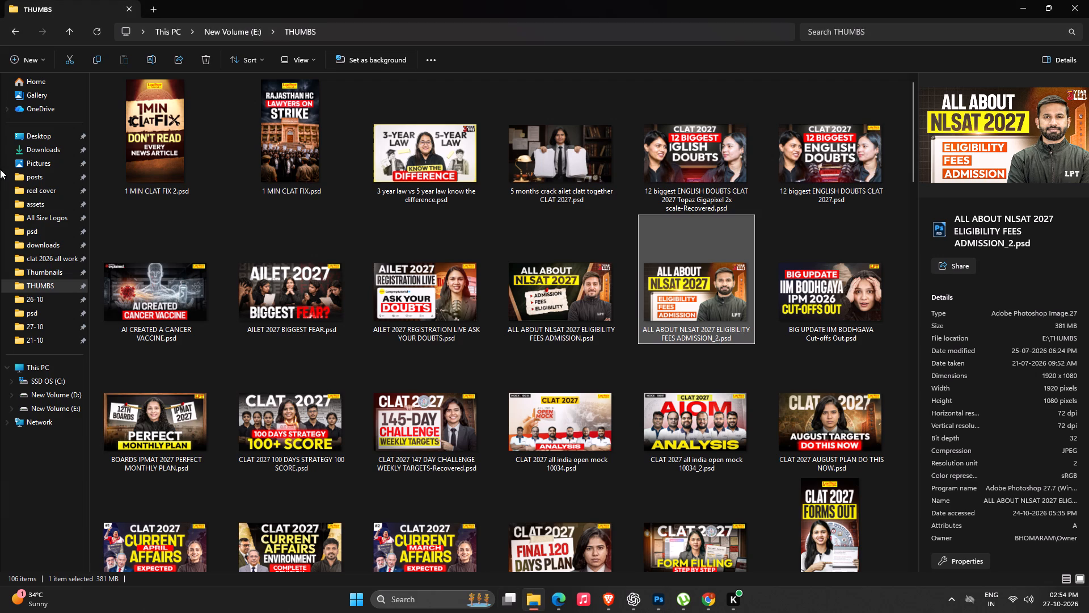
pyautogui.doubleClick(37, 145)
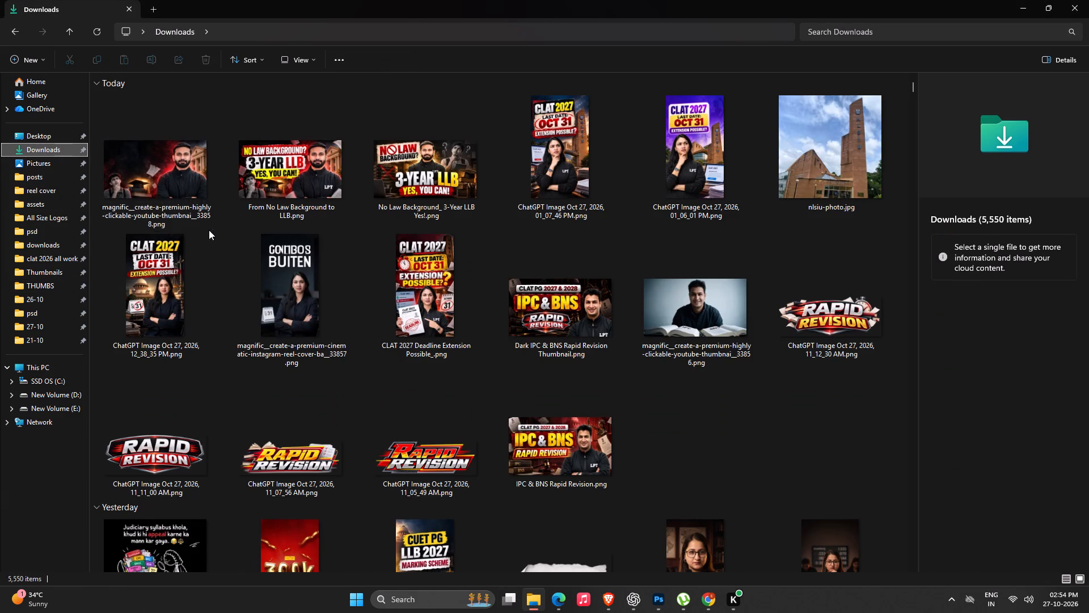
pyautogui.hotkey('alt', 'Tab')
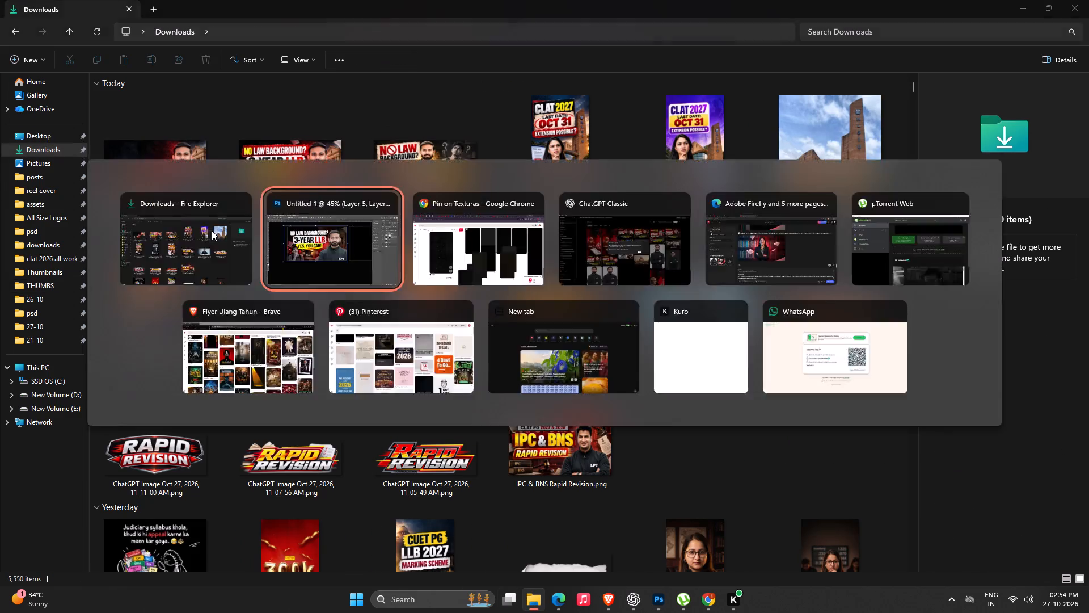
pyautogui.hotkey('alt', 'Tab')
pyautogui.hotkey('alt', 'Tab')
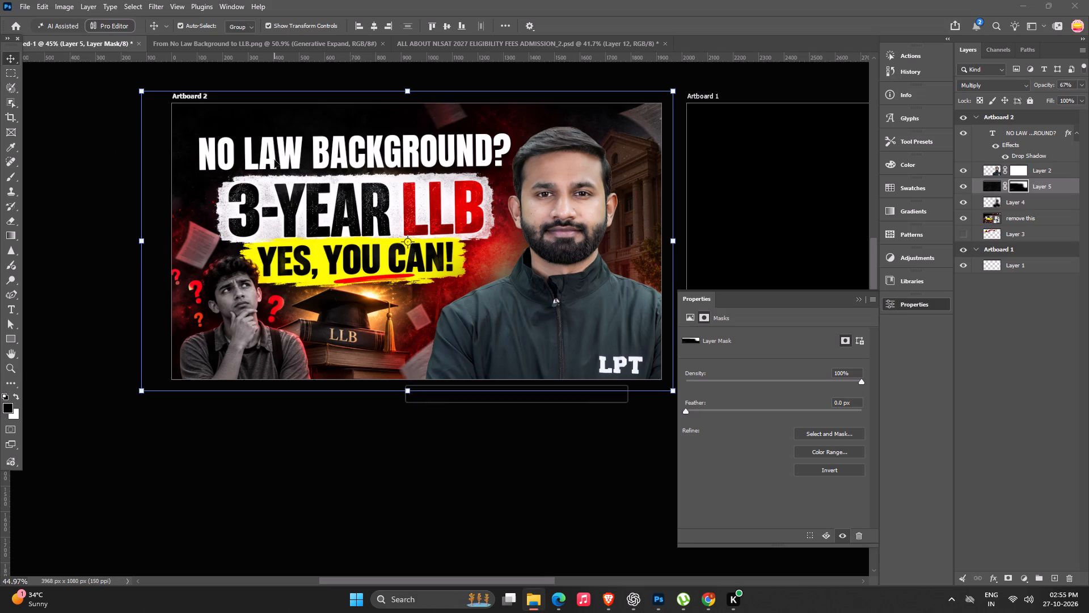
# Enlarge the NO LAW BACKGROUND? headline to about 71 pt and nudge it slightly upward.
pyautogui.click(301, 149)
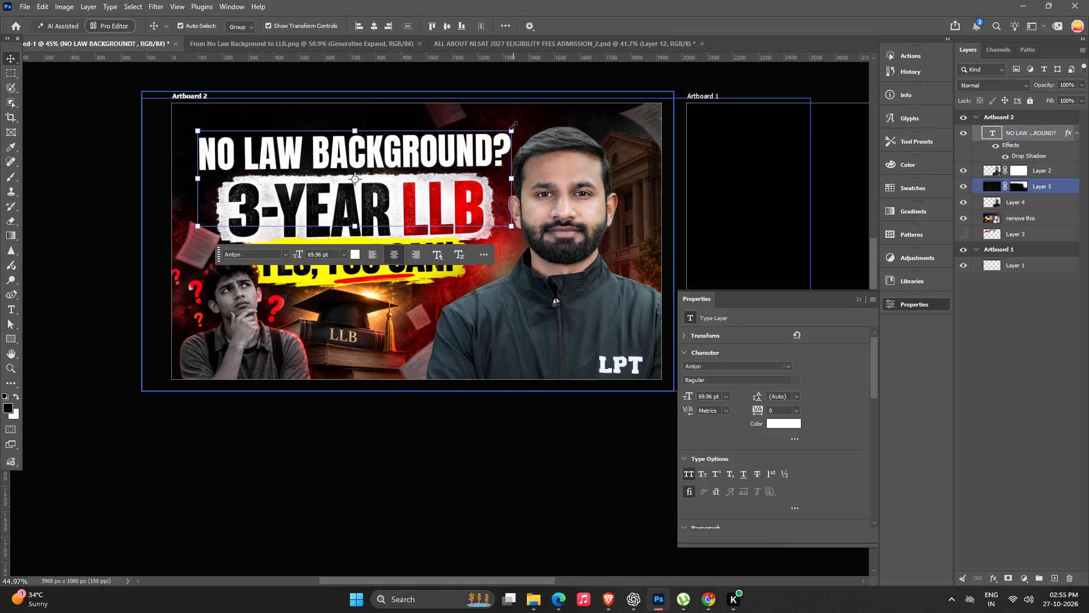
pyautogui.keyDown('alt'); pyautogui.moveTo(513, 132); pyautogui.dragTo(518, 126); pyautogui.keyUp('alt')
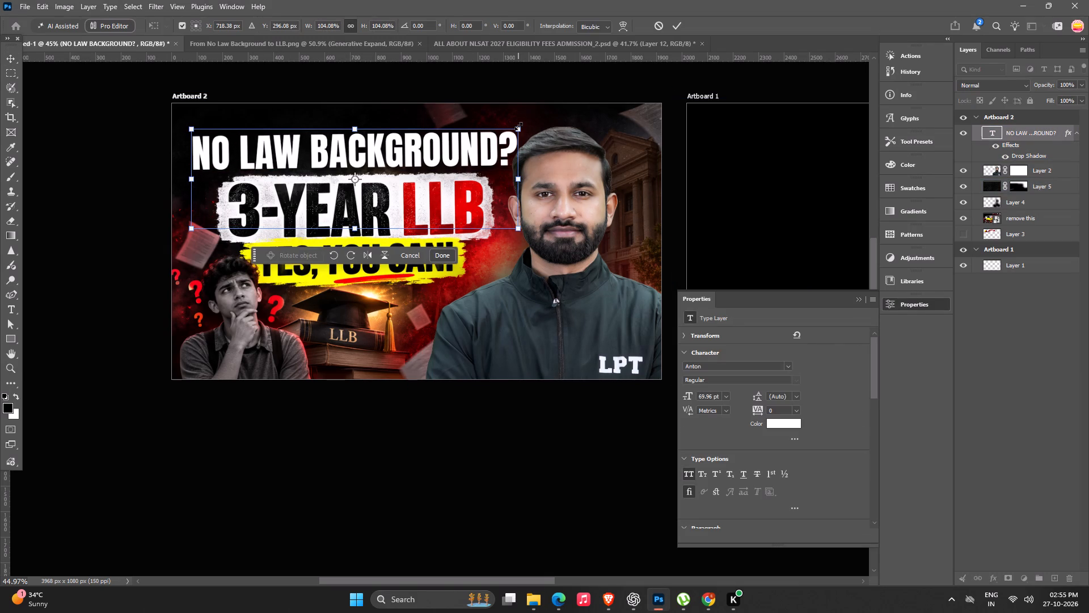
pyautogui.keyDown('alt'); pyautogui.click(516, 127); pyautogui.keyUp('alt')
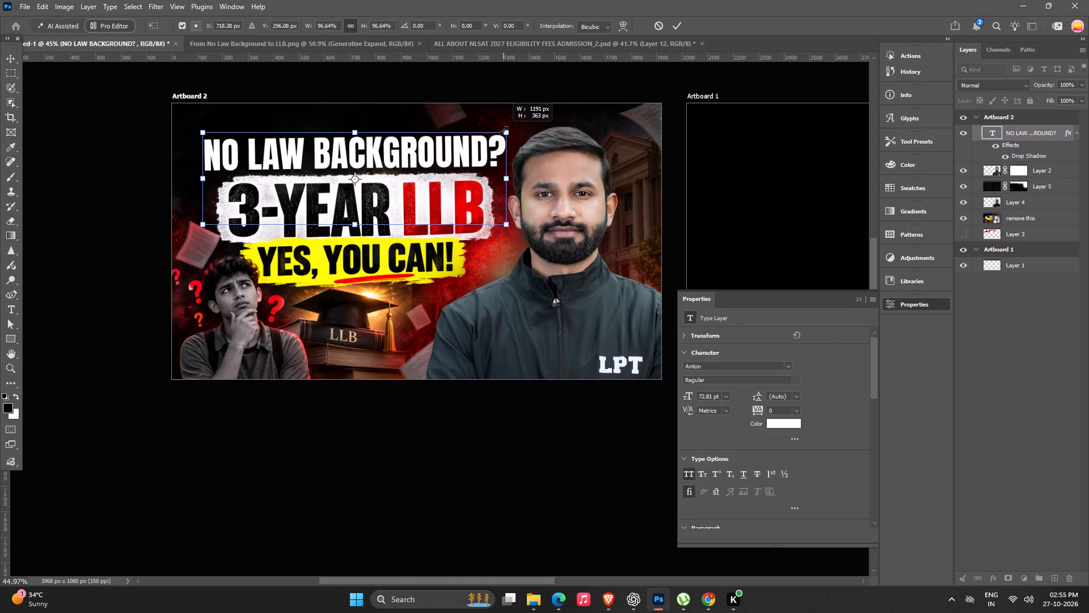
pyautogui.press('Return')
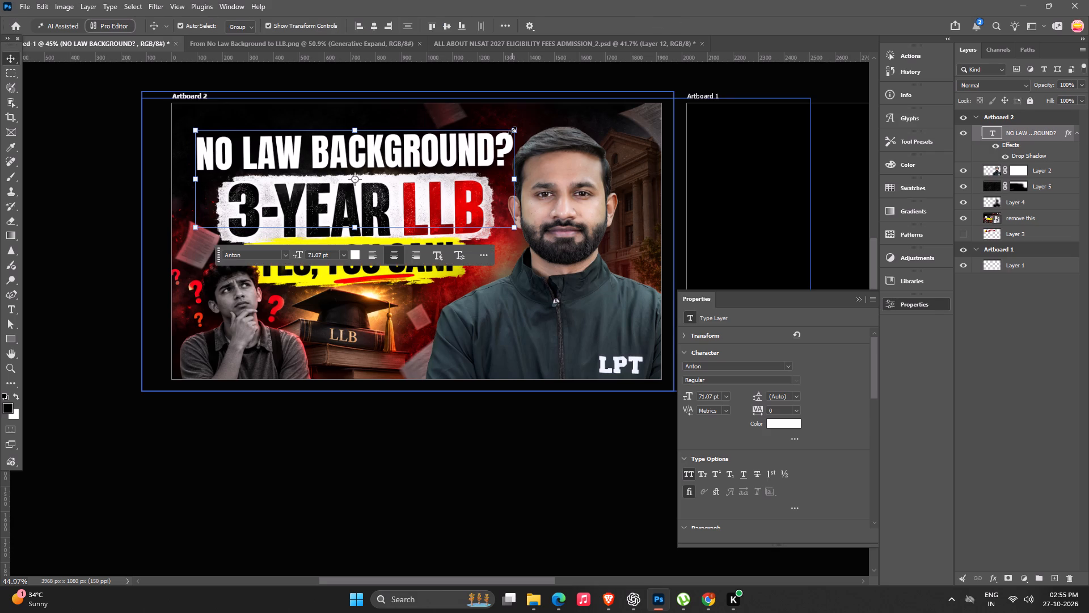
pyautogui.press('Up')
pyautogui.click(93, 160)
# Recolour the word NO in the headline to yellow #fefc02, sampled from the yellow strip behind YES, YOU CAN!.
pyautogui.tripleClick(221, 154)
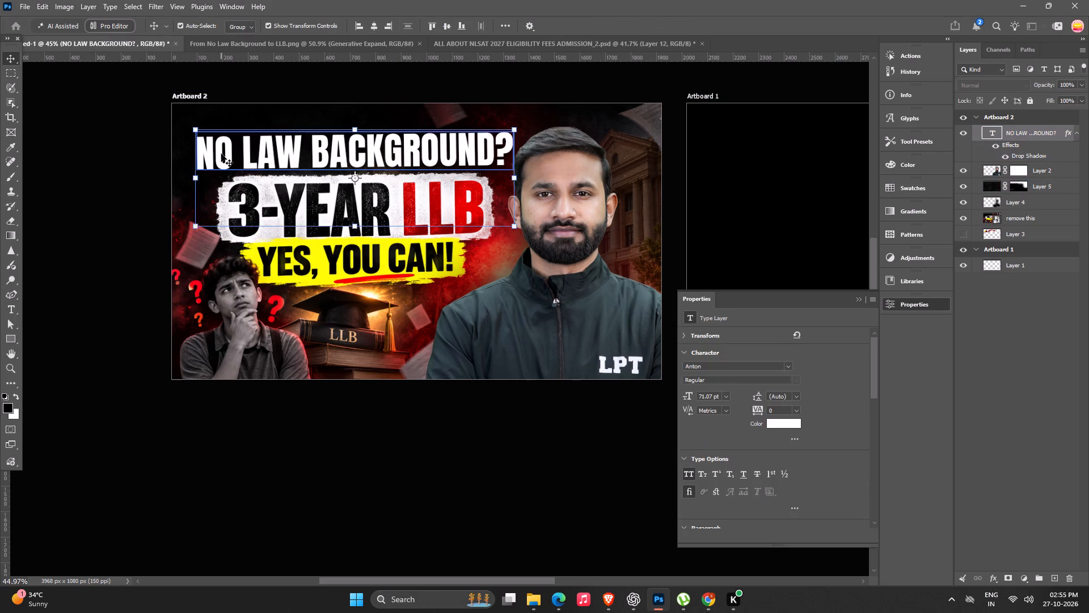
pyautogui.moveTo(234, 151); pyautogui.dragTo(132, 175)
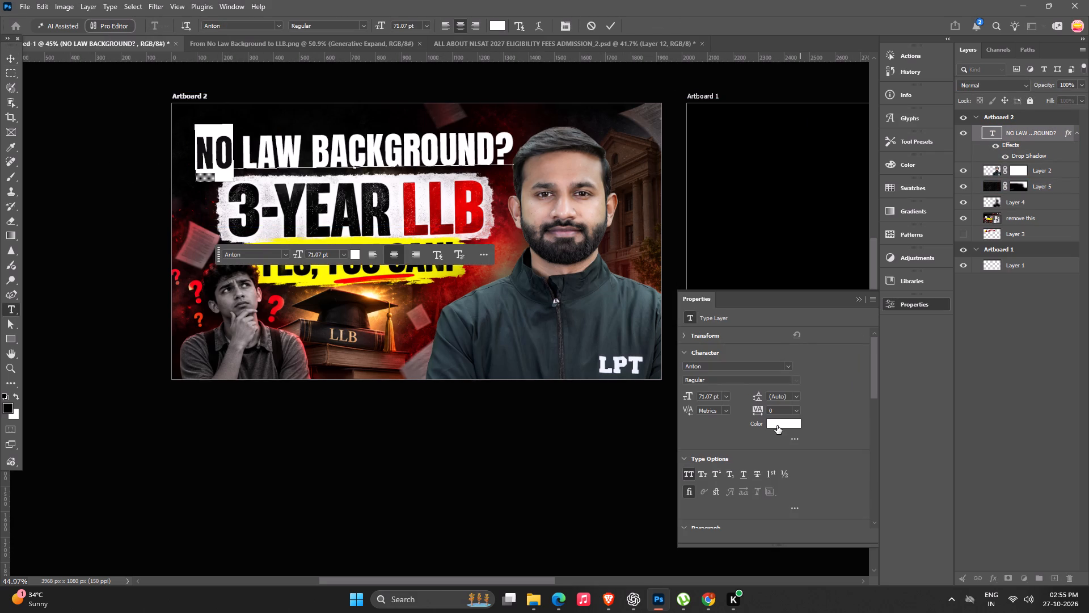
pyautogui.click(777, 426)
pyautogui.click(334, 242)
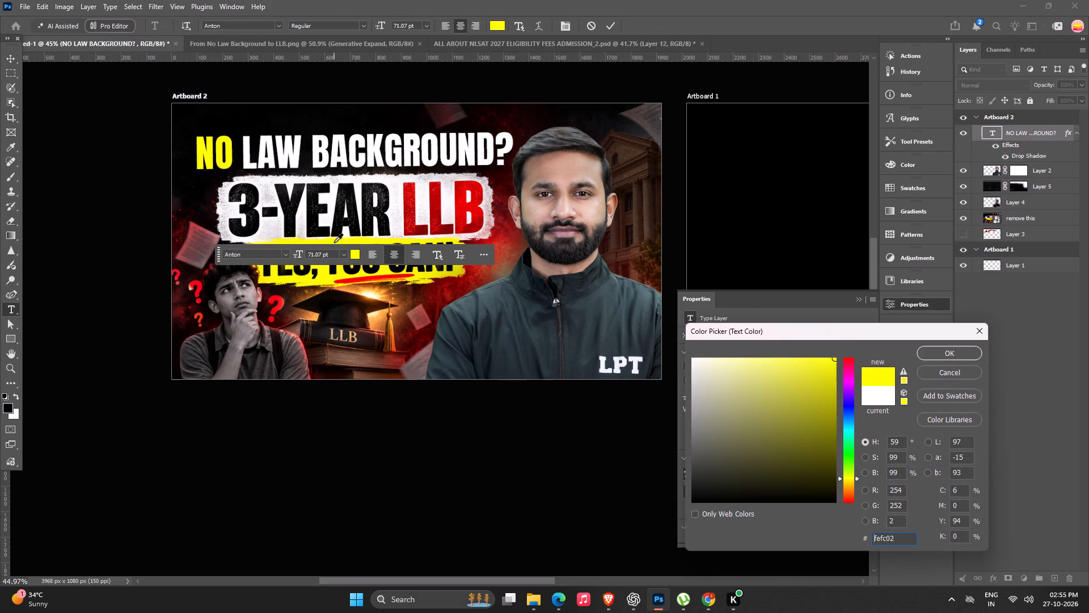
pyautogui.click(949, 350)
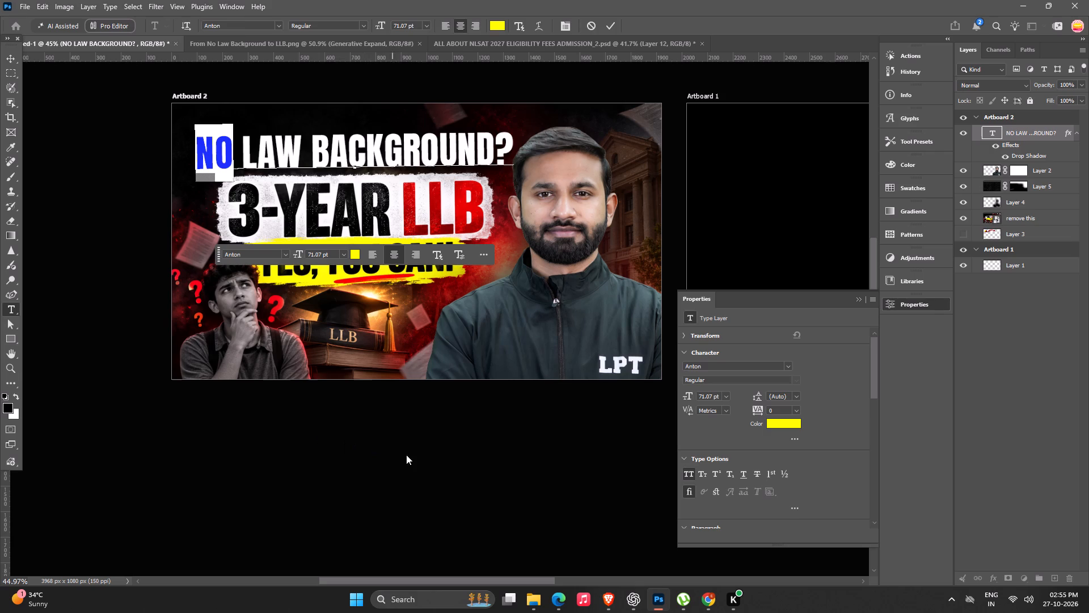
pyautogui.click(408, 455)
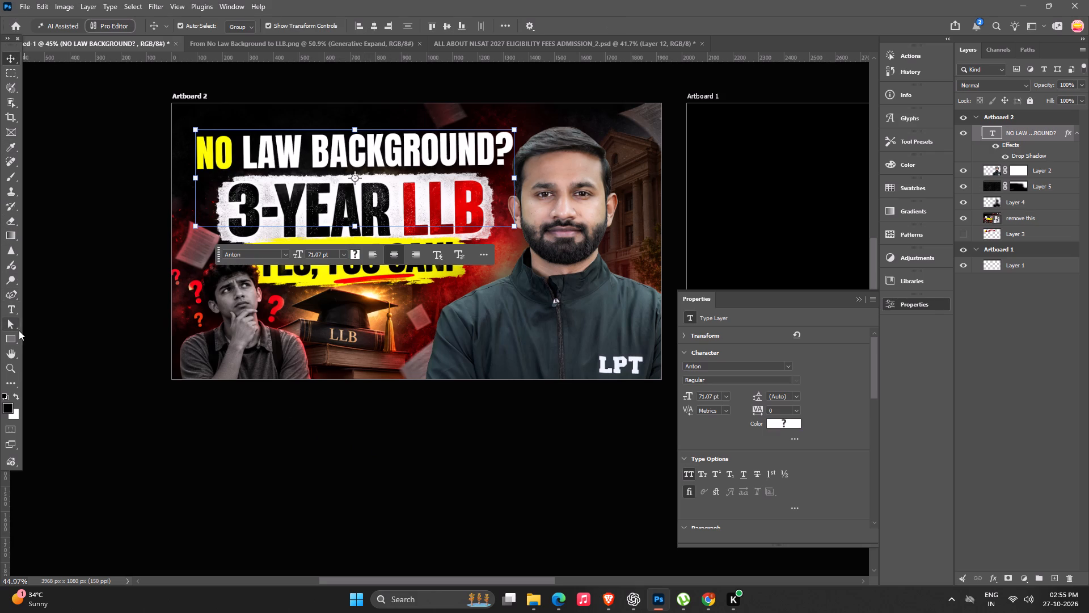
# Draw a black rectangle about 1271 × 153 px over the NO LAW BACKGROUND? headline and move it below the text layer.
pyautogui.click(13, 335)
pyautogui.keyDown('alt'); pyautogui.scroll(2, 313, 164); pyautogui.keyUp('alt')
pyautogui.moveTo(164, 123); pyautogui.dragTo(362, 203)
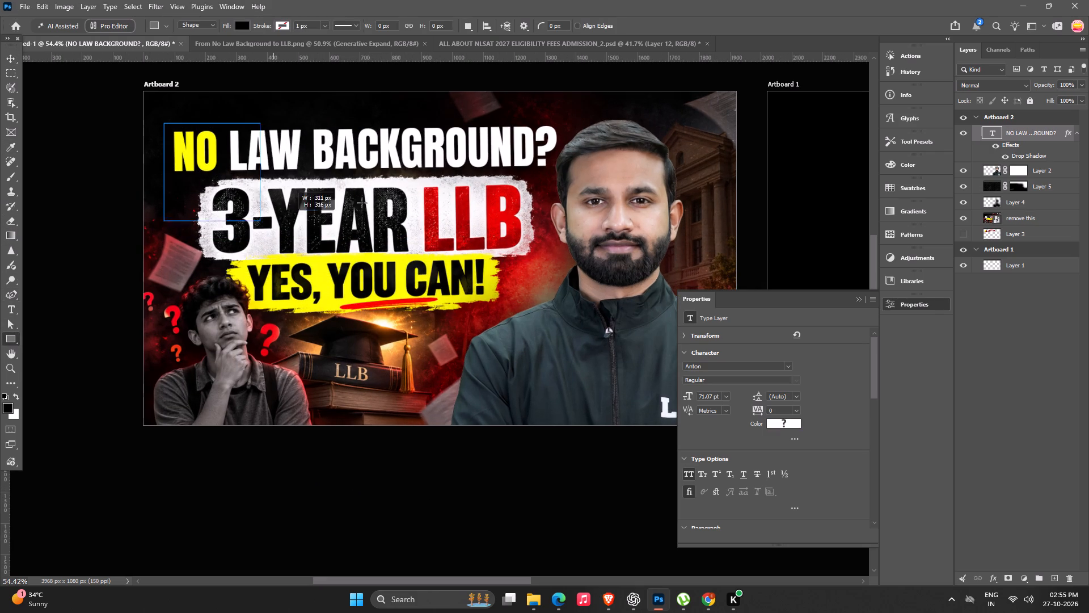
pyautogui.moveTo(362, 203); pyautogui.dragTo(556, 170)
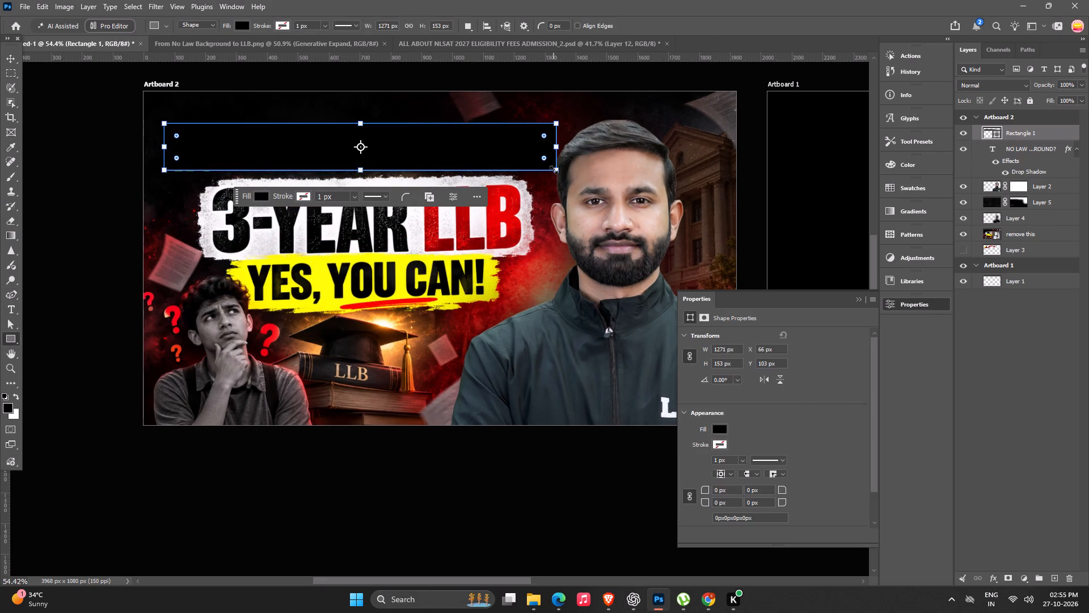
pyautogui.click(3, 51)
pyautogui.hotkey('ctrl', '[')
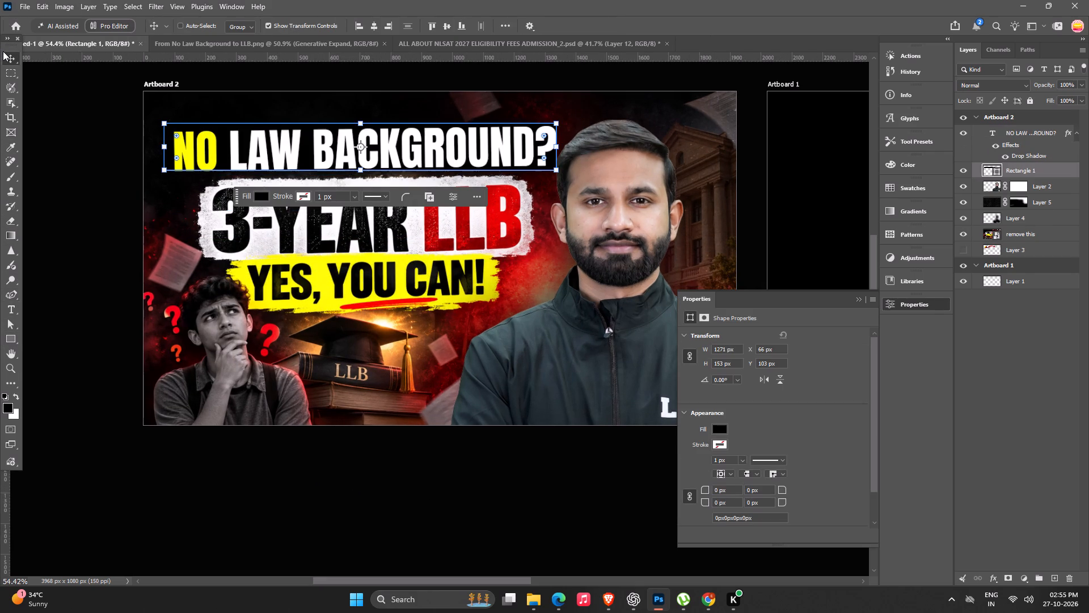
pyautogui.press('v')
pyautogui.click(31, 85)
pyautogui.click(269, 125)
# Convert the black headline rectangle to a smart object and apply a Gaussian Blur with a radius of 121.5 pixels.
pyautogui.click(161, 0)
pyautogui.click(180, 162)
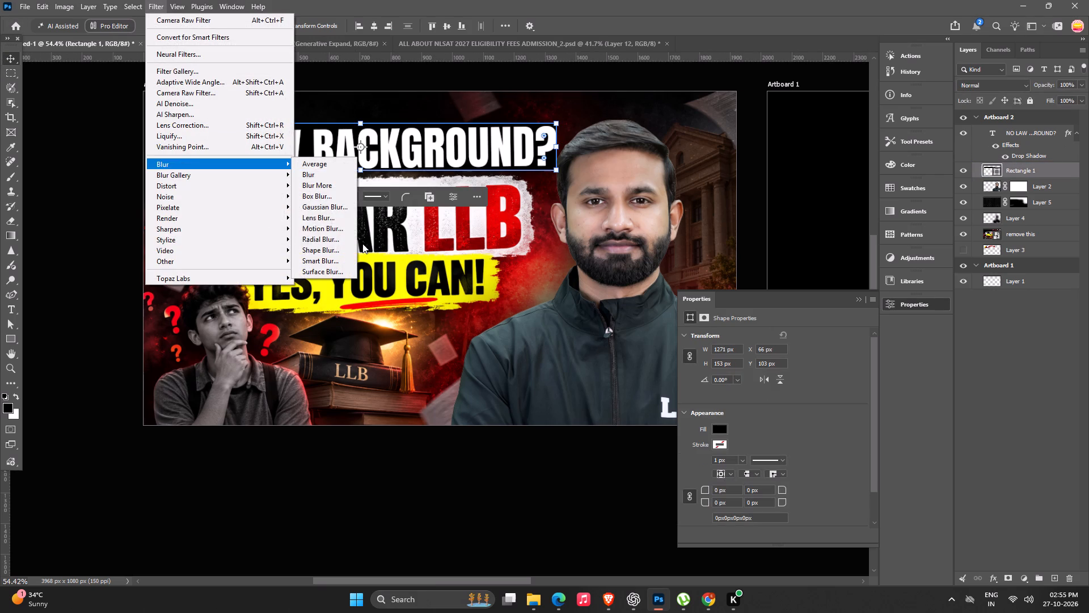
pyautogui.click(332, 208)
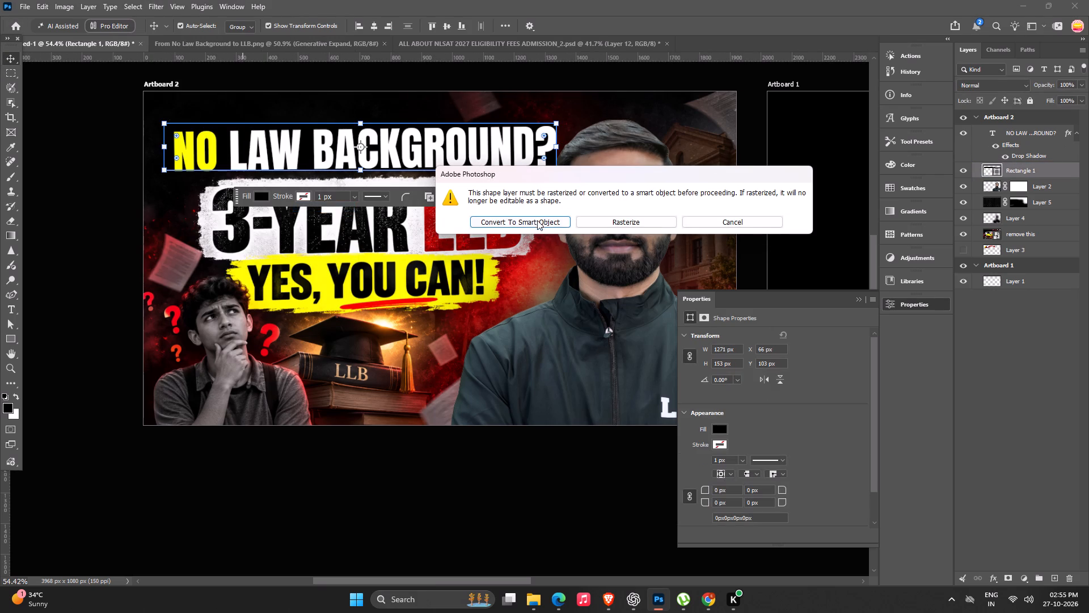
pyautogui.click(537, 219)
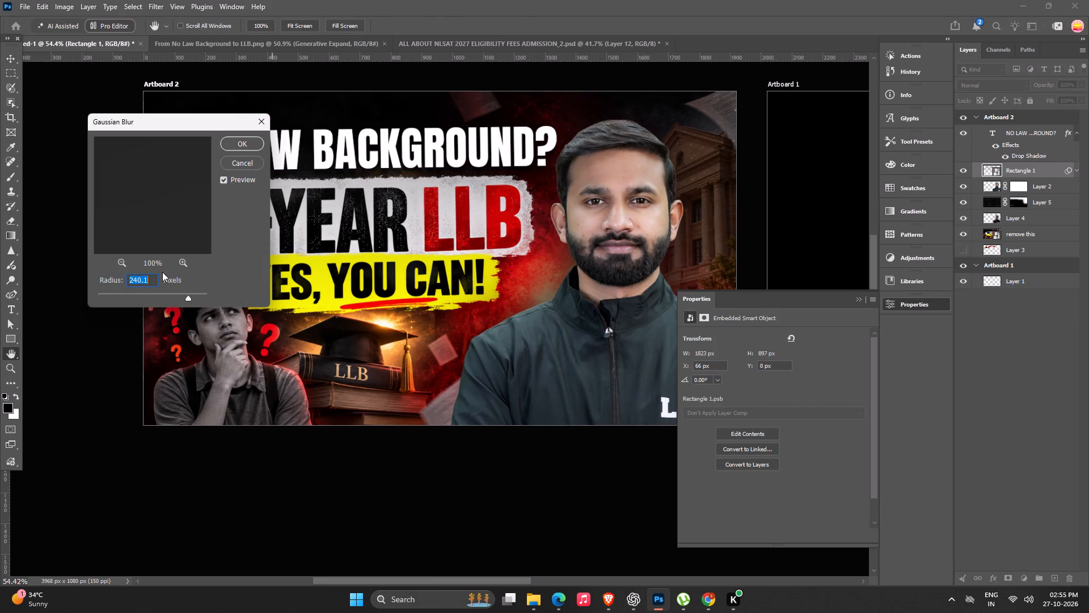
pyautogui.moveTo(183, 296); pyautogui.dragTo(172, 297)
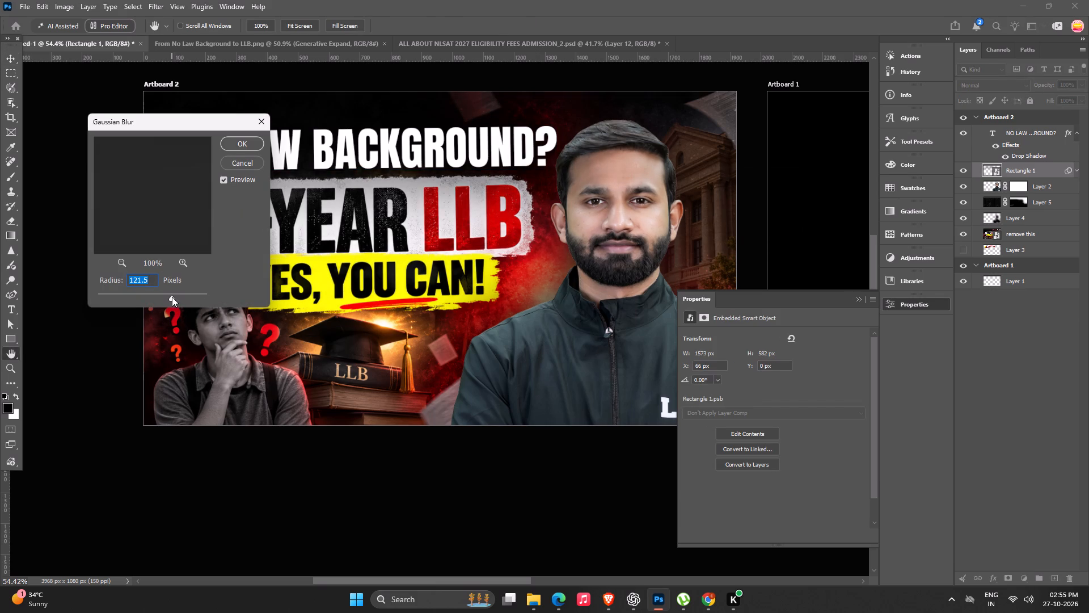
pyautogui.click(245, 141)
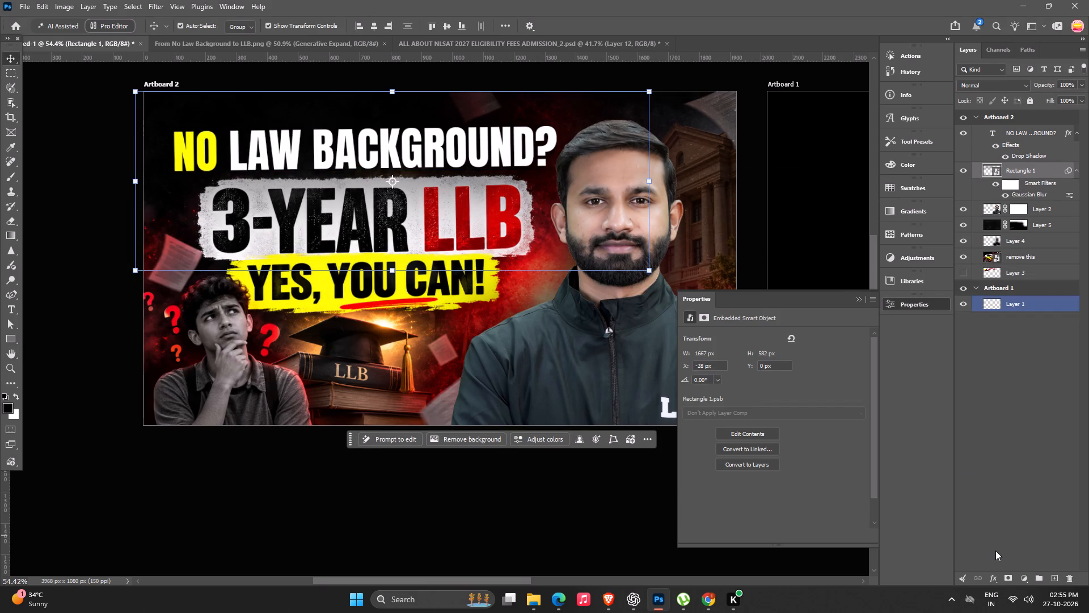
# Add a layer mask to the blurred rectangle and brush at 250 px to refine its shadow around the 3-YEAR LLB block and headline.
pyautogui.click(1004, 574)
pyautogui.press('b')
pyautogui.moveTo(279, 238); pyautogui.dragTo(742, 251)
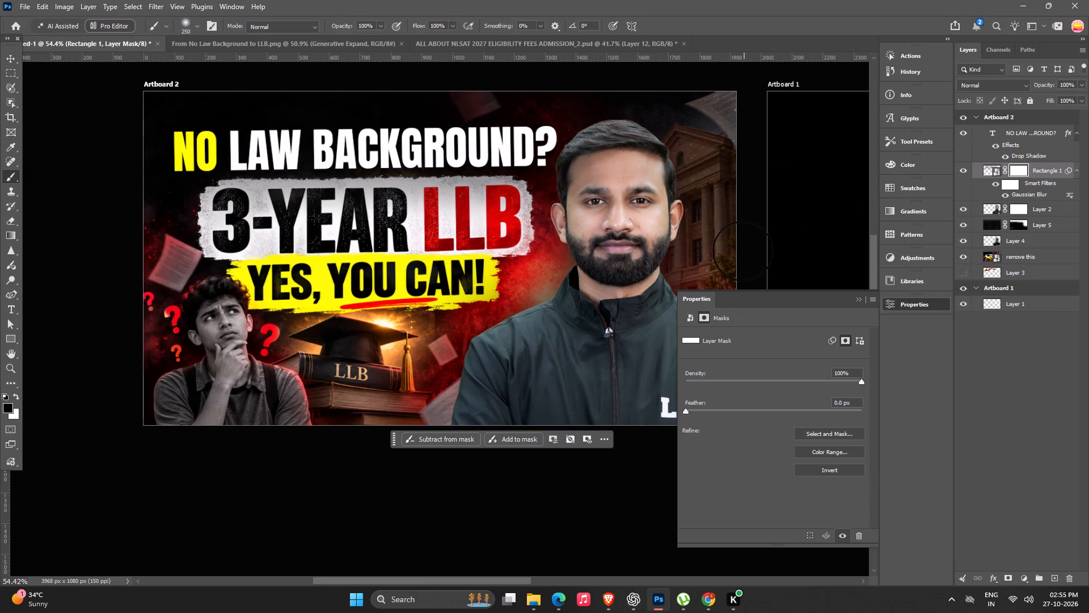
pyautogui.moveTo(742, 251); pyautogui.dragTo(174, 212)
pyautogui.press('x')
pyautogui.moveTo(180, 211); pyautogui.dragTo(596, 217)
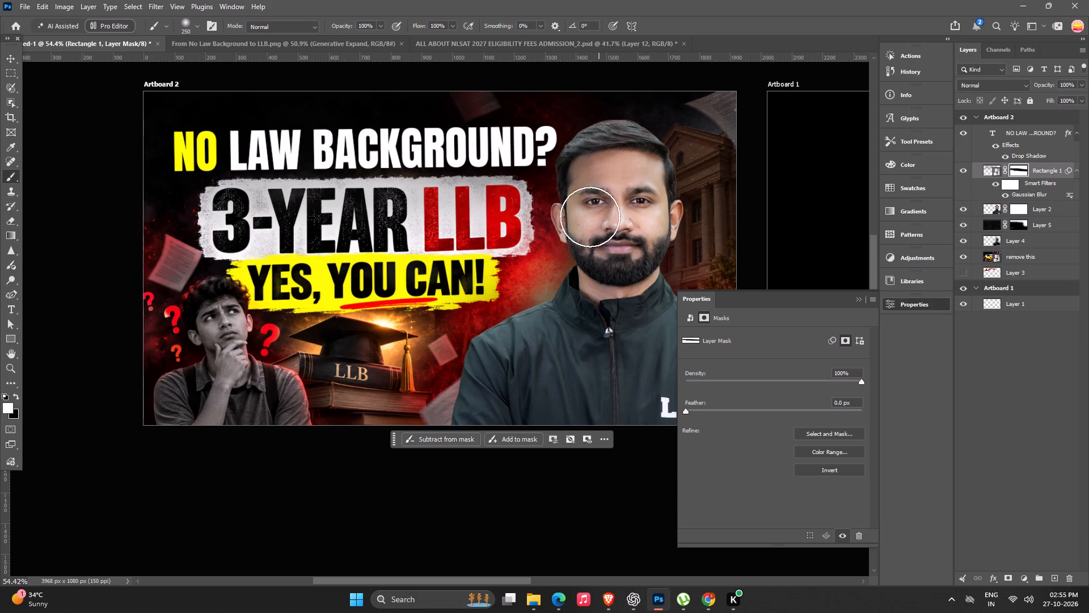
pyautogui.press('x')
pyautogui.moveTo(535, 212); pyautogui.dragTo(533, 205)
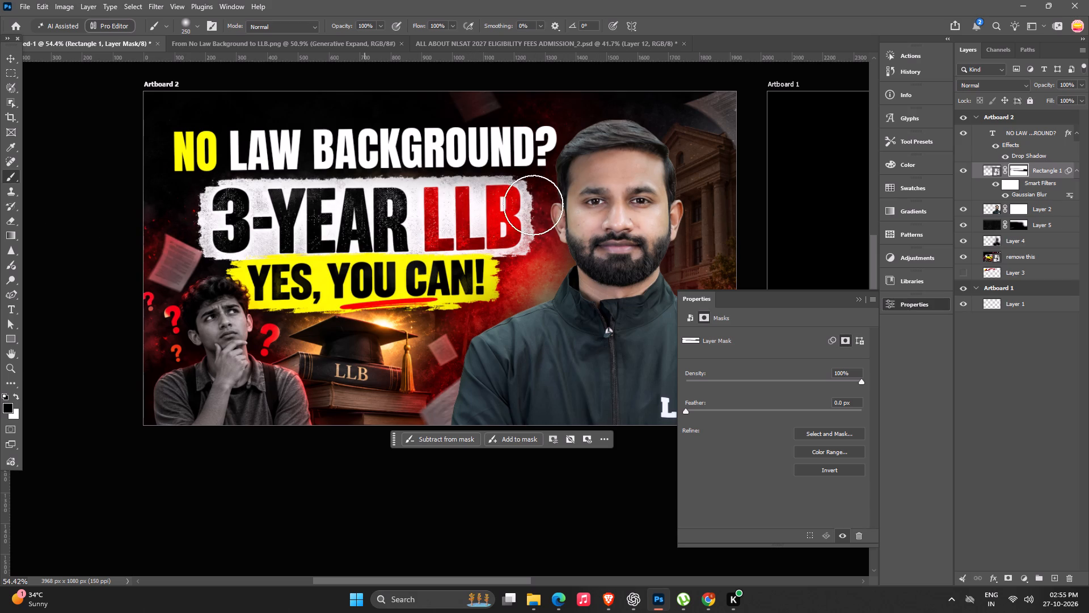
pyautogui.moveTo(533, 205); pyautogui.dragTo(457, 87)
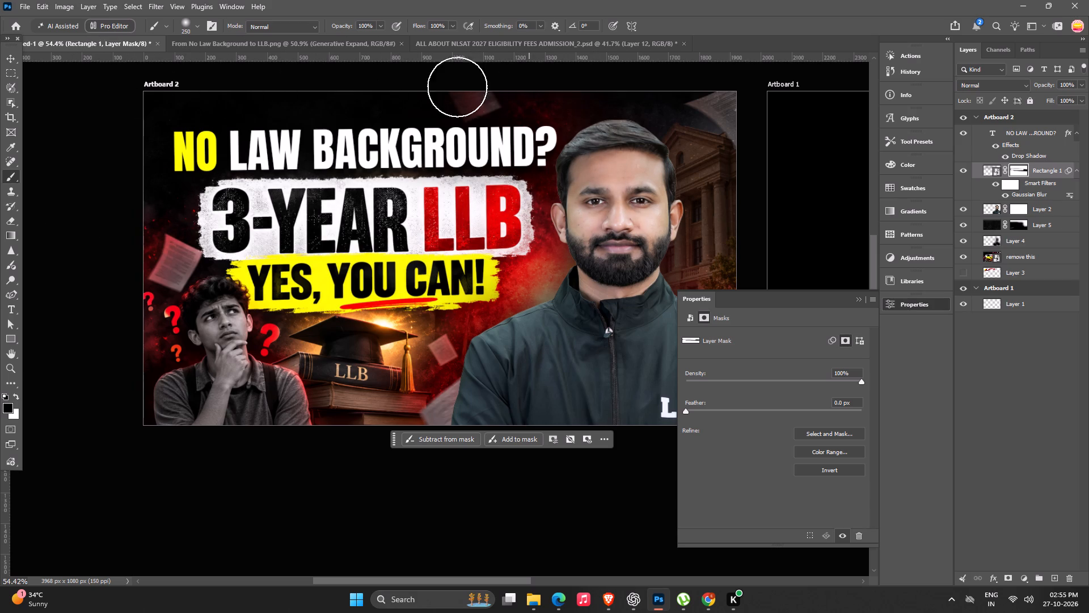
pyautogui.moveTo(457, 87); pyautogui.dragTo(120, 271)
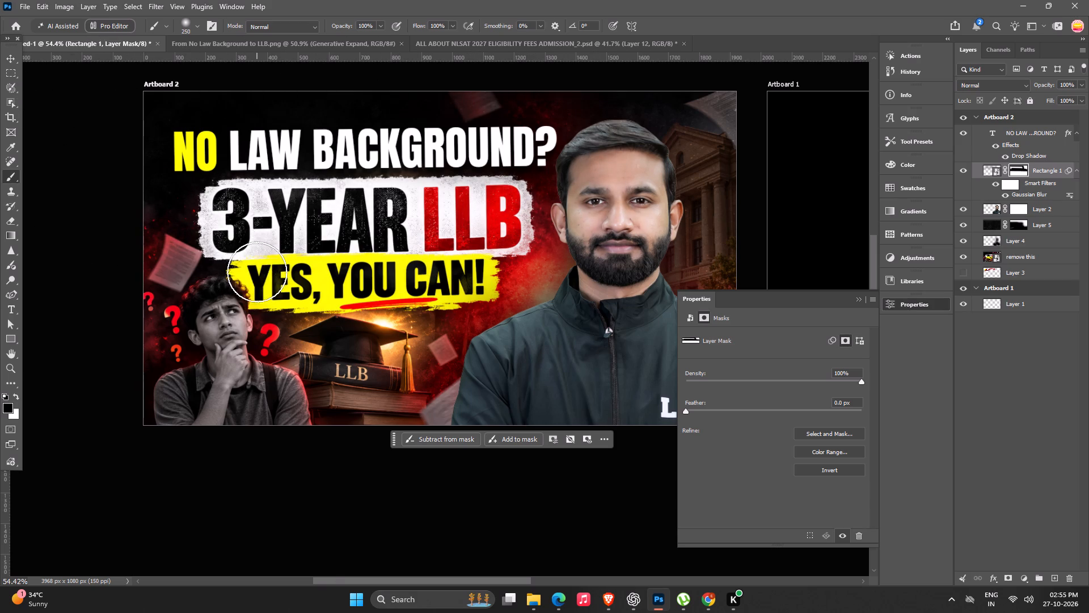
pyautogui.keyDown('alt'); pyautogui.scroll(-6, 257, 272); pyautogui.keyUp('alt')
pyautogui.press('space')
pyautogui.press('space')
pyautogui.press('space')
pyautogui.press('space')
pyautogui.moveTo(326, 303); pyautogui.dragTo(374, 276)
pyautogui.keyDown('alt'); pyautogui.scroll(2, 297, 238); pyautogui.keyUp('alt')
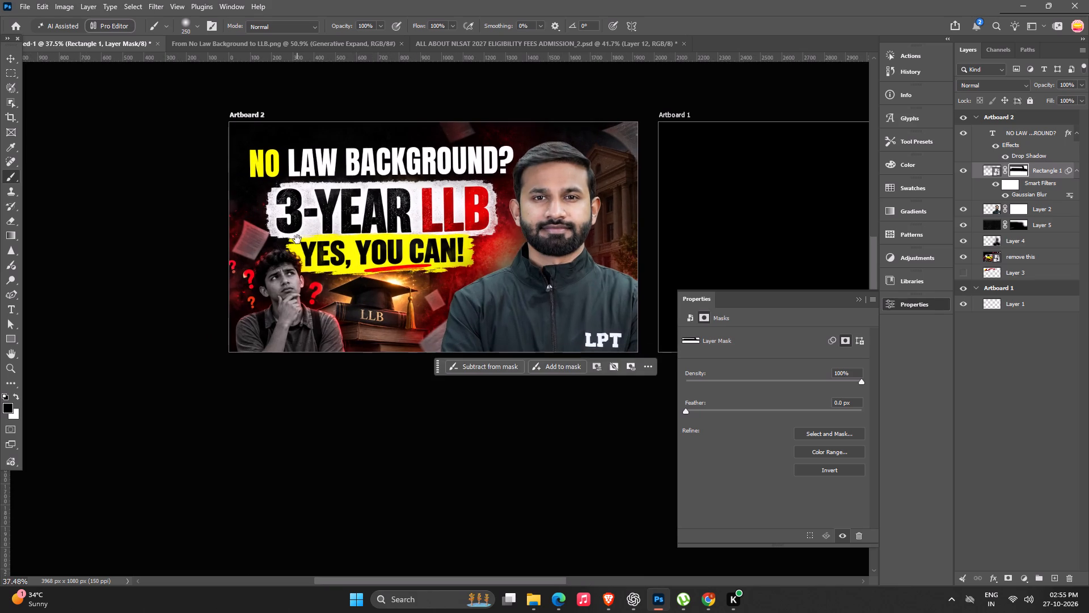
pyautogui.press('space')
pyautogui.press('space')
pyautogui.moveTo(296, 239); pyautogui.dragTo(286, 237)
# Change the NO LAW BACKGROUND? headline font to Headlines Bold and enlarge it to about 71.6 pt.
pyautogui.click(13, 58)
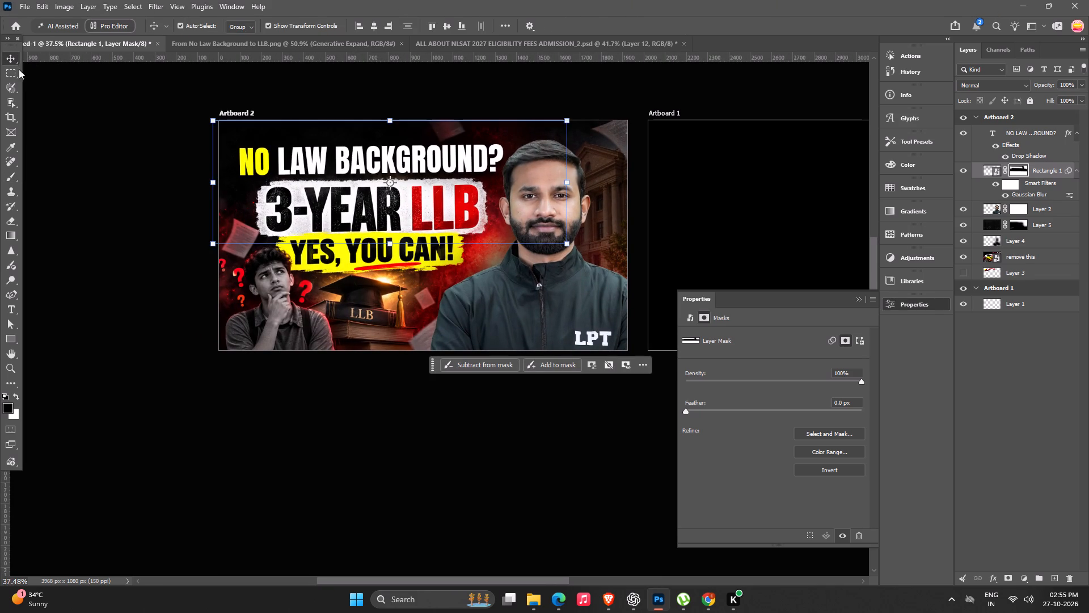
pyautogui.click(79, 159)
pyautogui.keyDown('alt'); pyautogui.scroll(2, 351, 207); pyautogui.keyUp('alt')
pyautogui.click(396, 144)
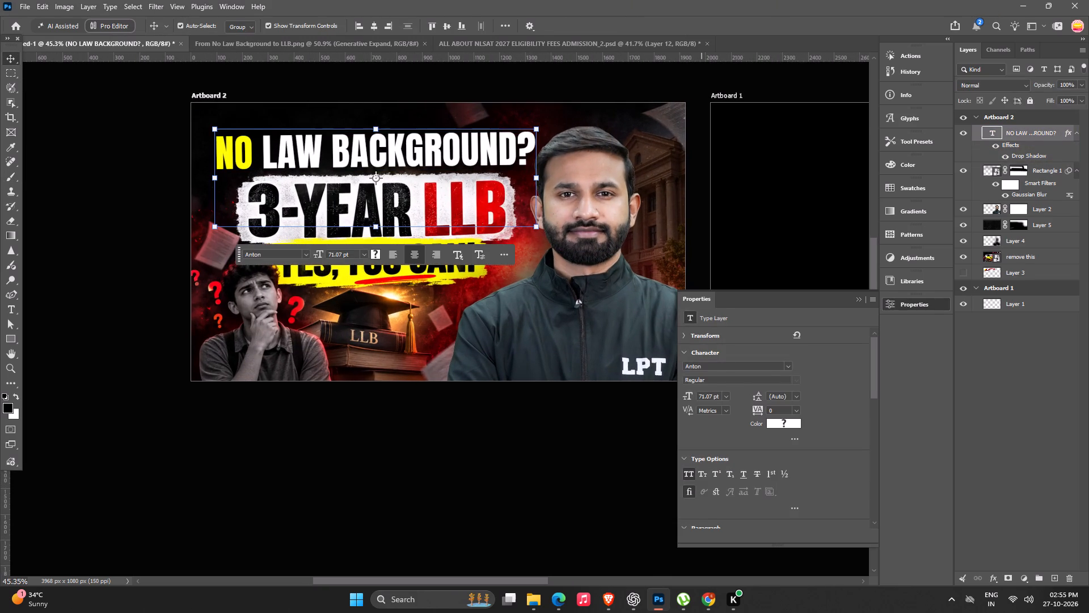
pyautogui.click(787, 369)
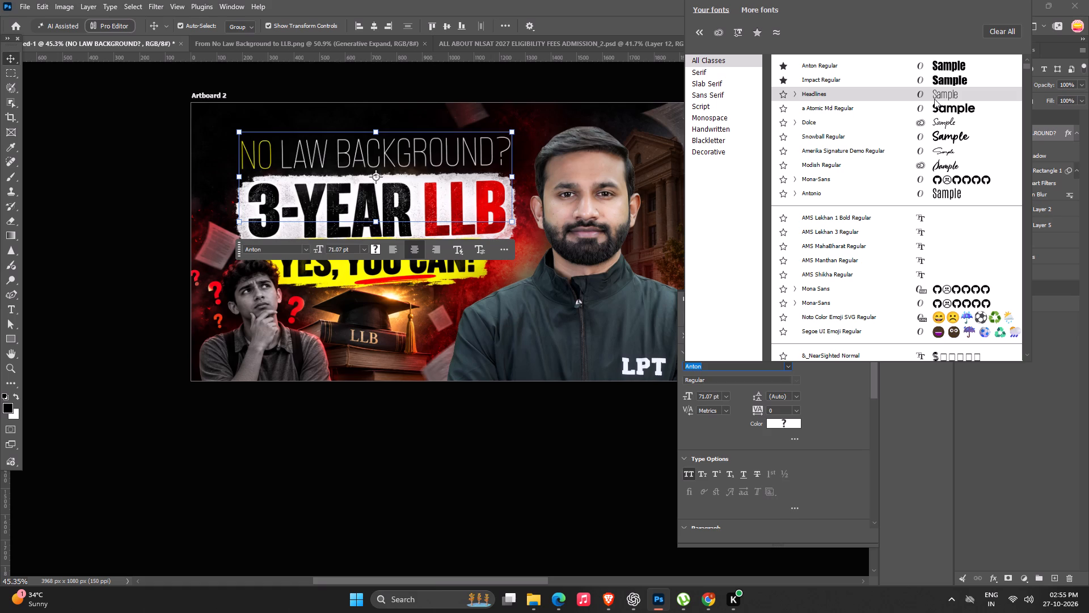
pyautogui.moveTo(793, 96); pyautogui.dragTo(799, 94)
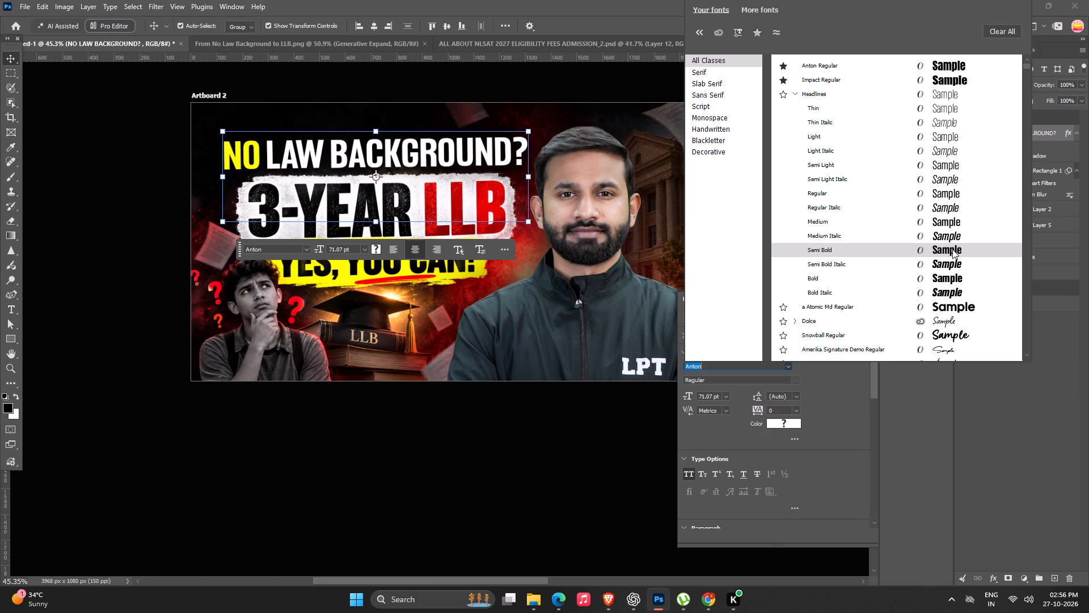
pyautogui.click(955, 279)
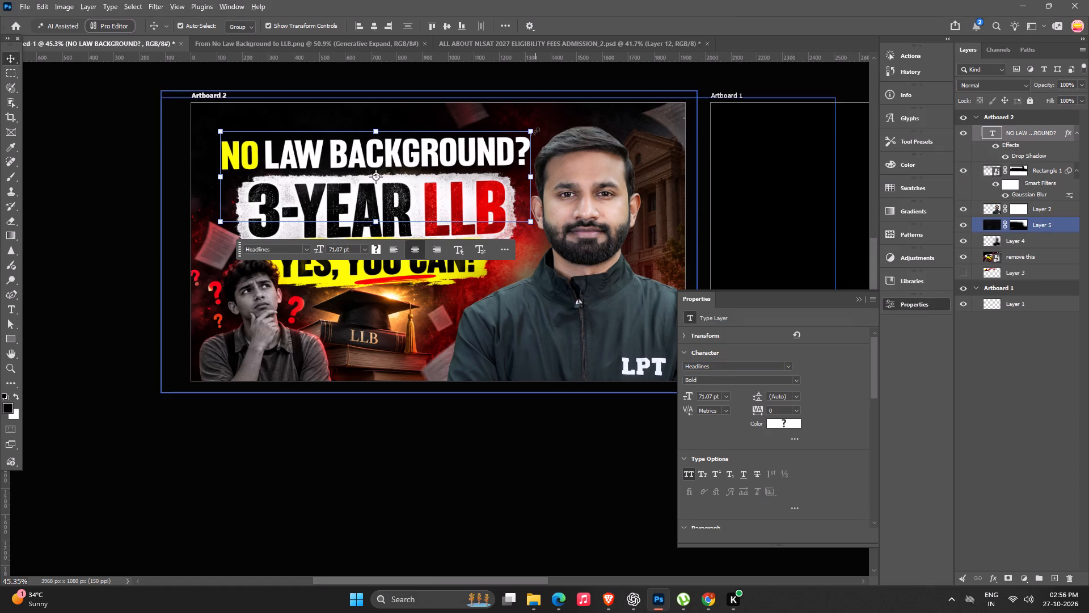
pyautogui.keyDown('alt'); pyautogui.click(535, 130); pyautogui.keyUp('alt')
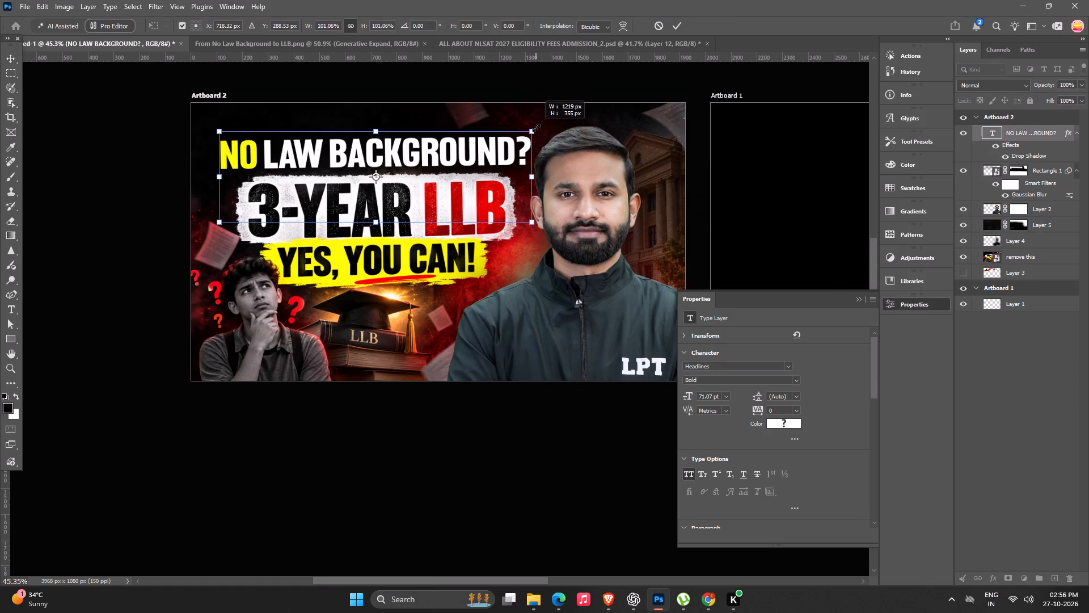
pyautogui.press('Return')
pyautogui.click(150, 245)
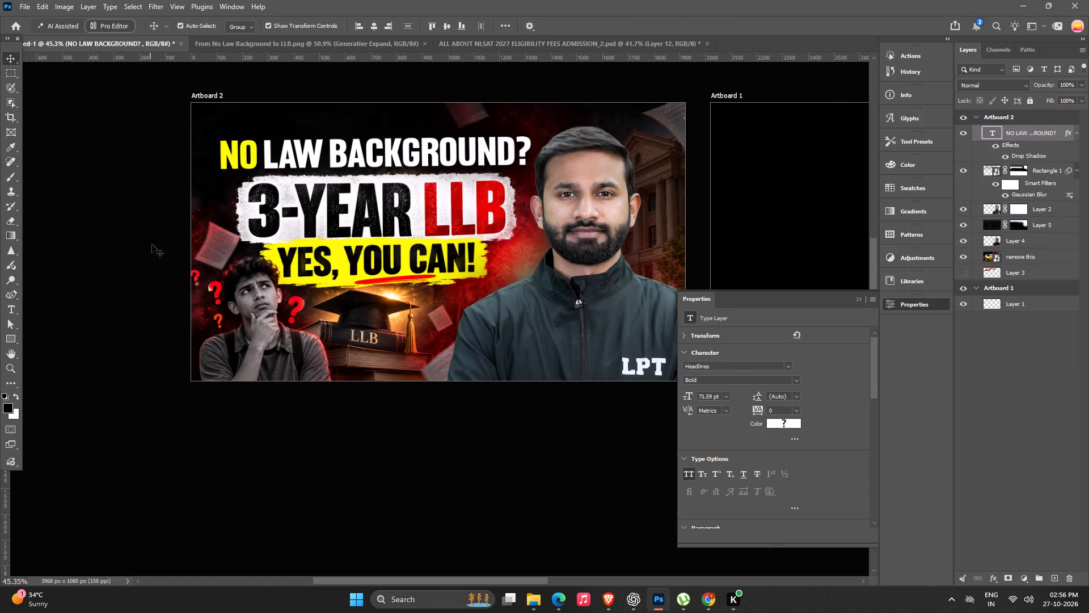
# Set the NO LAW BACKGROUND? headline font to Antonio Bold and enlarge it to about 73.6 pt.
pyautogui.keyDown('alt'); pyautogui.scroll(-7, 176, 249); pyautogui.keyUp('alt')
pyautogui.press('space')
pyautogui.press('space')
pyautogui.press('space')
pyautogui.moveTo(296, 408); pyautogui.dragTo(323, 381)
pyautogui.keyDown('alt'); pyautogui.scroll(5, 558, 299); pyautogui.keyUp('alt')
pyautogui.press('space')
pyautogui.moveTo(532, 312); pyautogui.dragTo(509, 307)
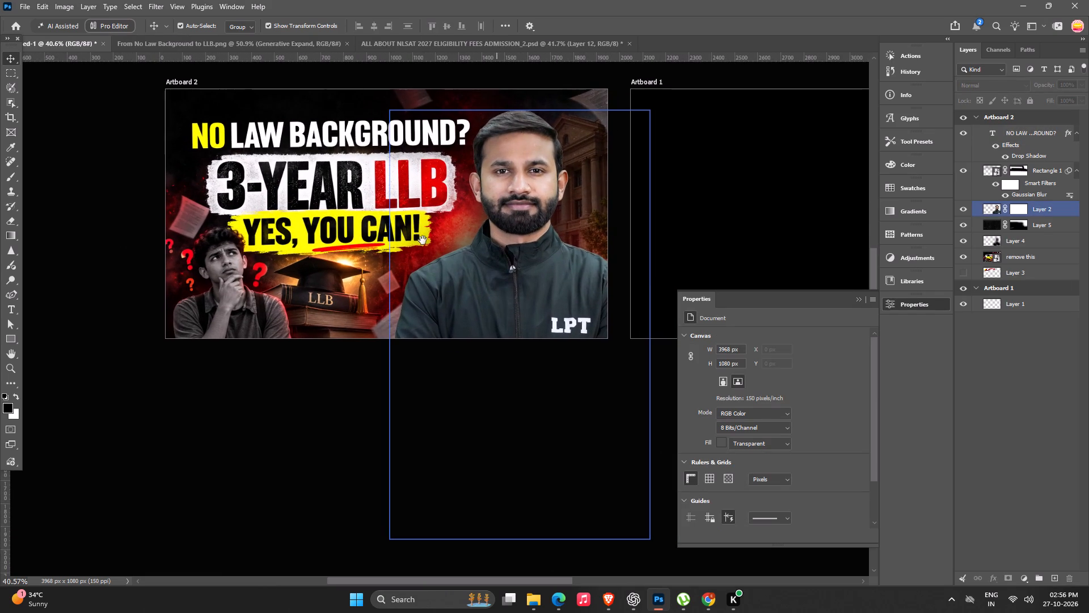
pyautogui.click(286, 129)
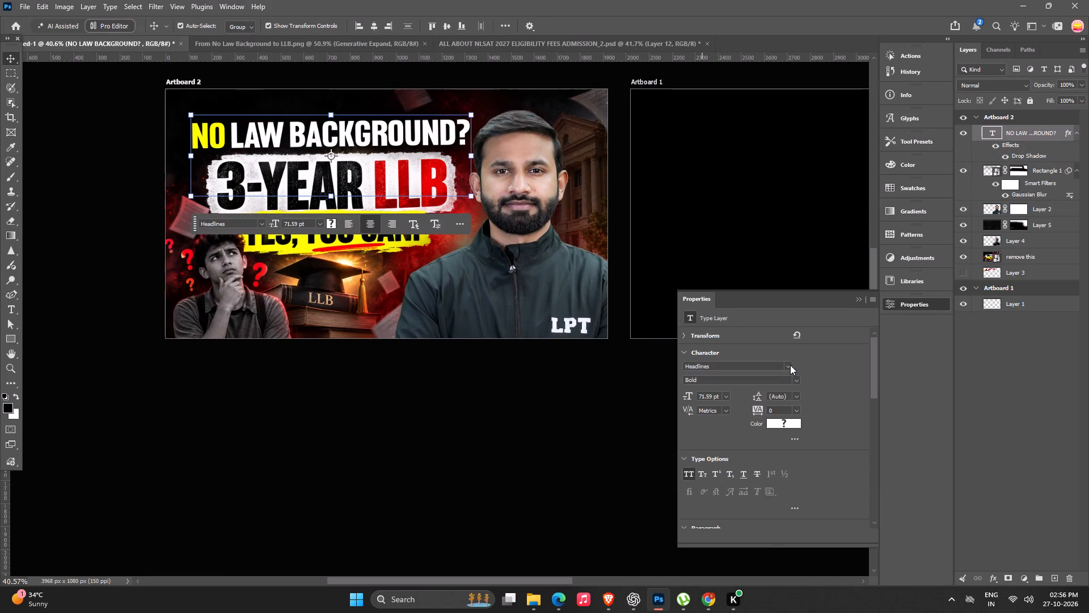
pyautogui.click(790, 365)
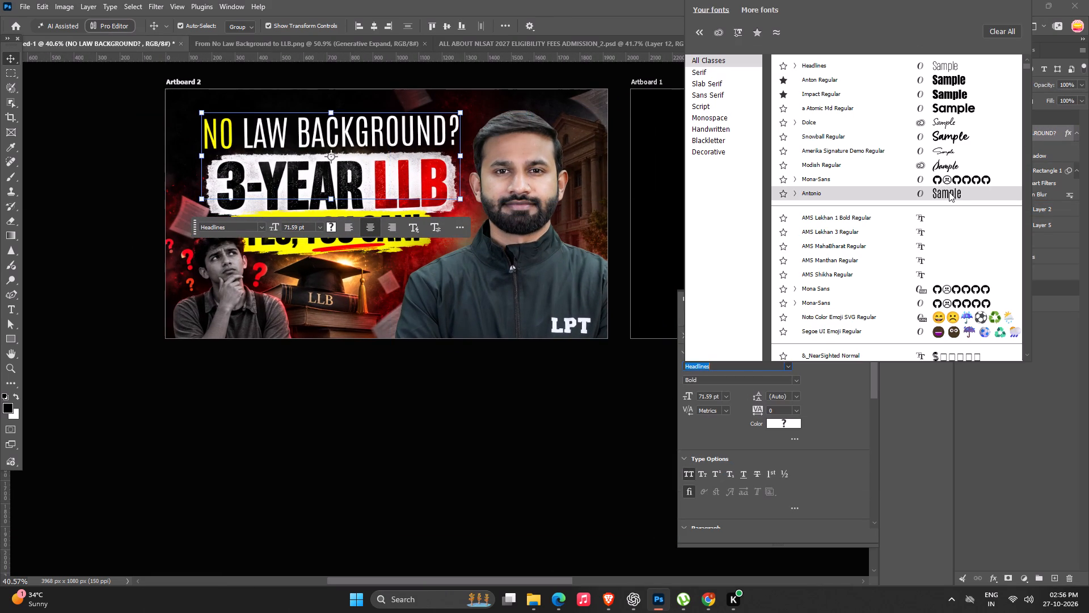
pyautogui.click(792, 192)
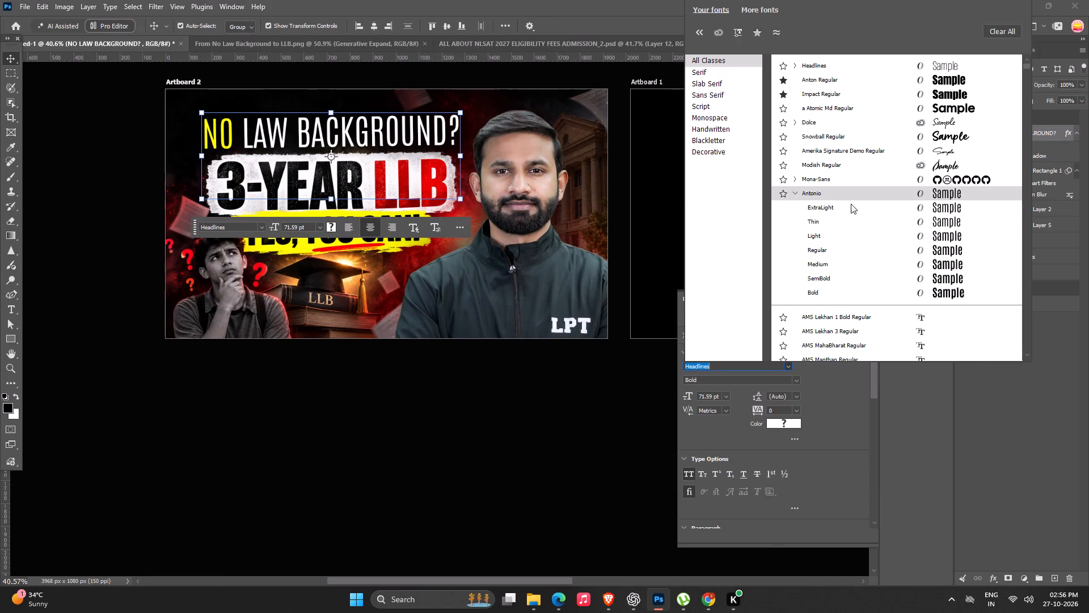
pyautogui.click(959, 293)
pyautogui.keyDown('alt'); pyautogui.click(472, 112); pyautogui.keyUp('alt')
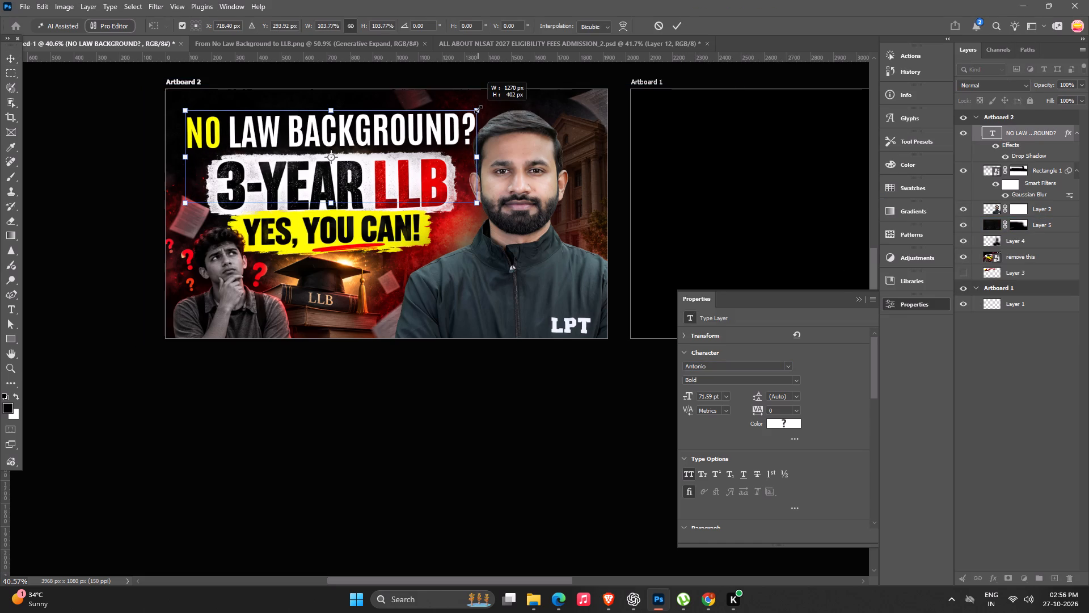
pyautogui.click(508, 455)
pyautogui.keyDown('alt'); pyautogui.scroll(-7, 499, 443); pyautogui.keyUp('alt')
pyautogui.click(498, 443)
# Hide the empty Artboard 1.
pyautogui.press('space')
pyautogui.press('space')
pyautogui.press('space')
pyautogui.moveTo(420, 438); pyautogui.dragTo(377, 418)
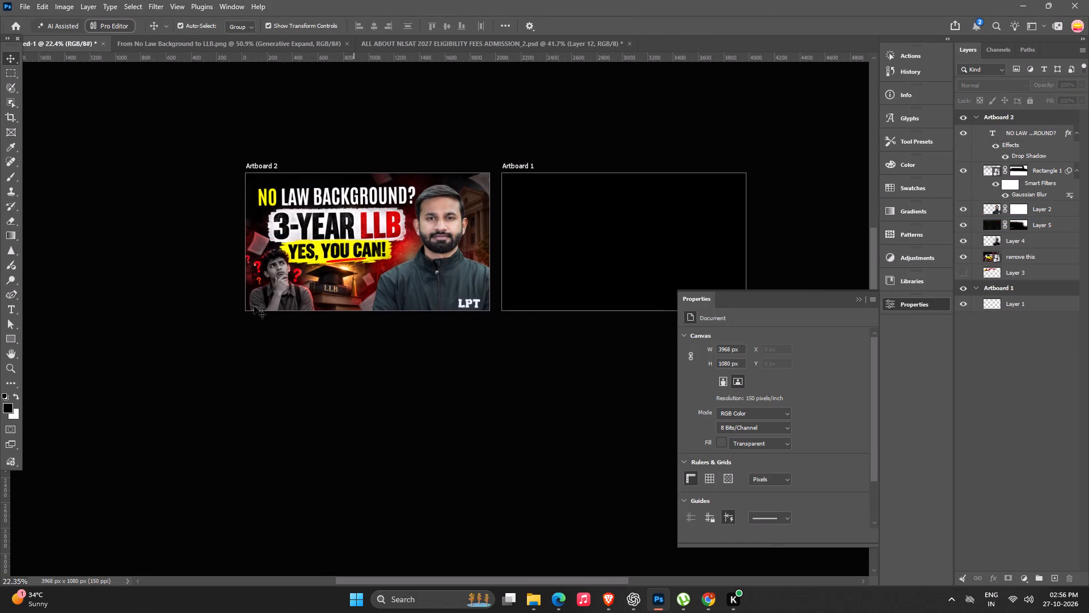
pyautogui.keyDown('alt'); pyautogui.scroll(5, 214, 233); pyautogui.keyUp('alt')
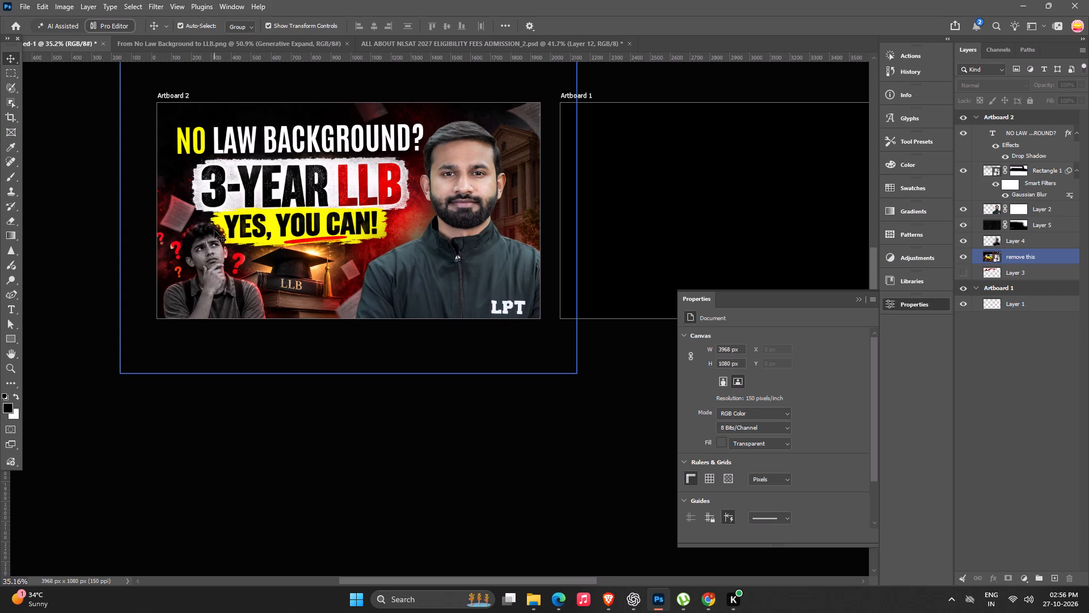
pyautogui.press('space')
pyautogui.moveTo(291, 387); pyautogui.dragTo(298, 407)
pyautogui.click(465, 216)
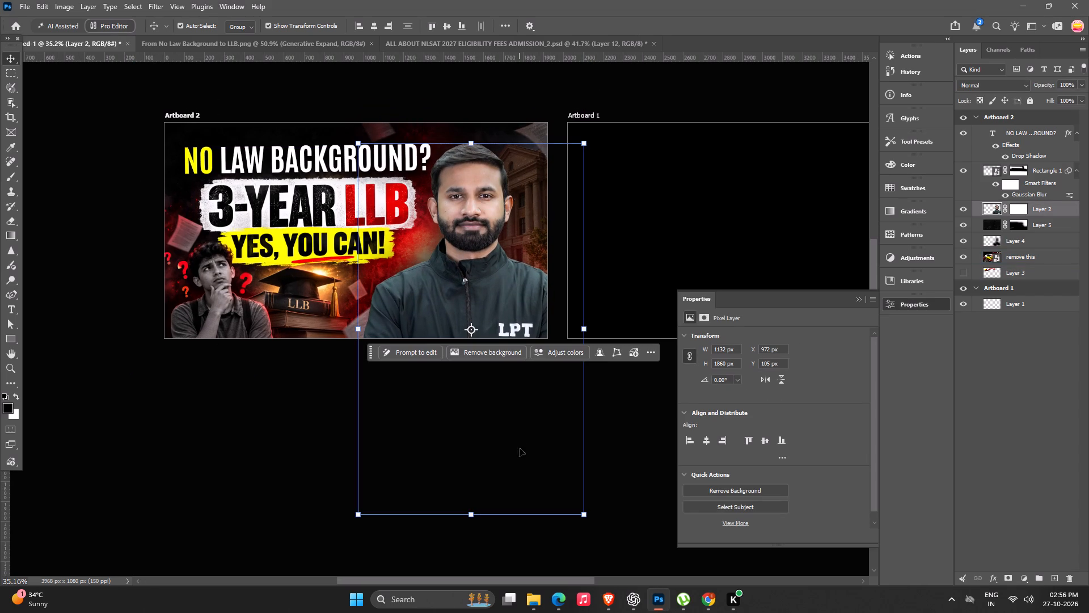
pyautogui.click(585, 90)
pyautogui.click(585, 115)
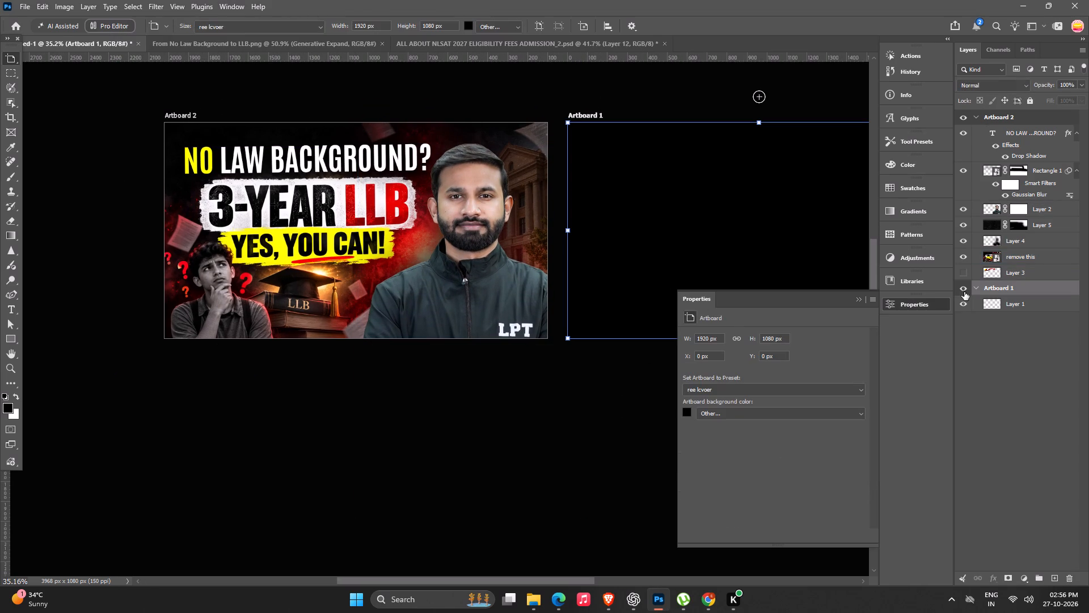
pyautogui.click(965, 292)
# Place 3 YEAR LLB thumbnail size.png from the All Size Logos folder over Artboard 2, fitted to the artboard's edges.
pyautogui.click(517, 605)
pyautogui.click(530, 603)
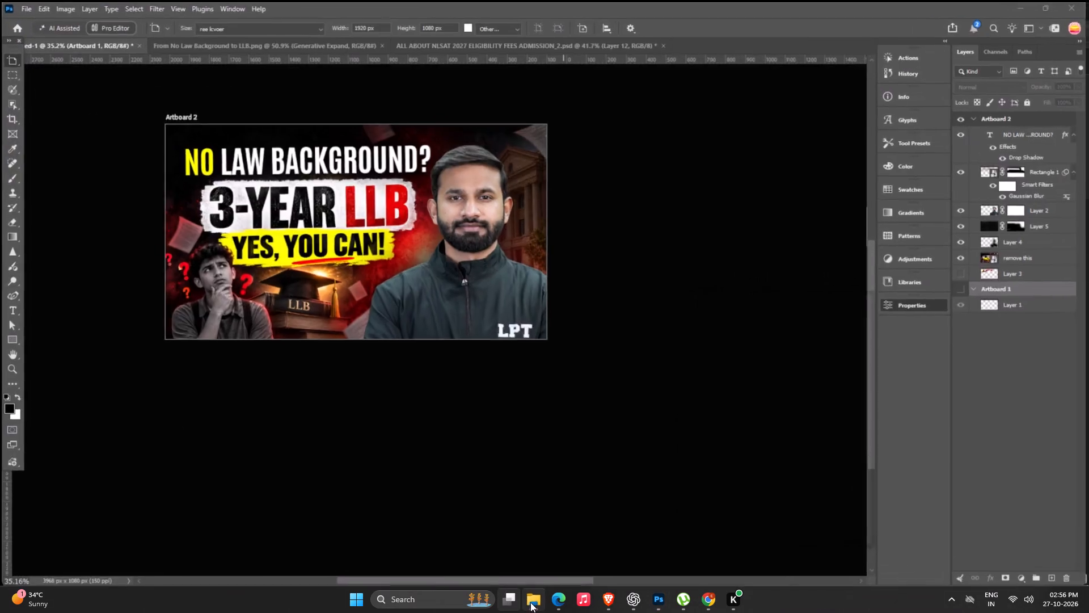
pyautogui.doubleClick(49, 215)
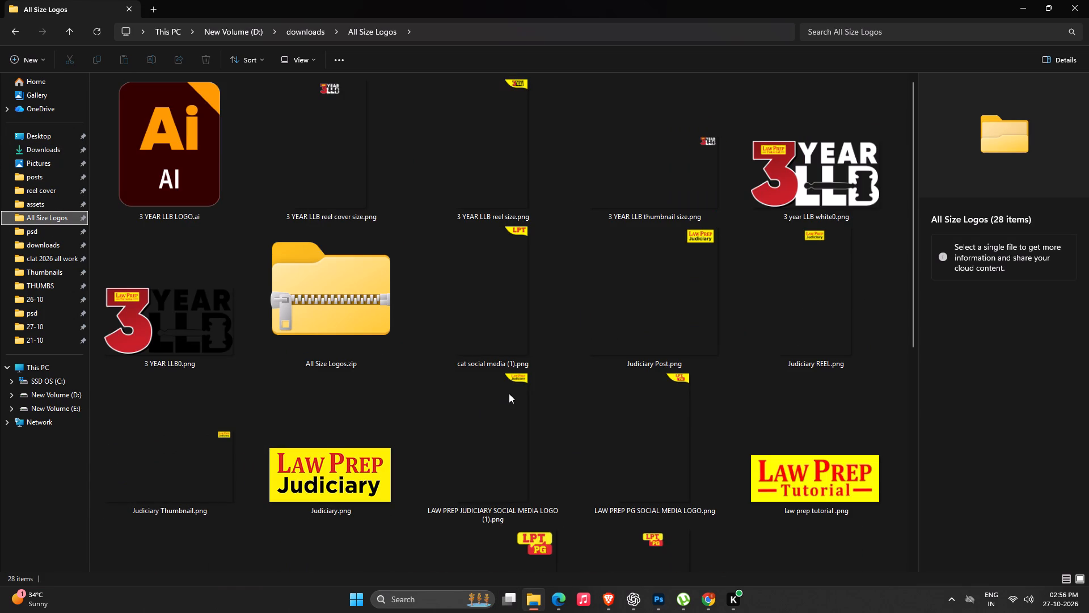
pyautogui.scroll(7, 554, 371)
pyautogui.moveTo(640, 151); pyautogui.dragTo(669, 559)
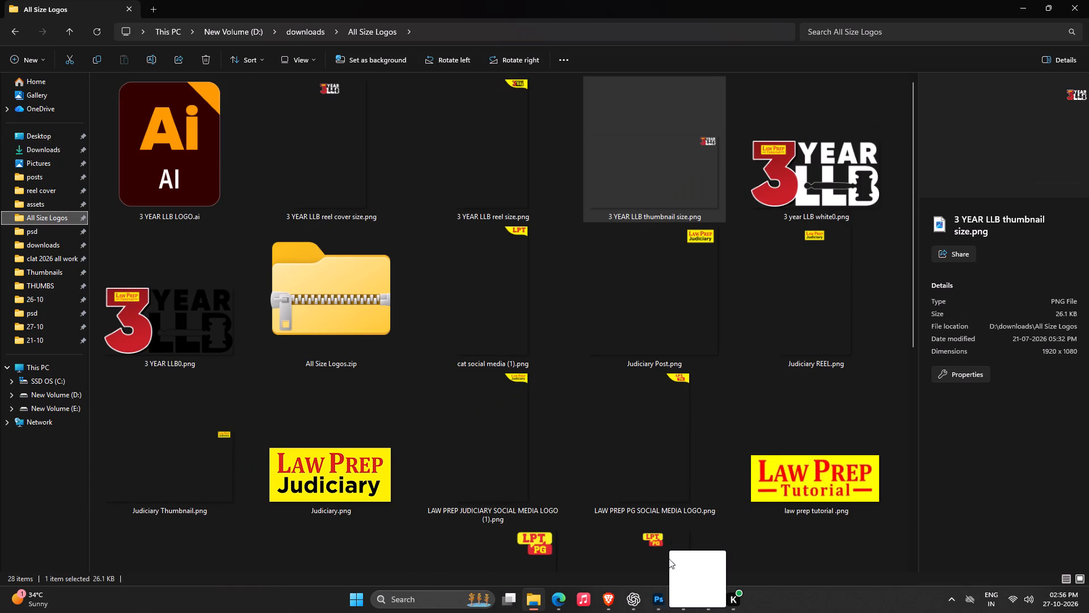
pyautogui.moveTo(669, 559); pyautogui.dragTo(387, 179)
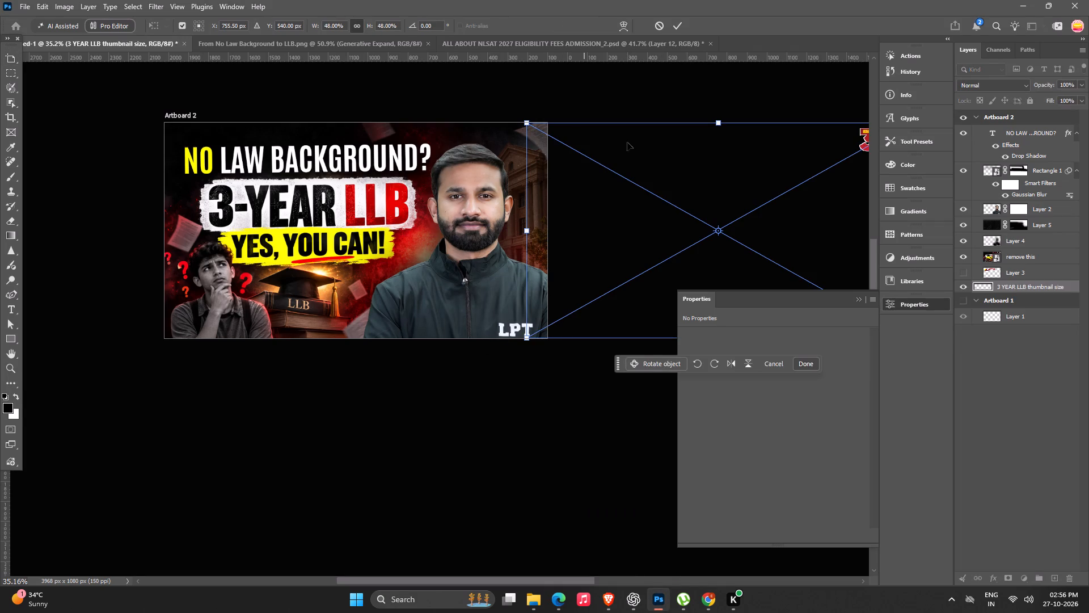
pyautogui.moveTo(673, 182); pyautogui.dragTo(310, 184)
pyautogui.press('Return')
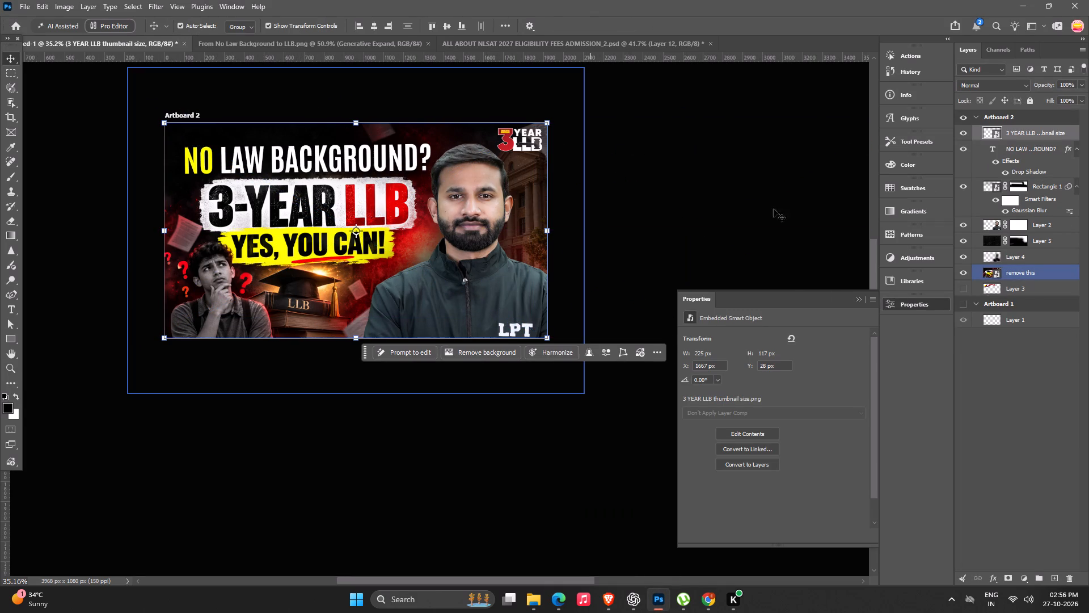
# Stamp all visible layers into a new layer above the logo, select the entire artboard and copy it merged.
pyautogui.click(1028, 127)
pyautogui.click(1028, 140)
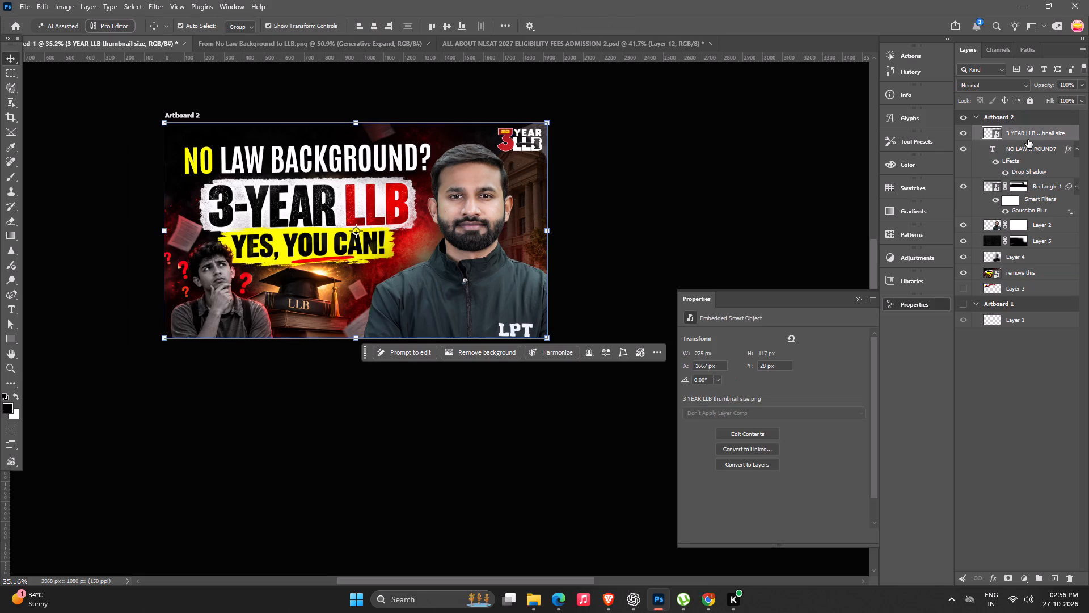
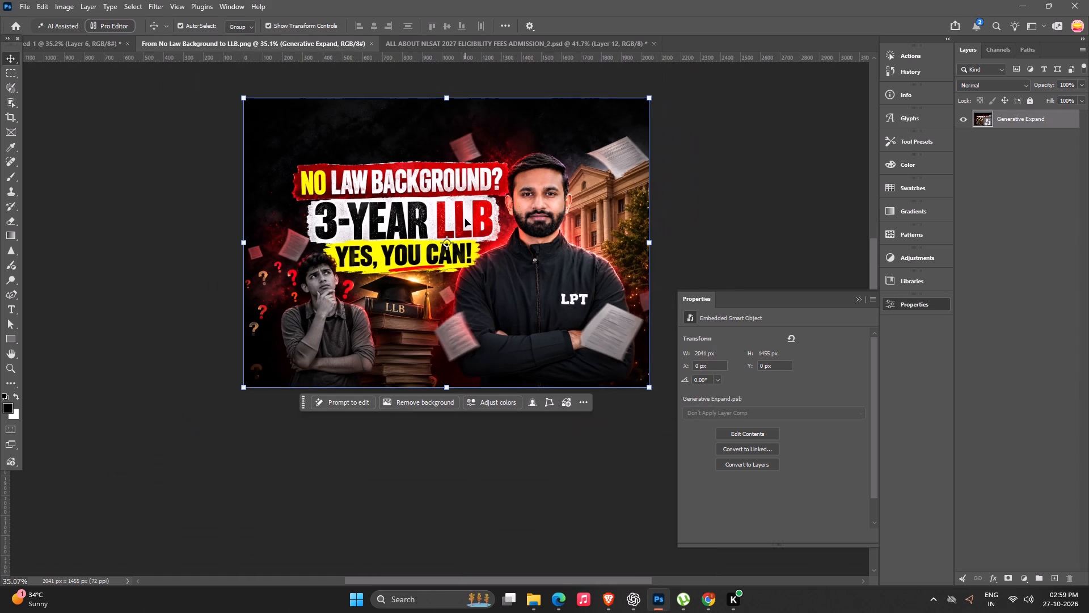
pyautogui.hotkey('ctrl', 'w')
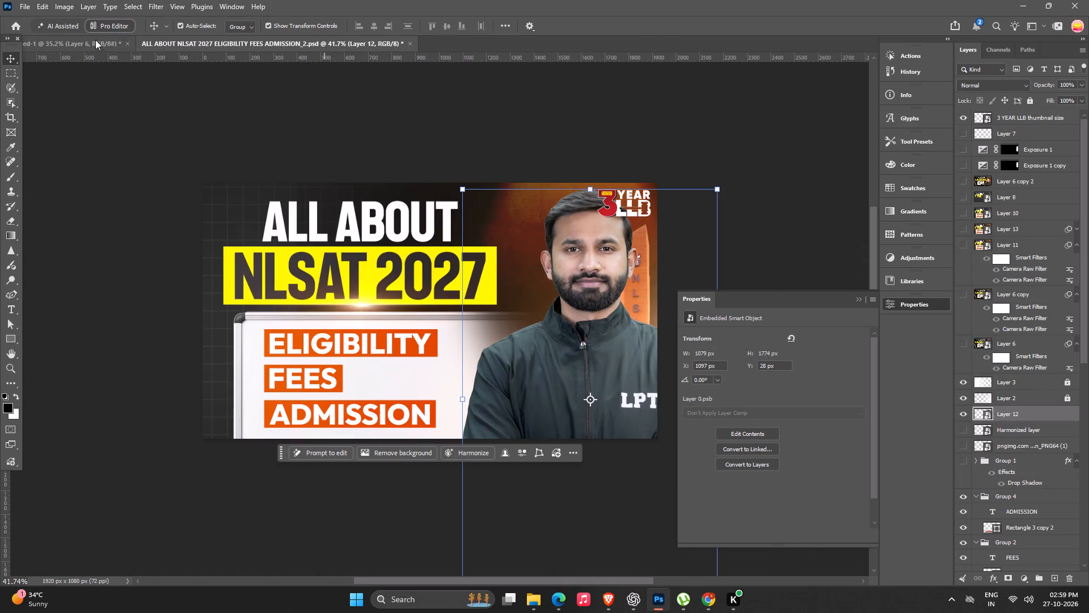
# Return to the layered 3-Year LLB thumbnail document and clear the selection around Artboard 2.
pyautogui.click(90, 42)
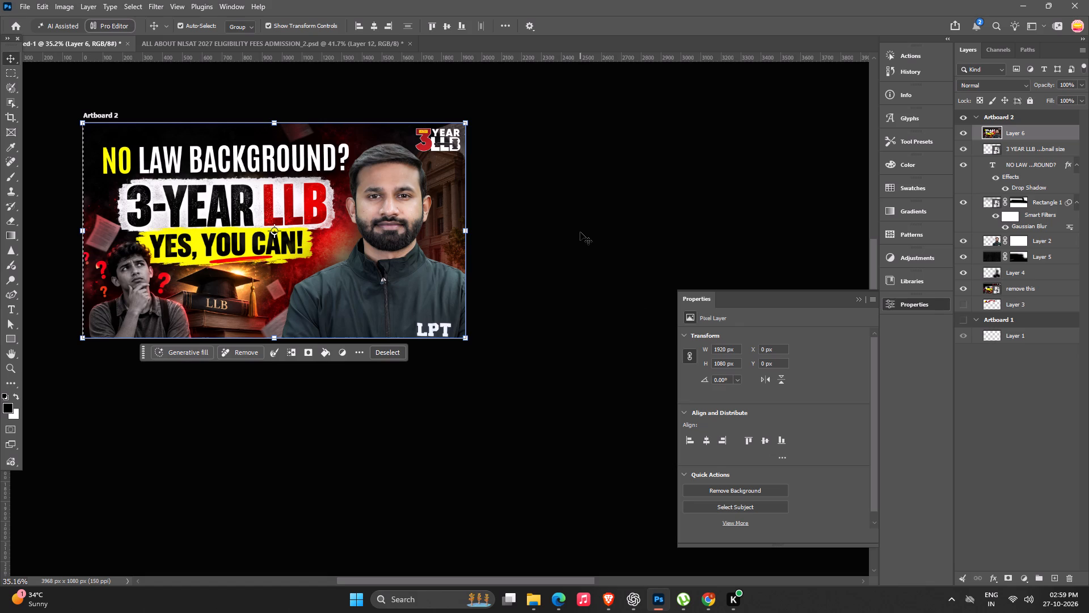
pyautogui.click(571, 332)
pyautogui.hotkey('ctrl', 'd')
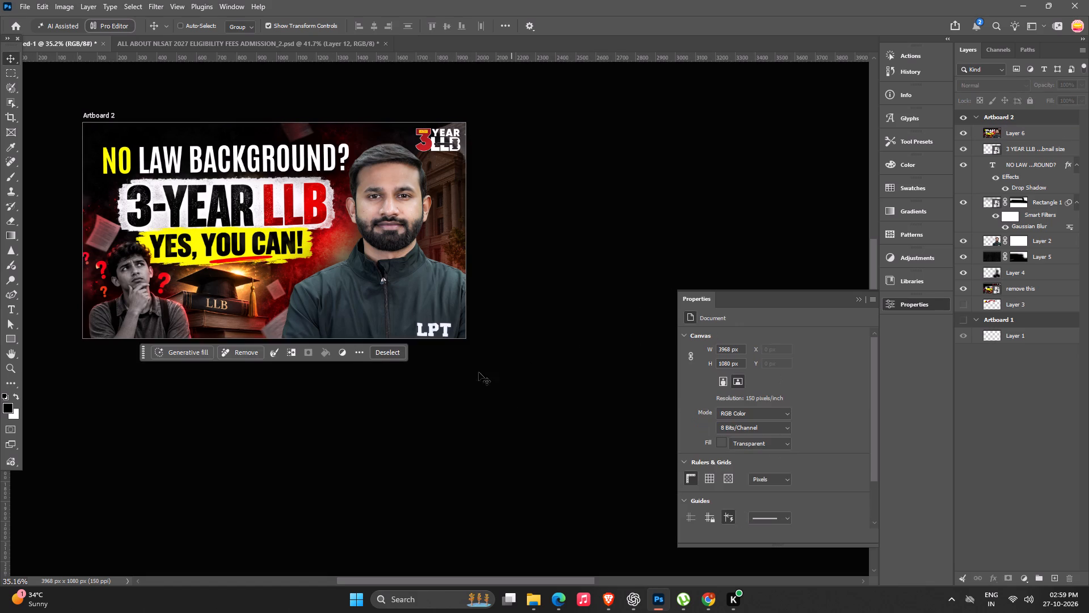
# Turn on the visibility of the hidden Artboard 1 beside the finished thumbnail artboard and leave nothing selected.
pyautogui.click(292, 73)
pyautogui.click(103, 111)
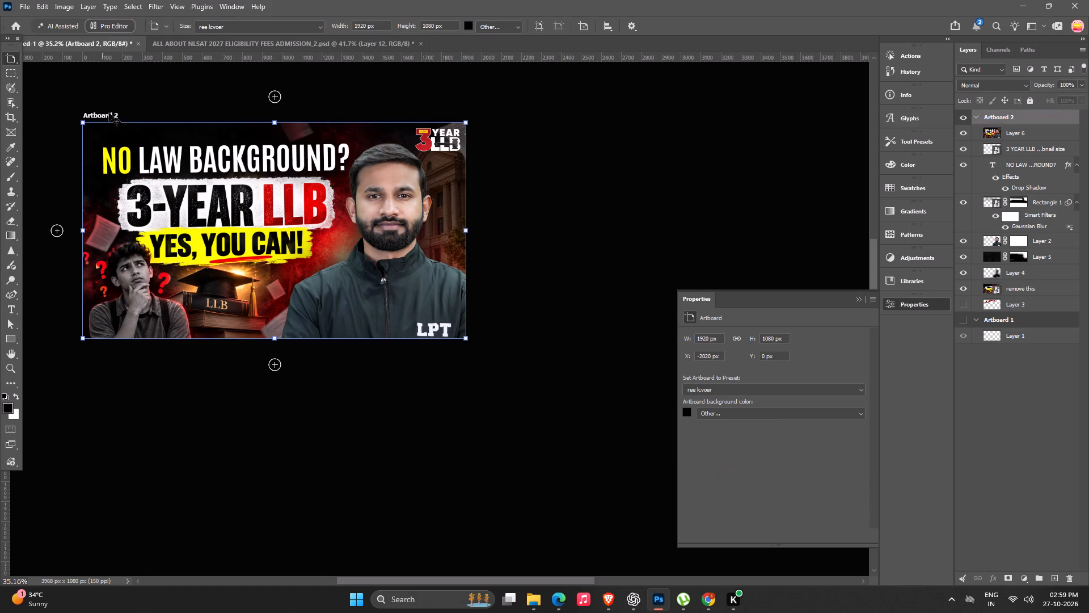
pyautogui.click(15, 60)
pyautogui.click(39, 55)
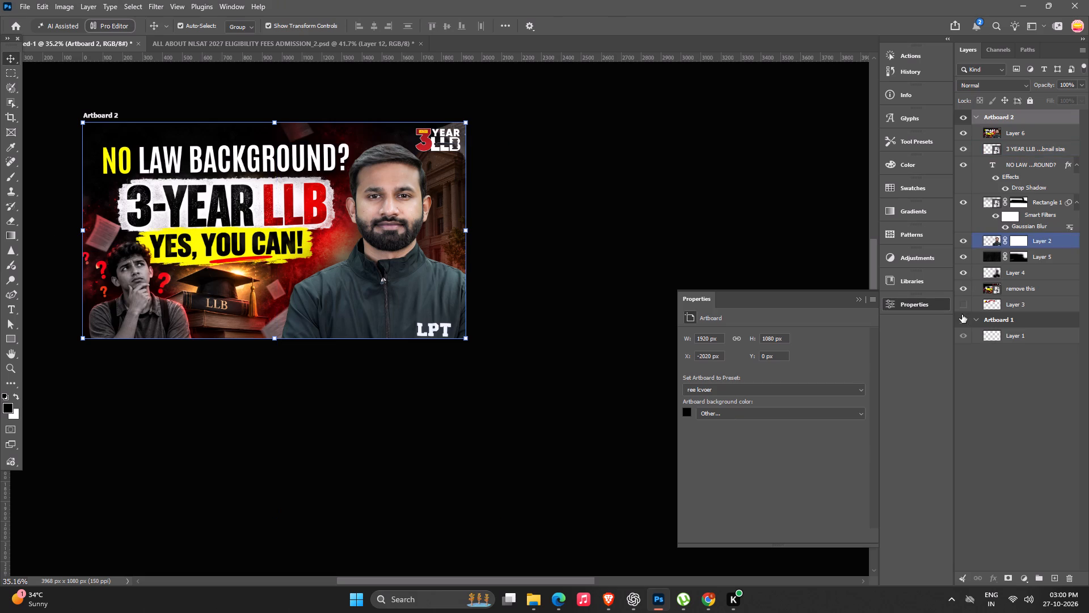
pyautogui.click(964, 315)
pyautogui.keyDown('alt'); pyautogui.scroll(-5, 643, 242); pyautogui.keyUp('alt')
pyautogui.press('space')
pyautogui.press('space')
pyautogui.moveTo(630, 256); pyautogui.dragTo(527, 255)
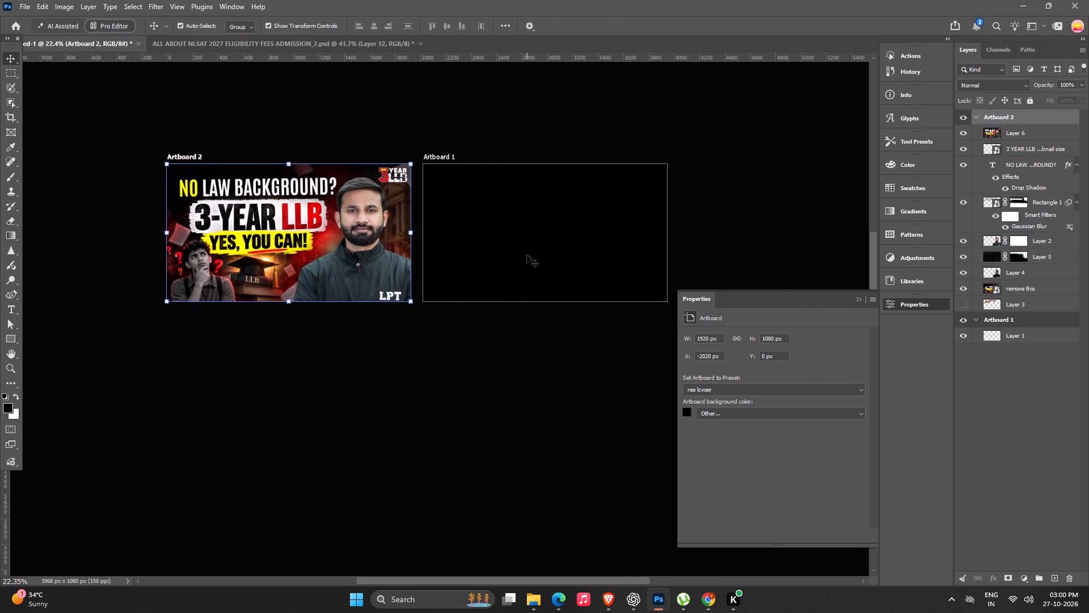
pyautogui.press('v')
pyautogui.click(497, 439)
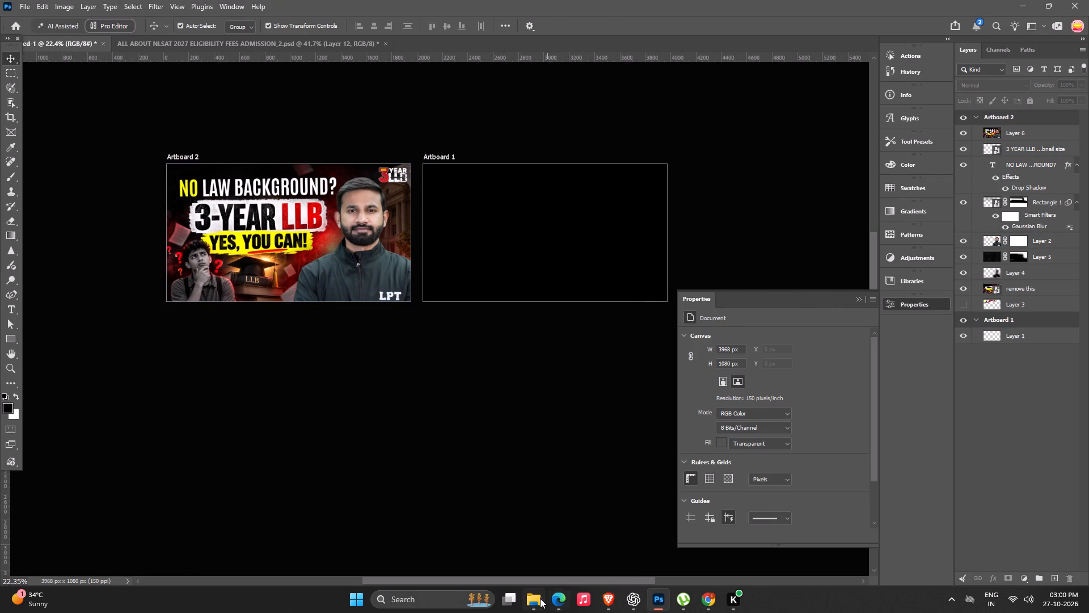
# Place No Law Background_ 3-Year LLB Path.png from Downloads into the document and align it to fill Artboard 1.
pyautogui.click(539, 598)
pyautogui.doubleClick(24, 148)
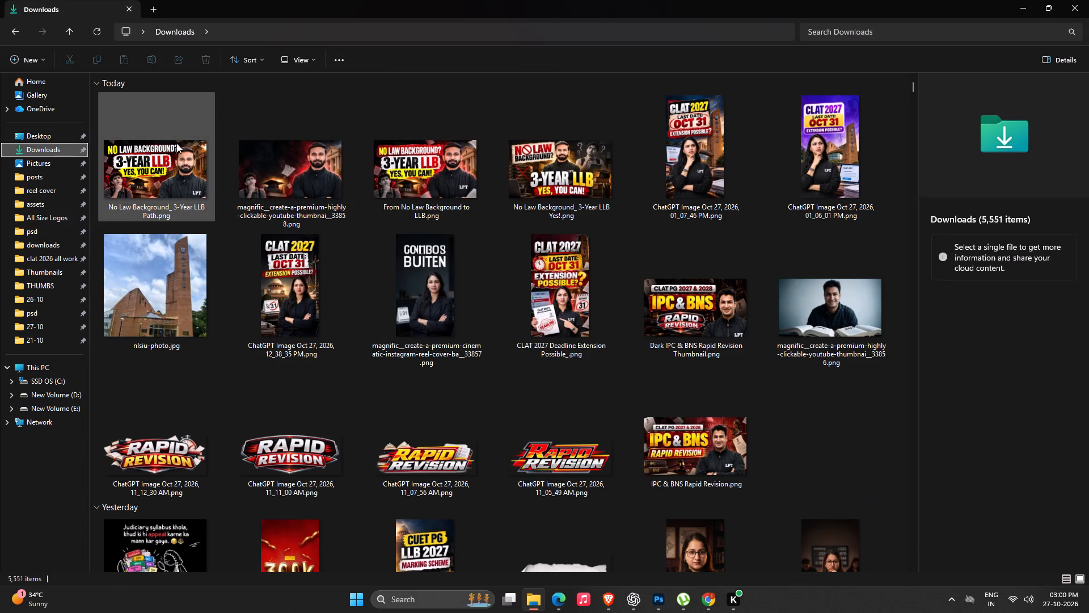
pyautogui.moveTo(127, 161); pyautogui.dragTo(153, 172)
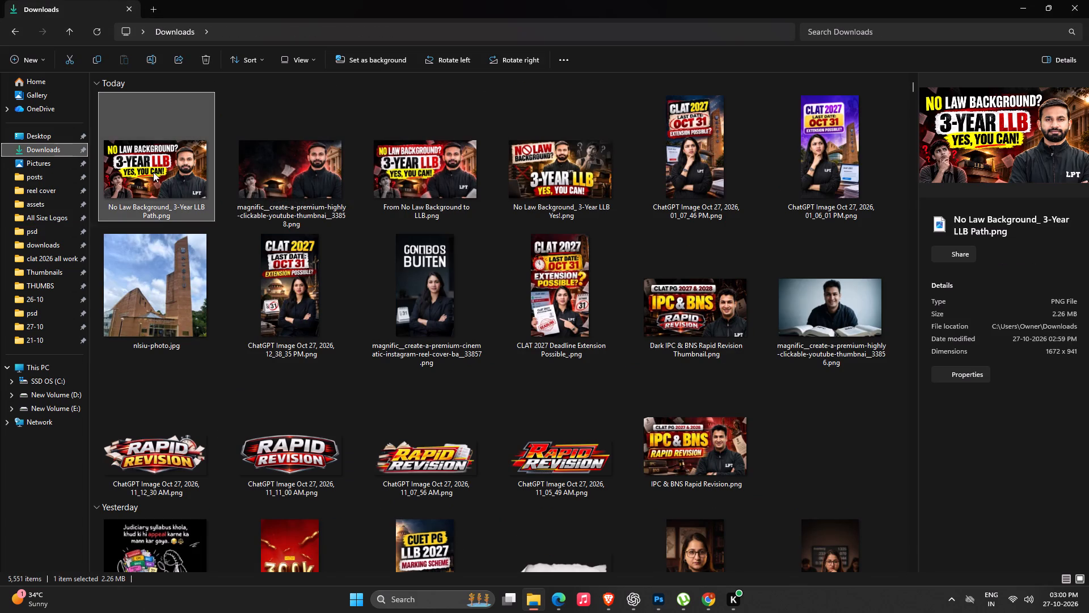
pyautogui.moveTo(153, 172); pyautogui.dragTo(525, 262)
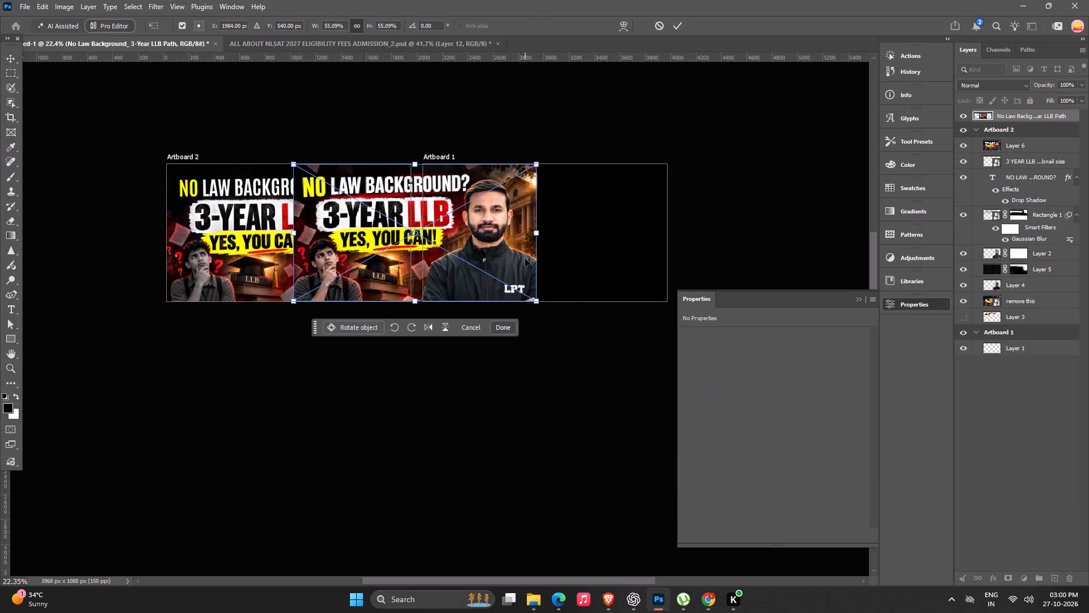
pyautogui.moveTo(467, 223); pyautogui.dragTo(593, 221)
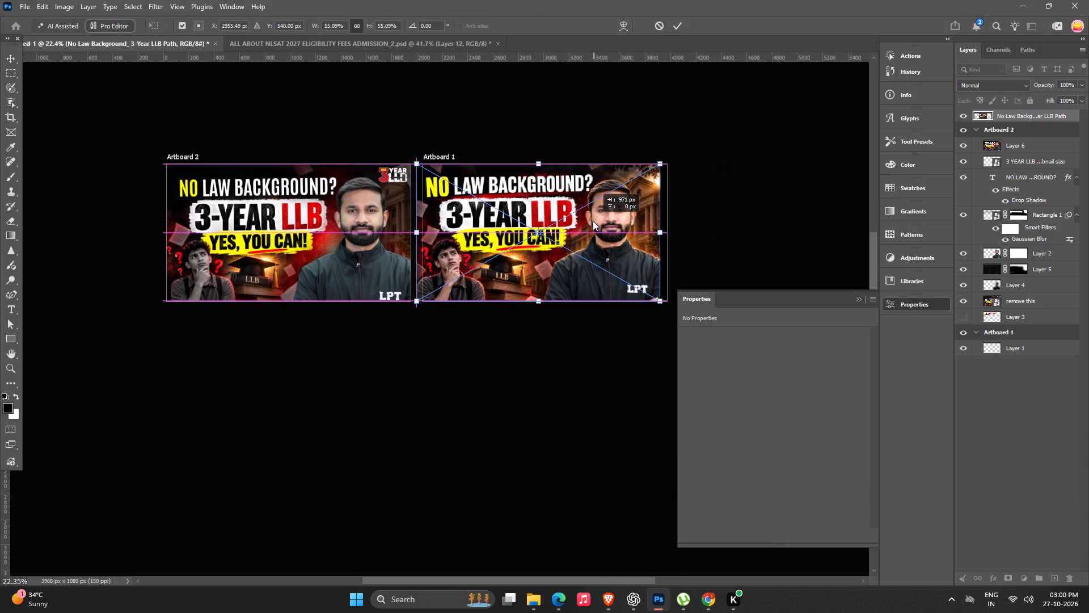
pyautogui.moveTo(593, 221); pyautogui.dragTo(601, 224)
pyautogui.press('Return')
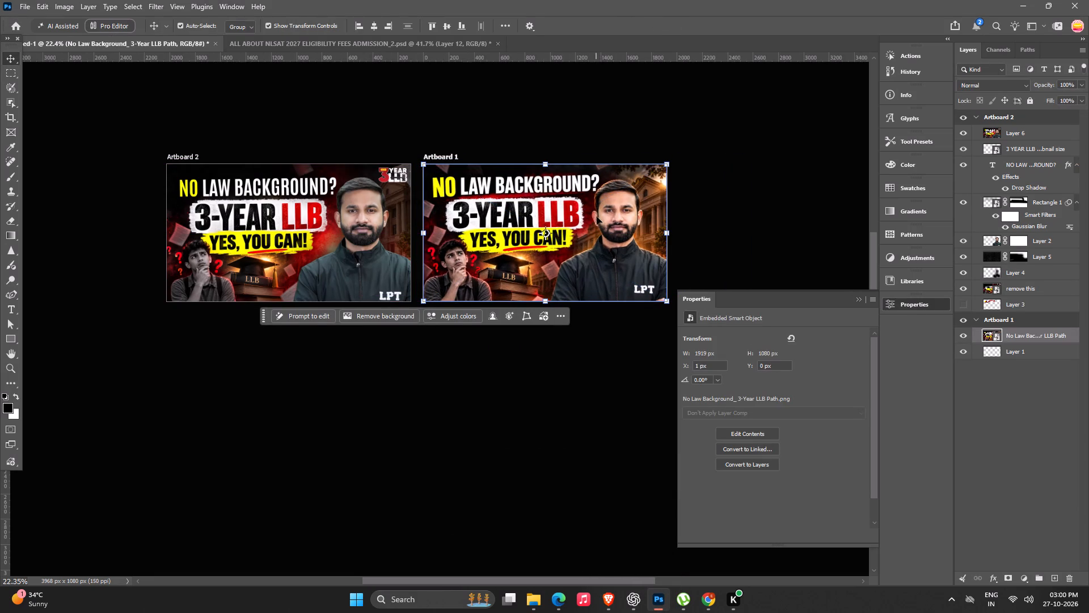
# Compare the regenerated thumbnail on Artboard 1 with the original composition on Artboard 2, up close and side by side.
pyautogui.keyDown('alt'); pyautogui.scroll(7, 614, 217); pyautogui.keyUp('alt')
pyautogui.keyDown('alt'); pyautogui.scroll(-1, 616, 216); pyautogui.keyUp('alt')
pyautogui.press('space')
pyautogui.press('space')
pyautogui.press('space')
pyautogui.press('space')
pyautogui.press('space')
pyautogui.press('space')
pyautogui.moveTo(615, 216); pyautogui.dragTo(662, 196)
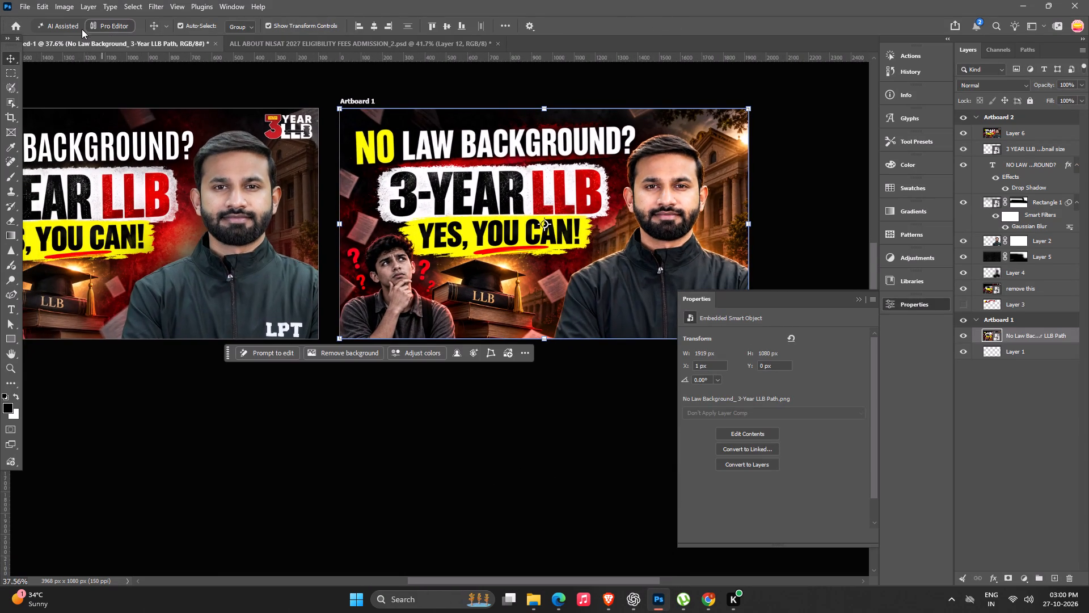
pyautogui.press('space')
pyautogui.press('space')
pyautogui.press('space')
pyautogui.press('space')
pyautogui.press('space')
pyautogui.moveTo(429, 126); pyautogui.dragTo(366, 106)
pyautogui.keyDown('alt'); pyautogui.scroll(7, 572, 169); pyautogui.keyUp('alt')
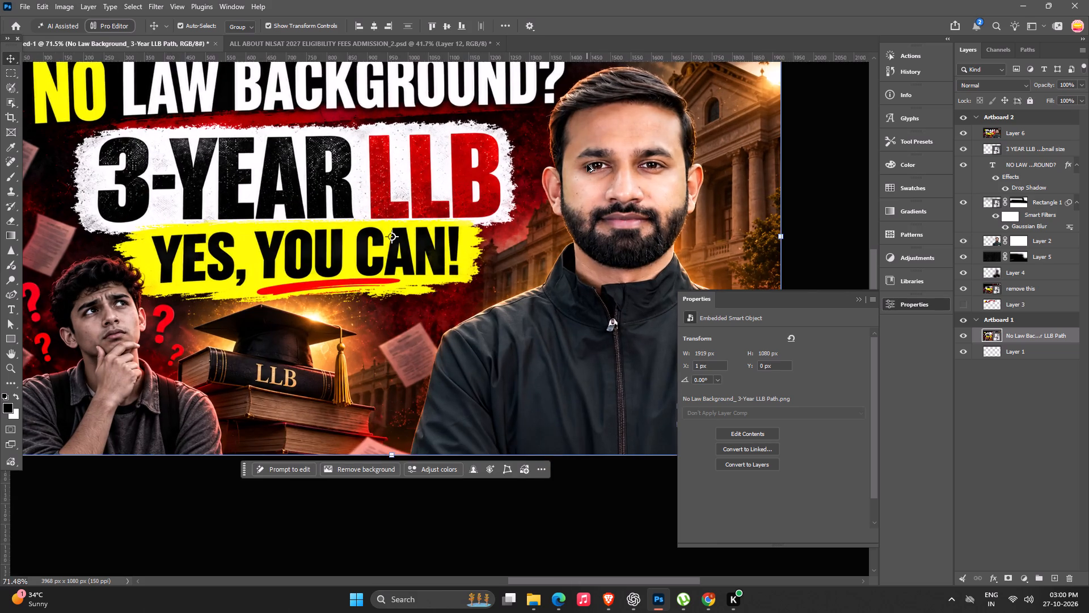
pyautogui.keyDown('alt'); pyautogui.scroll(-8, 587, 165); pyautogui.keyUp('alt')
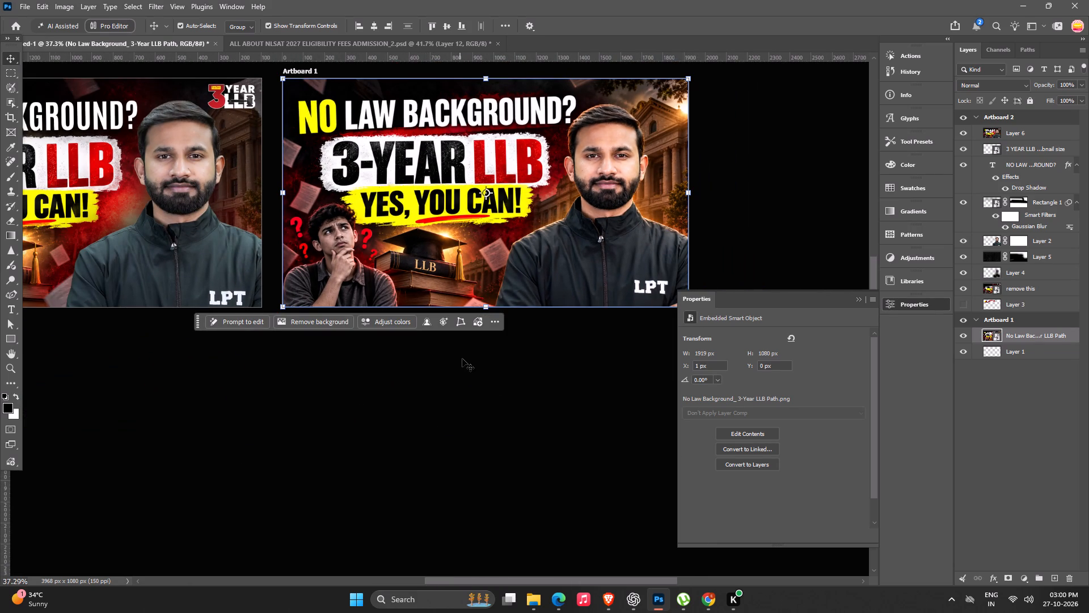
pyautogui.press('space')
pyautogui.press('space')
pyautogui.press('space')
pyautogui.press('space')
pyautogui.press('space')
pyautogui.press('space')
pyautogui.press('space')
pyautogui.press('space')
pyautogui.press('space')
pyautogui.press('space')
pyautogui.press('space')
pyautogui.press('space')
pyautogui.press('space')
pyautogui.press('space')
pyautogui.press('space')
pyautogui.press('space')
pyautogui.press('space')
pyautogui.press('space')
pyautogui.press('space')
pyautogui.press('space')
pyautogui.moveTo(477, 257); pyautogui.dragTo(642, 247)
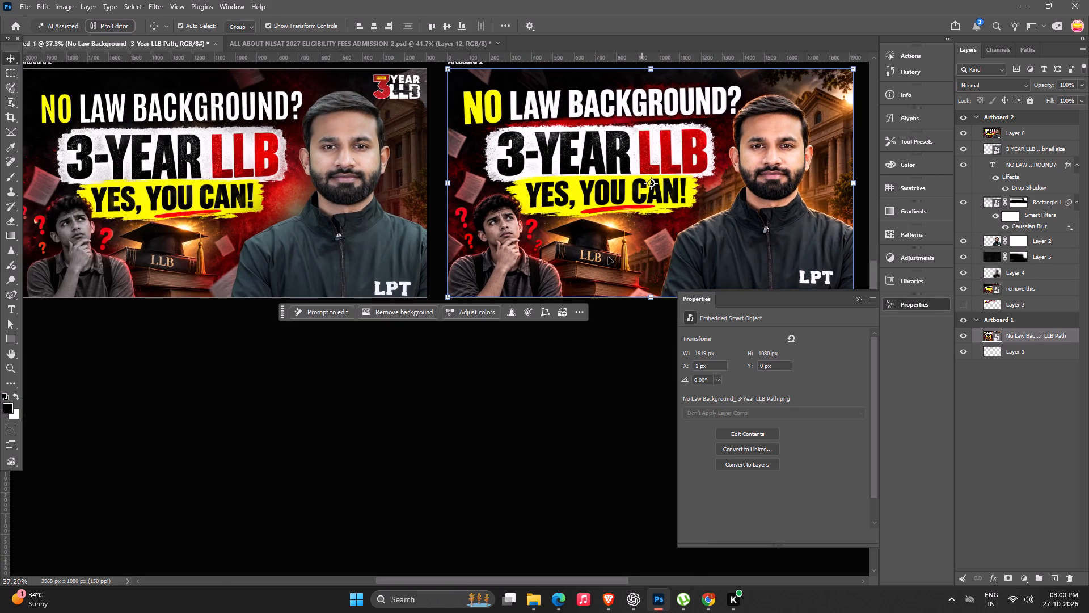
pyautogui.press('space')
pyautogui.press('space')
pyautogui.press('space')
pyautogui.press('space')
pyautogui.press('space')
pyautogui.press('space')
pyautogui.press('space')
pyautogui.press('space')
pyautogui.press('space')
pyautogui.press('space')
pyautogui.press('space')
pyautogui.press('space')
pyautogui.press('space')
pyautogui.press('space')
pyautogui.moveTo(483, 261); pyautogui.dragTo(631, 239)
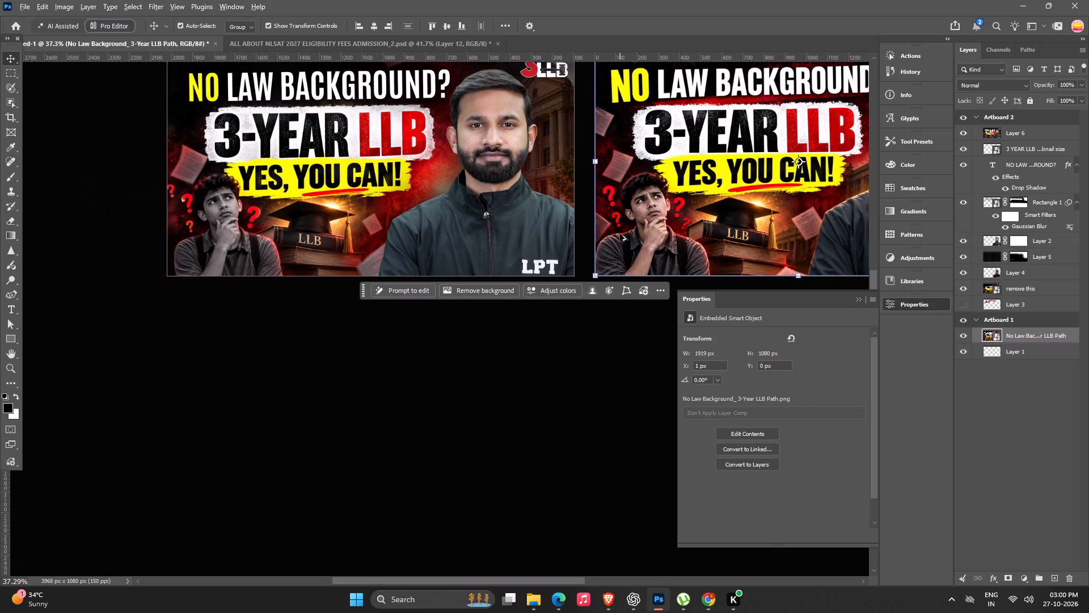
pyautogui.keyDown('alt'); pyautogui.scroll(-4, 620, 234); pyautogui.keyUp('alt')
pyautogui.press('space')
pyautogui.press('space')
pyautogui.press('space')
pyautogui.press('space')
pyautogui.press('space')
pyautogui.press('space')
pyautogui.press('space')
pyautogui.press('space')
pyautogui.press('space')
pyautogui.press('space')
pyautogui.press('space')
pyautogui.press('space')
pyautogui.press('space')
pyautogui.press('space')
pyautogui.press('space')
pyautogui.press('space')
pyautogui.press('space')
pyautogui.press('space')
pyautogui.press('space')
pyautogui.press('space')
pyautogui.moveTo(613, 233); pyautogui.dragTo(445, 219)
pyautogui.keyDown('alt'); pyautogui.scroll(2, 505, 213); pyautogui.keyUp('alt')
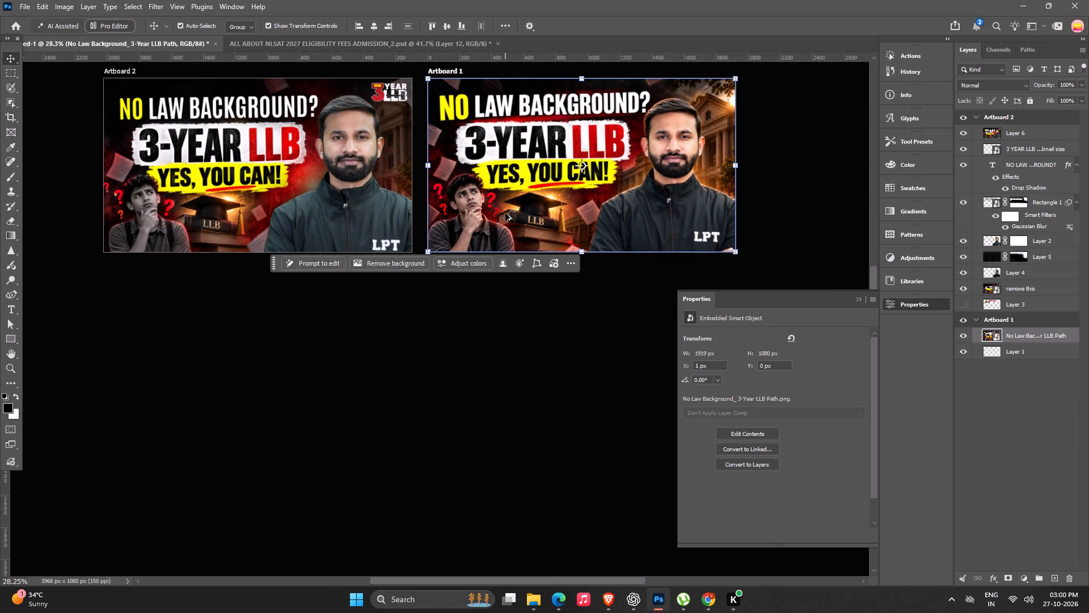
pyautogui.press('space')
pyautogui.press('space')
pyautogui.press('space')
pyautogui.moveTo(505, 213); pyautogui.dragTo(448, 234)
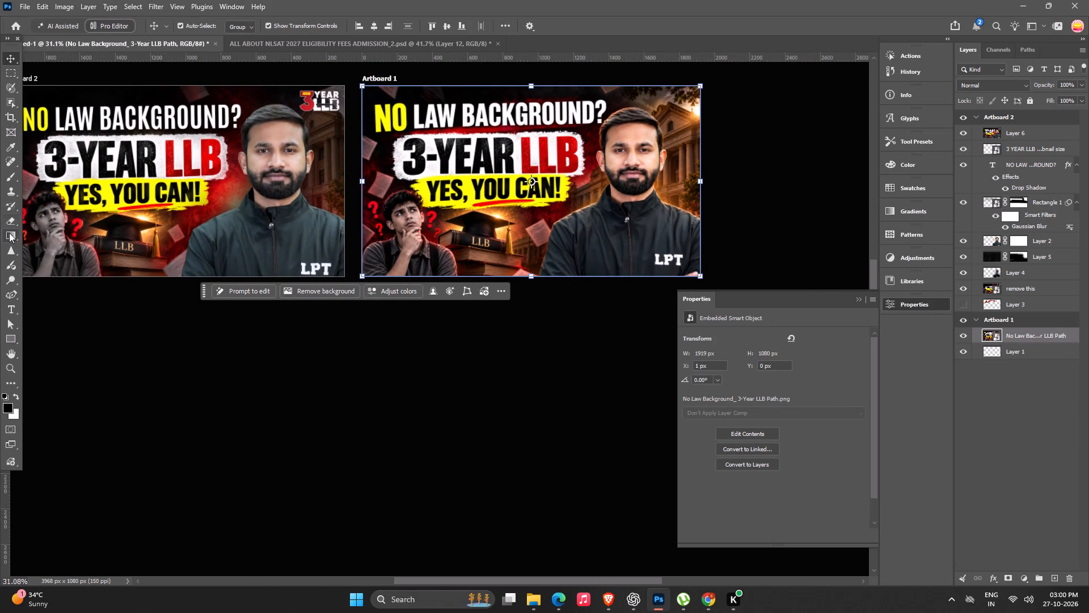
# Add a vertical black-to-transparent linear gradient over the placed thumbnail so that Artboard 1 darkens toward its bottom edge.
pyautogui.click(11, 233)
pyautogui.moveTo(512, 134); pyautogui.dragTo(506, 271)
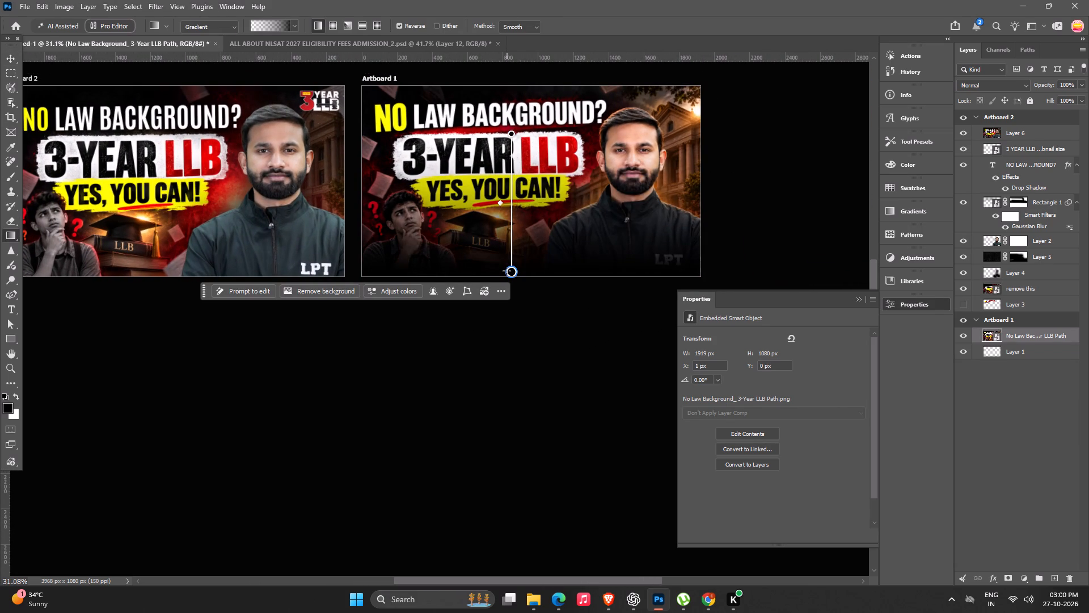
pyautogui.moveTo(506, 271); pyautogui.dragTo(507, 270)
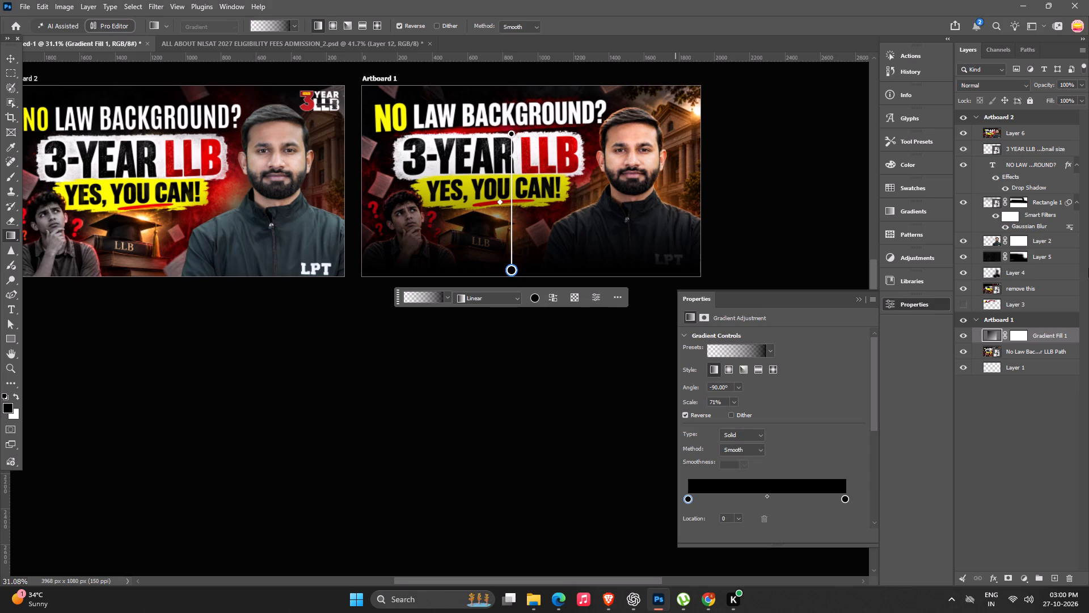
# Paint black on Gradient Fill 1's mask with a 250–500 px soft brush to clear the darkening from the book, presenter's jacket and LPT logo.
pyautogui.click(1016, 334)
pyautogui.press('b')
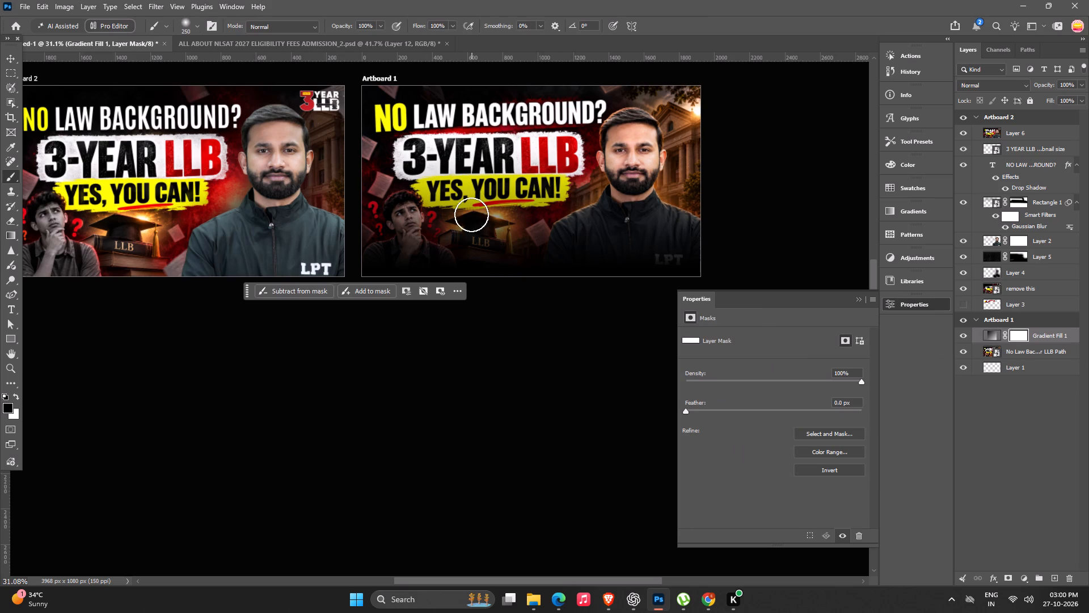
pyautogui.moveTo(440, 199); pyautogui.dragTo(615, 208)
pyautogui.press(']')
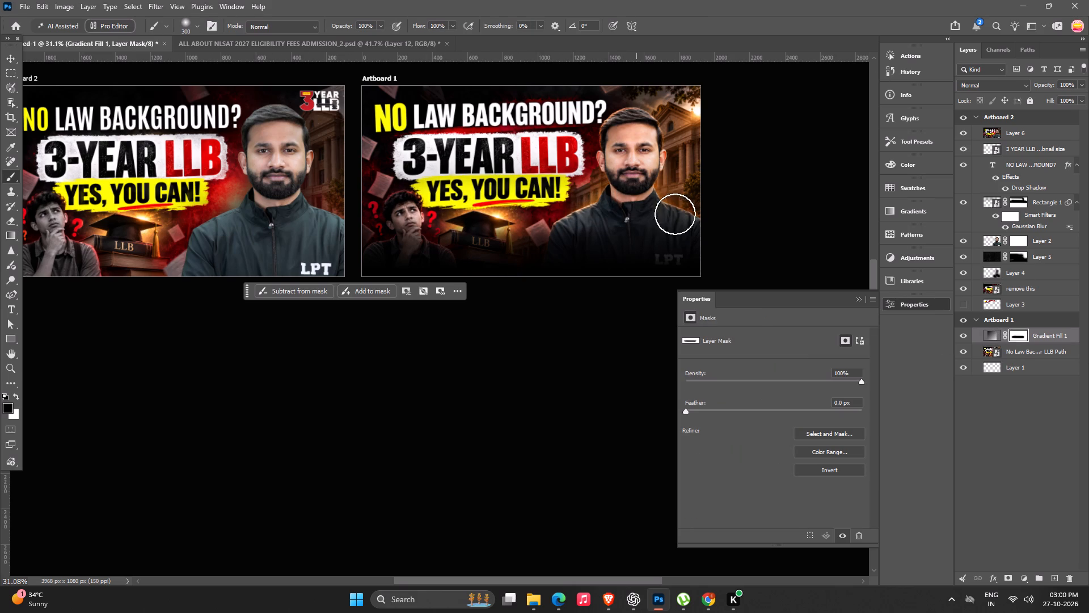
pyautogui.click(659, 248)
pyautogui.moveTo(663, 250); pyautogui.dragTo(678, 250)
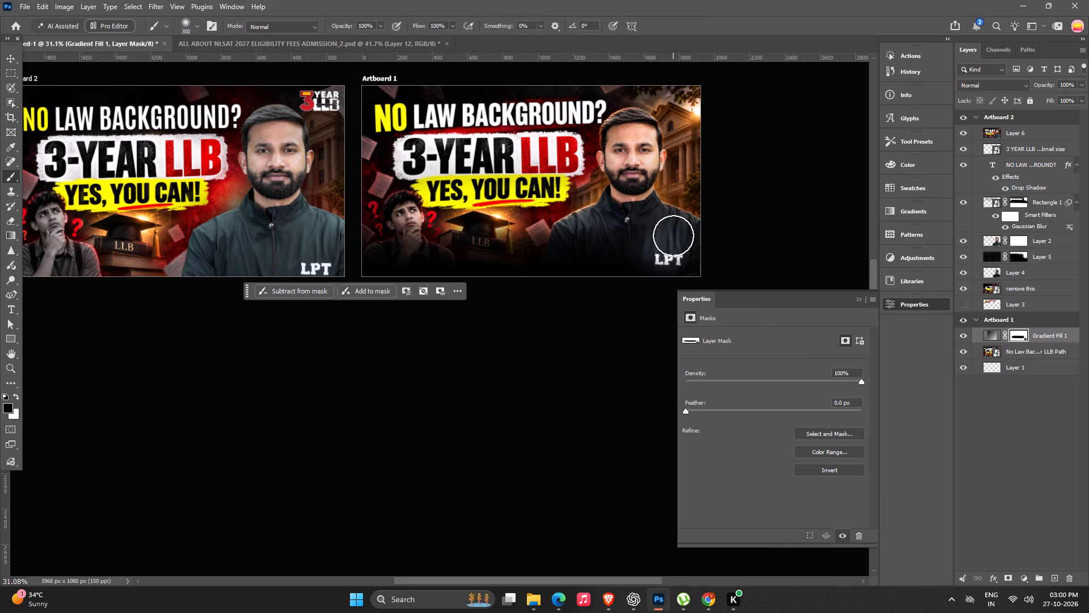
pyautogui.press(']')
pyautogui.press(']')
pyautogui.moveTo(660, 222); pyautogui.dragTo(770, 133)
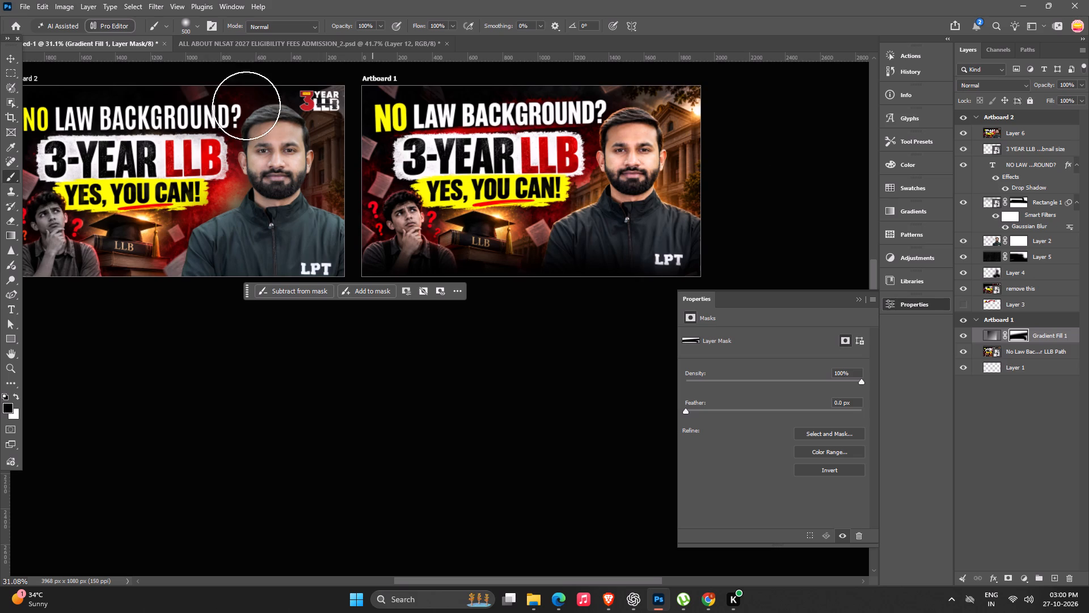
# Add a linear black-to-transparent gradient fill directly above the placed thumbnail, darkening Artboard 1's top edge at about 90° and 49% scale.
pyautogui.press('space')
pyautogui.press('space')
pyautogui.press('space')
pyautogui.press('space')
pyautogui.moveTo(334, 163); pyautogui.dragTo(294, 203)
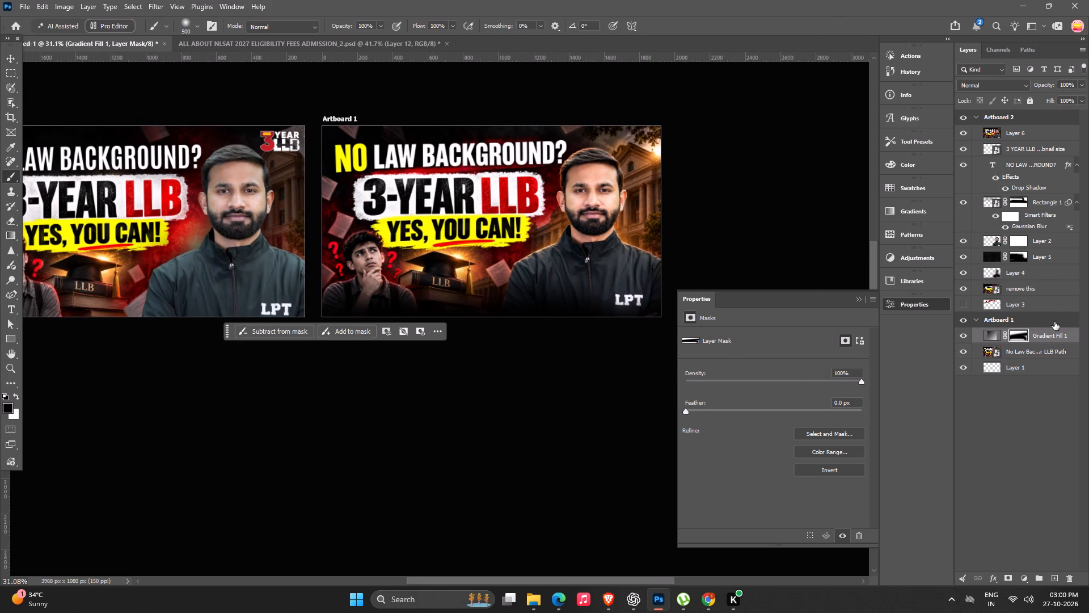
pyautogui.click(1045, 352)
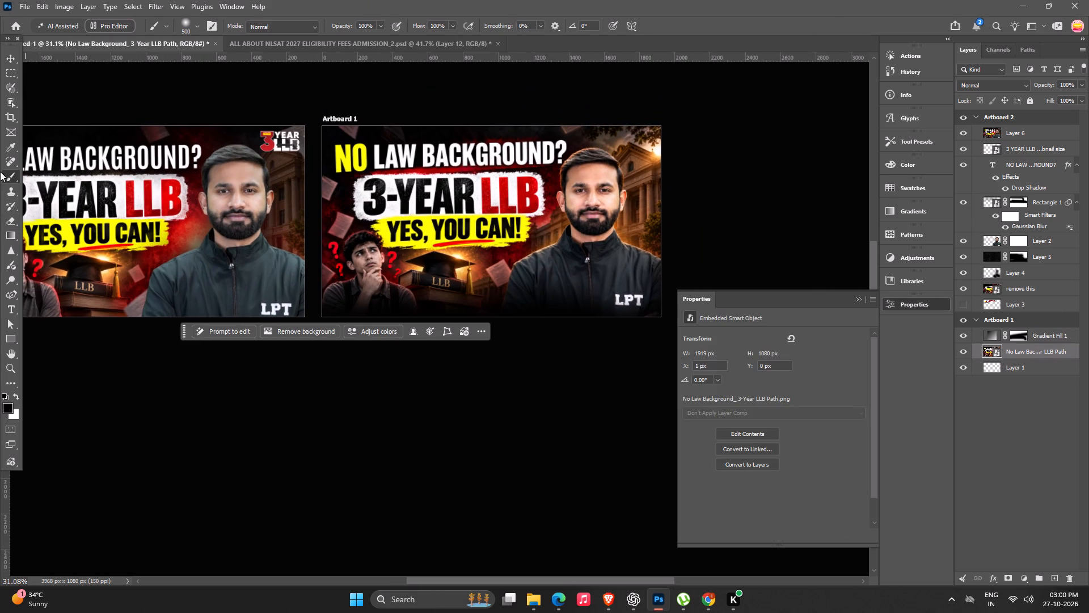
pyautogui.click(11, 230)
pyautogui.moveTo(476, 220); pyautogui.dragTo(472, 167)
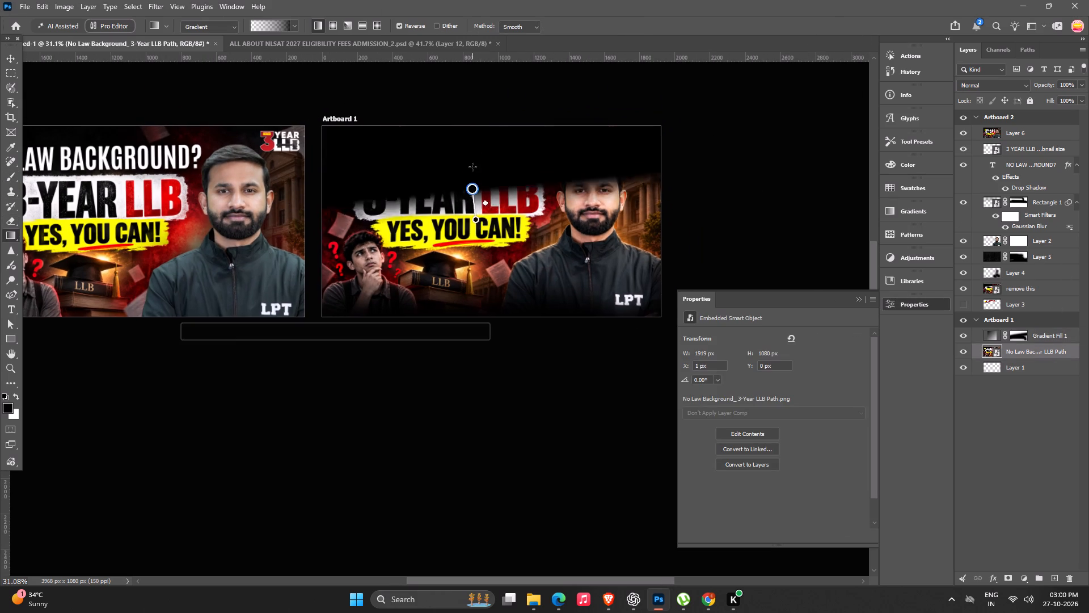
pyautogui.moveTo(472, 167); pyautogui.dragTo(483, 127)
pyautogui.click(1006, 576)
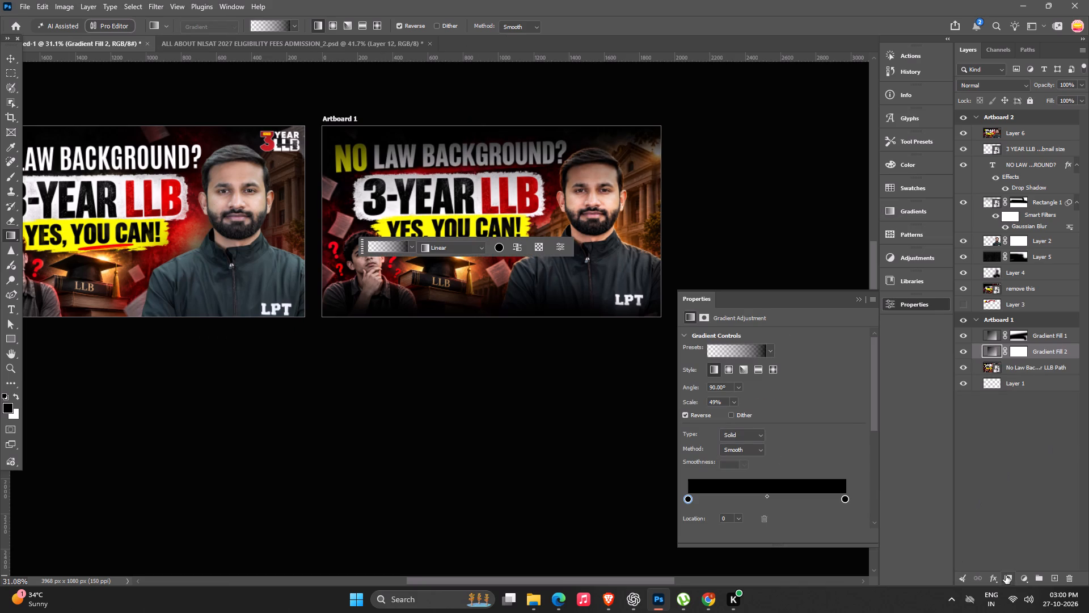
pyautogui.hotkey('ctrl', 'z')
# Paint black on Gradient Fill 2's mask, reducing the brush from 500 to 250 px, to restore the full brightness of the NO LAW BACKGROUND? headline.
pyautogui.click(1017, 351)
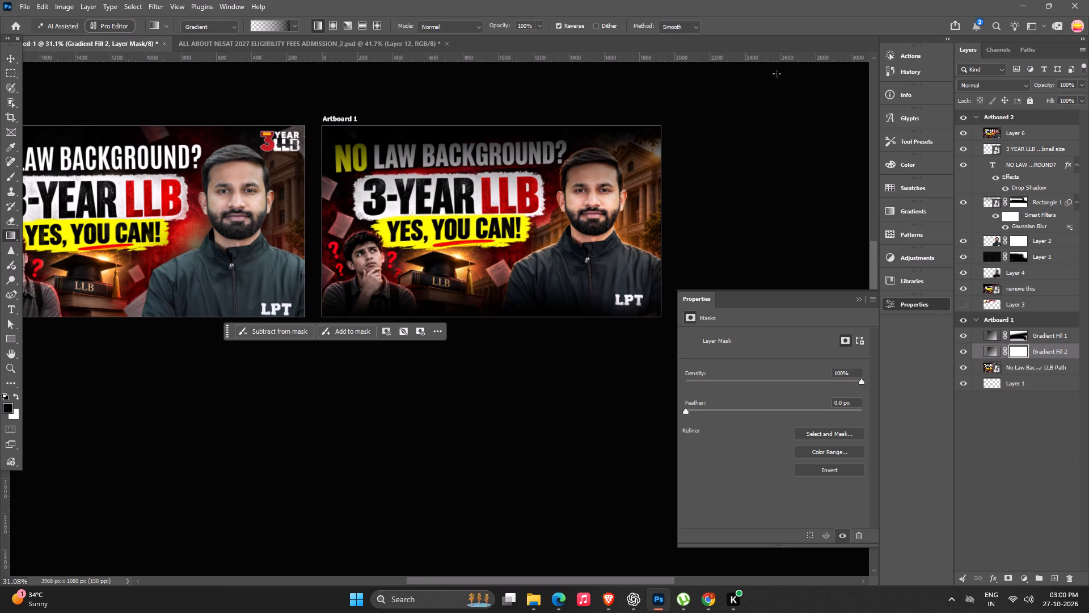
pyautogui.press('b')
pyautogui.moveTo(404, 190); pyautogui.dragTo(467, 179)
pyautogui.keyDown('alt'); pyautogui.scroll(5, 467, 179); pyautogui.keyUp('alt')
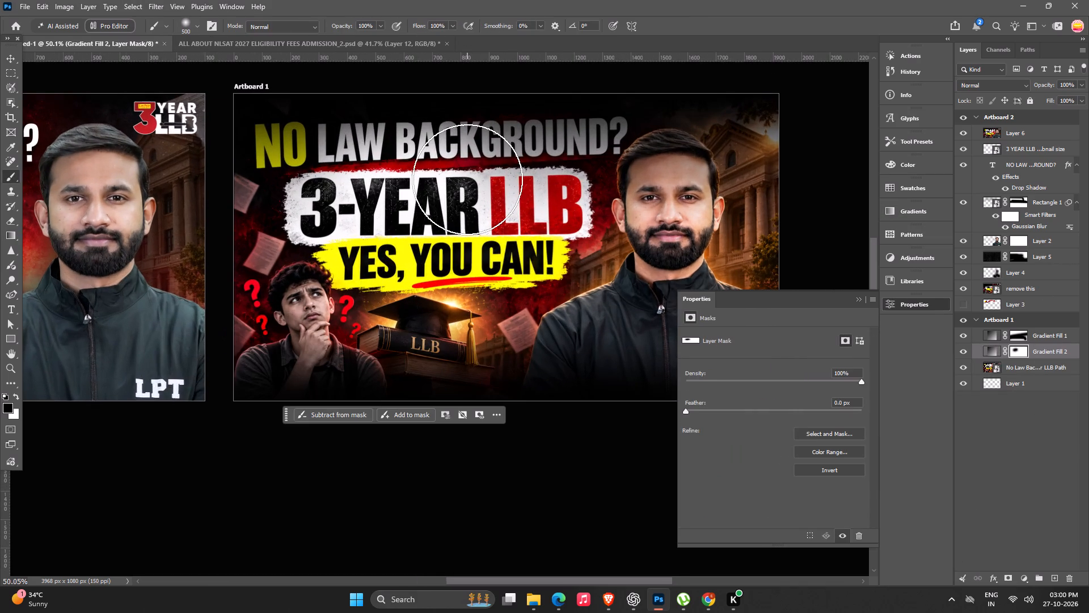
pyautogui.press('[')
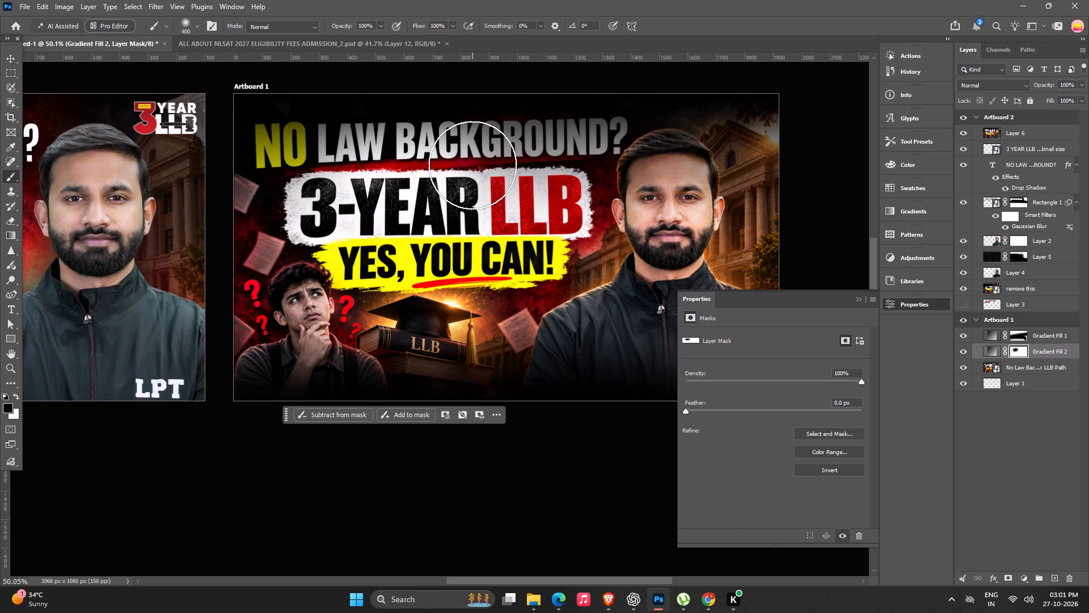
pyautogui.press('[')
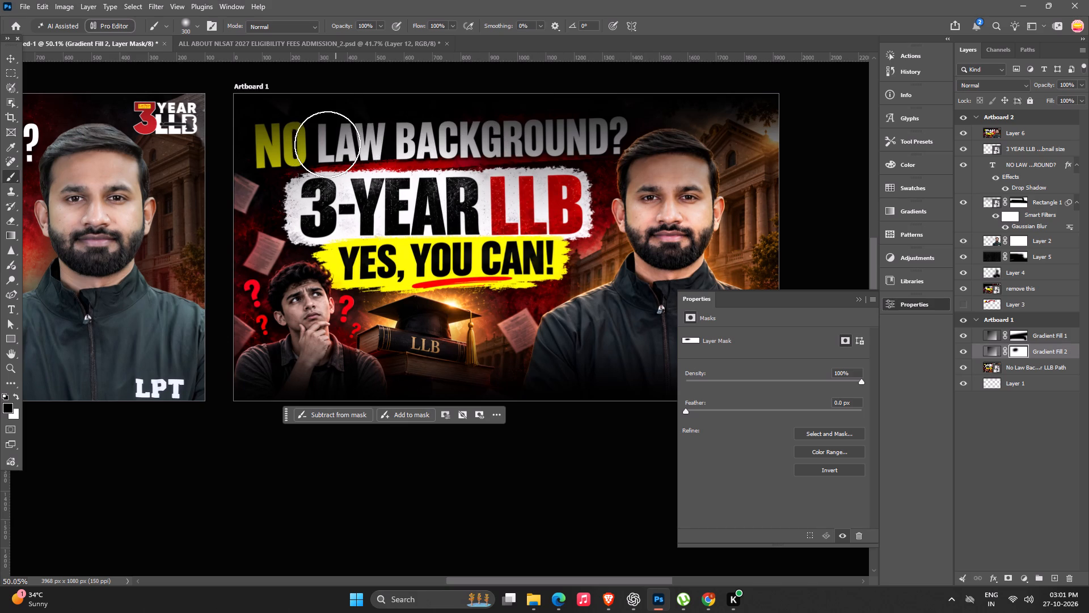
pyautogui.press('[')
pyautogui.moveTo(265, 144); pyautogui.dragTo(276, 163)
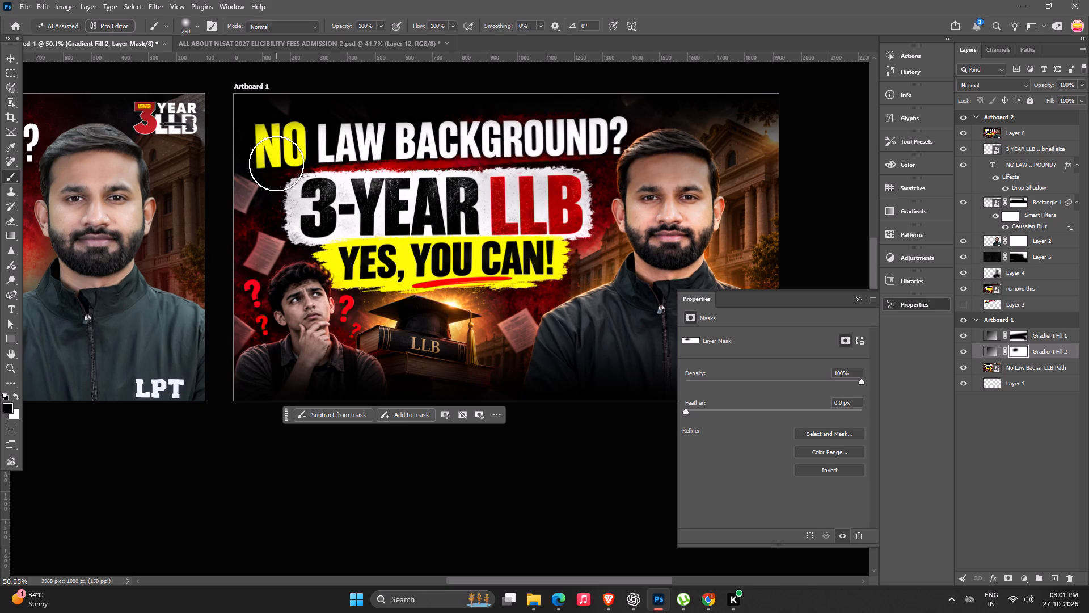
pyautogui.moveTo(276, 163); pyautogui.dragTo(444, 281)
# Hide Layer 6, the flattened thumbnail image on top of Artboard 2.
pyautogui.press('space')
pyautogui.moveTo(543, 255); pyautogui.dragTo(461, 247)
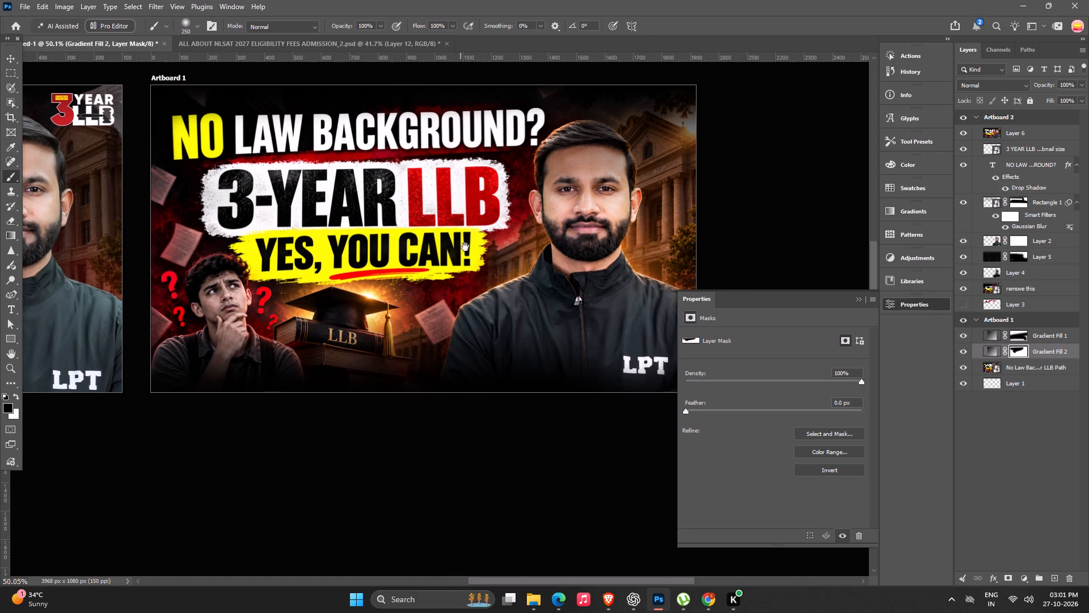
pyautogui.keyDown('alt'); pyautogui.scroll(-6, 576, 256); pyautogui.keyUp('alt')
pyautogui.press('space')
pyautogui.press('space')
pyautogui.press('space')
pyautogui.moveTo(522, 303); pyautogui.dragTo(547, 303)
pyautogui.press('space')
pyautogui.press('space')
pyautogui.moveTo(204, 222); pyautogui.dragTo(269, 211)
pyautogui.press('v')
pyautogui.click(384, 203)
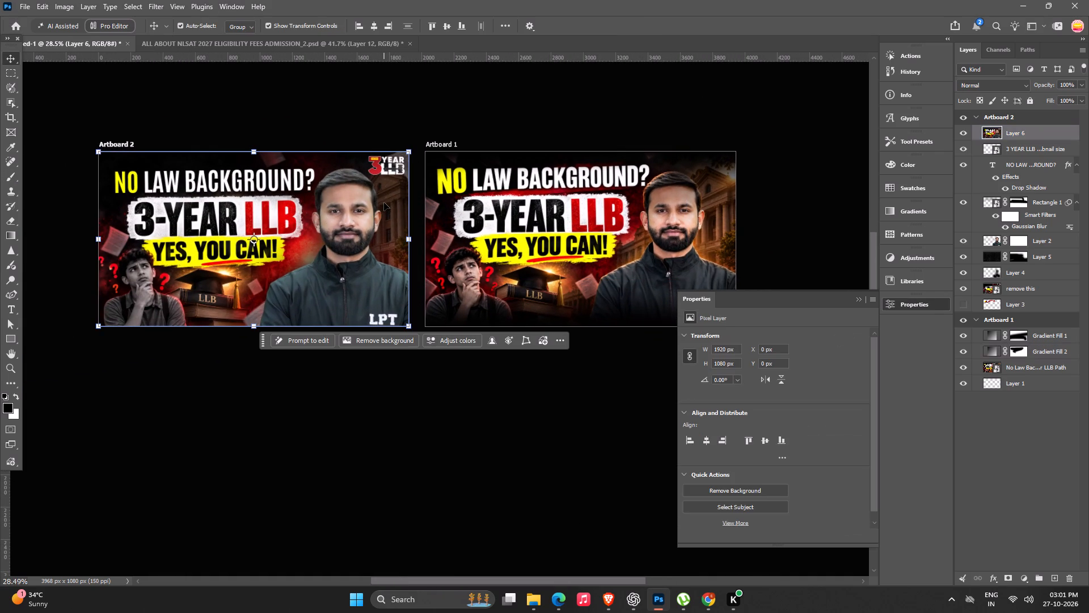
pyautogui.click(964, 134)
# Copy the Multiply shading layer, Layer 5, from Artboard 2 into Artboard 1 and position it at about X -128, Y -5 px.
pyautogui.click(1040, 258)
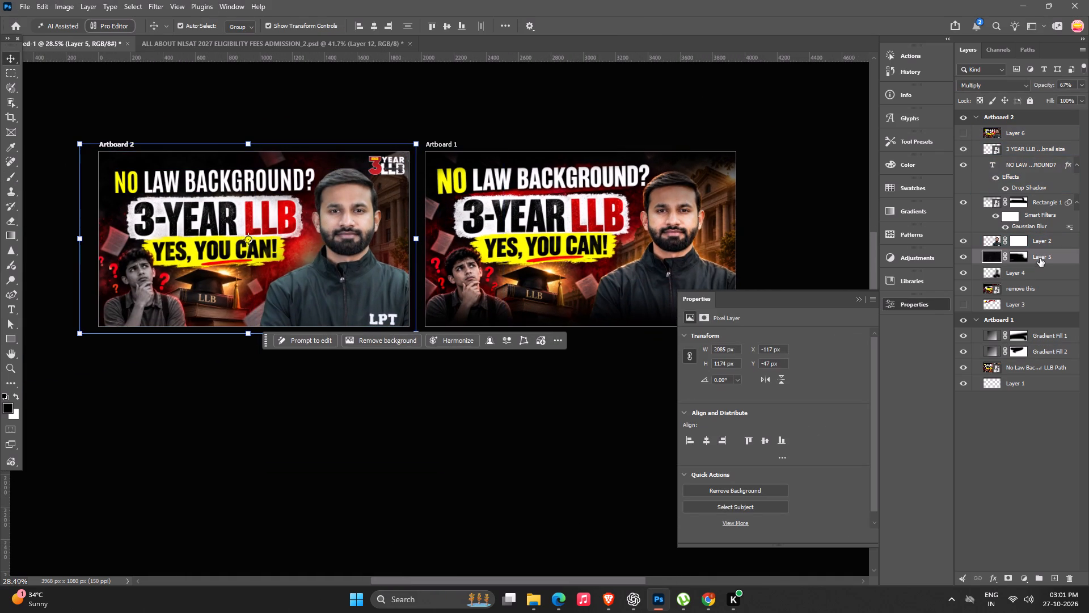
pyautogui.hotkey('ctrl', 'c')
pyautogui.hotkey('ctrl', 'c')
pyautogui.click(446, 145)
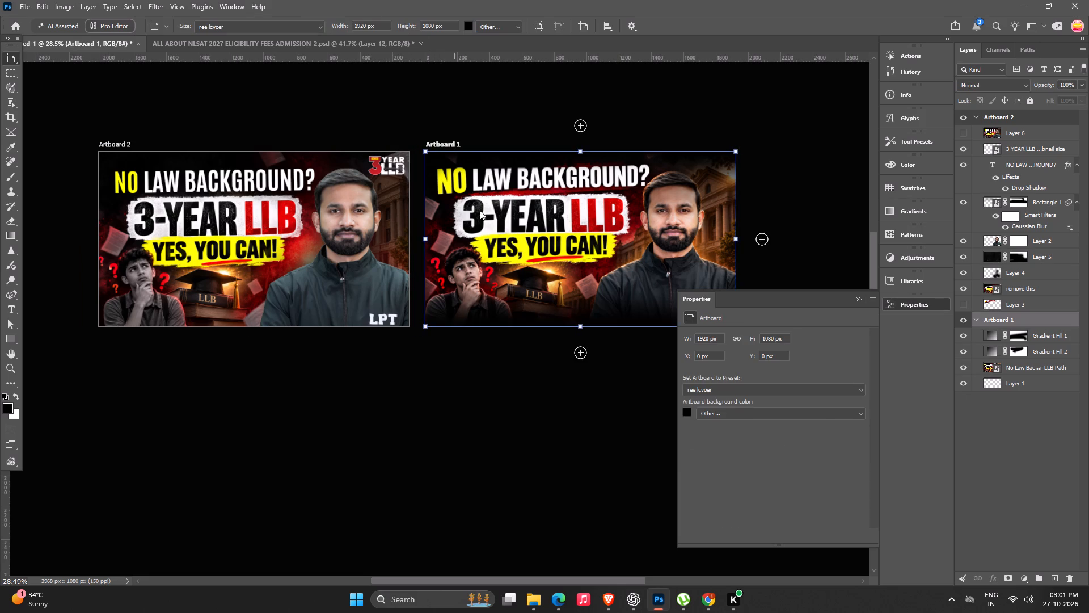
pyautogui.hotkey('ctrl', 'v')
pyautogui.press('space')
pyautogui.press('space')
pyautogui.press('space')
pyautogui.press('space')
pyautogui.moveTo(625, 252); pyautogui.dragTo(541, 250)
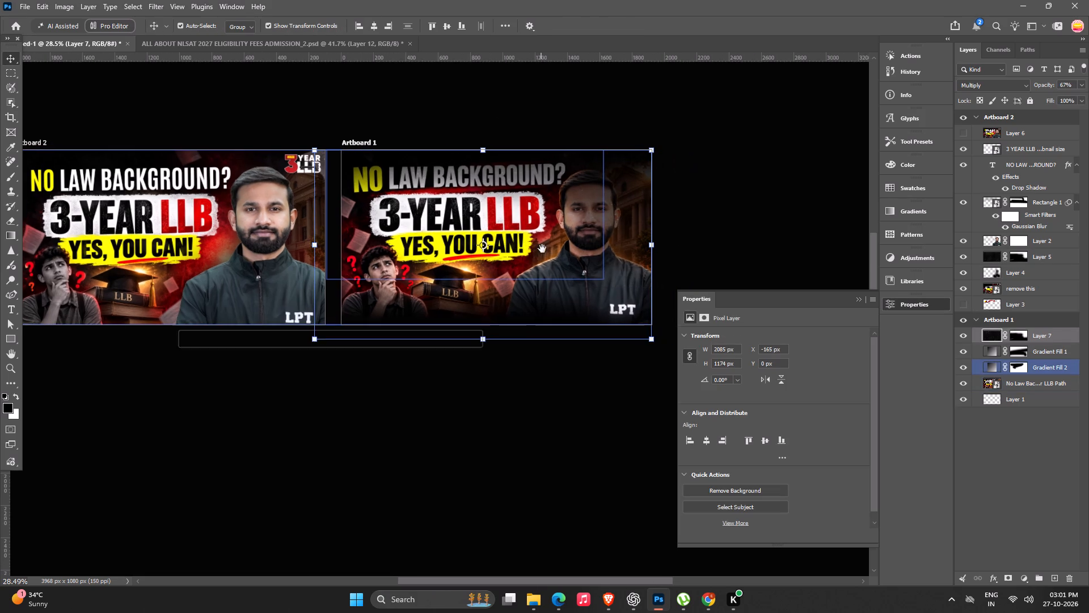
pyautogui.keyDown('alt'); pyautogui.scroll(3, 615, 226); pyautogui.keyUp('alt')
pyautogui.moveTo(640, 197); pyautogui.dragTo(646, 195)
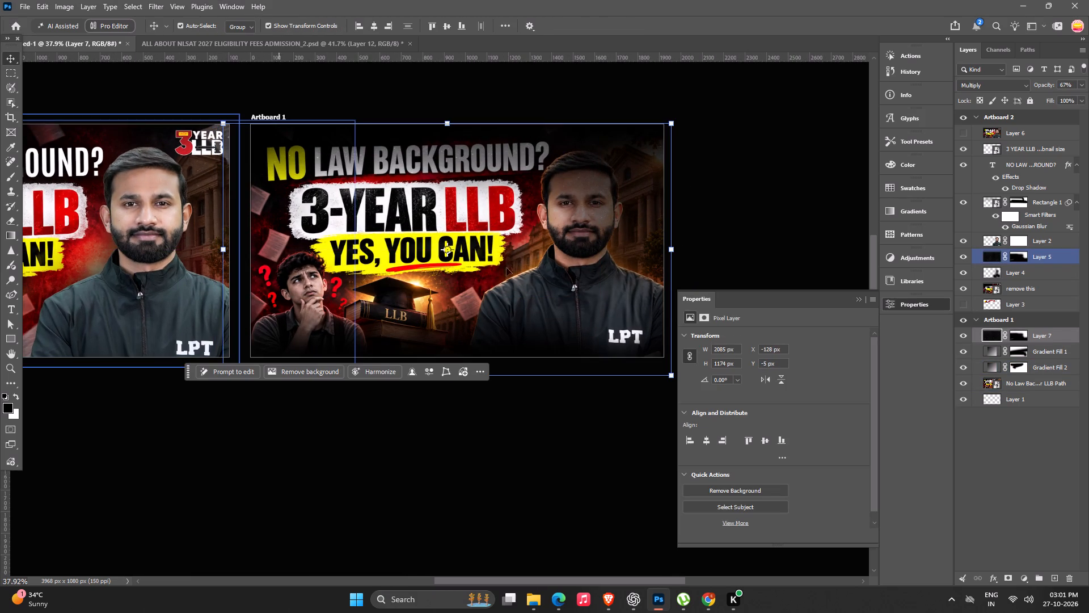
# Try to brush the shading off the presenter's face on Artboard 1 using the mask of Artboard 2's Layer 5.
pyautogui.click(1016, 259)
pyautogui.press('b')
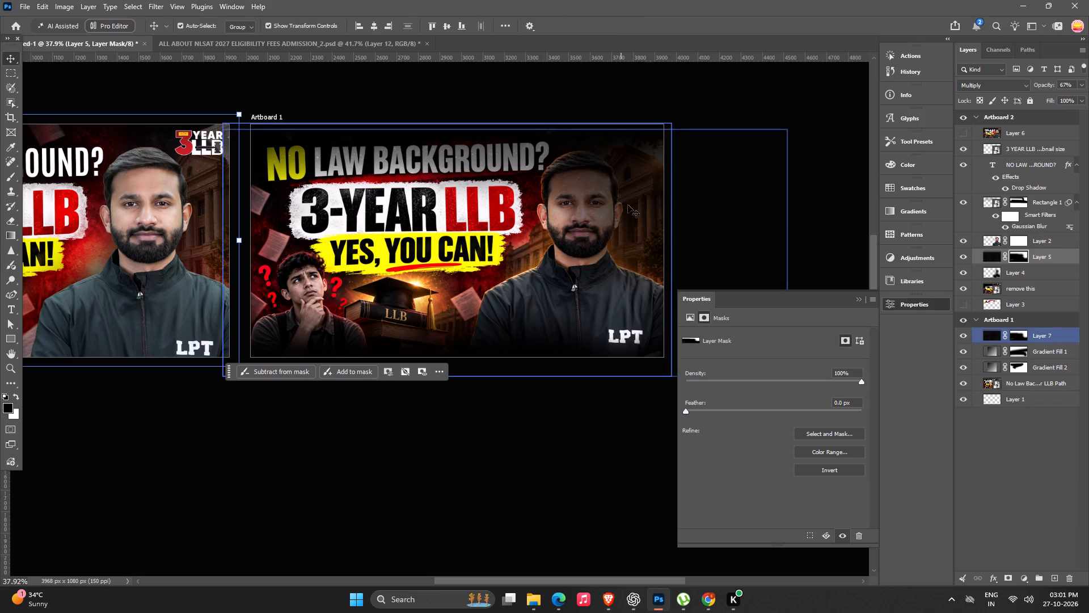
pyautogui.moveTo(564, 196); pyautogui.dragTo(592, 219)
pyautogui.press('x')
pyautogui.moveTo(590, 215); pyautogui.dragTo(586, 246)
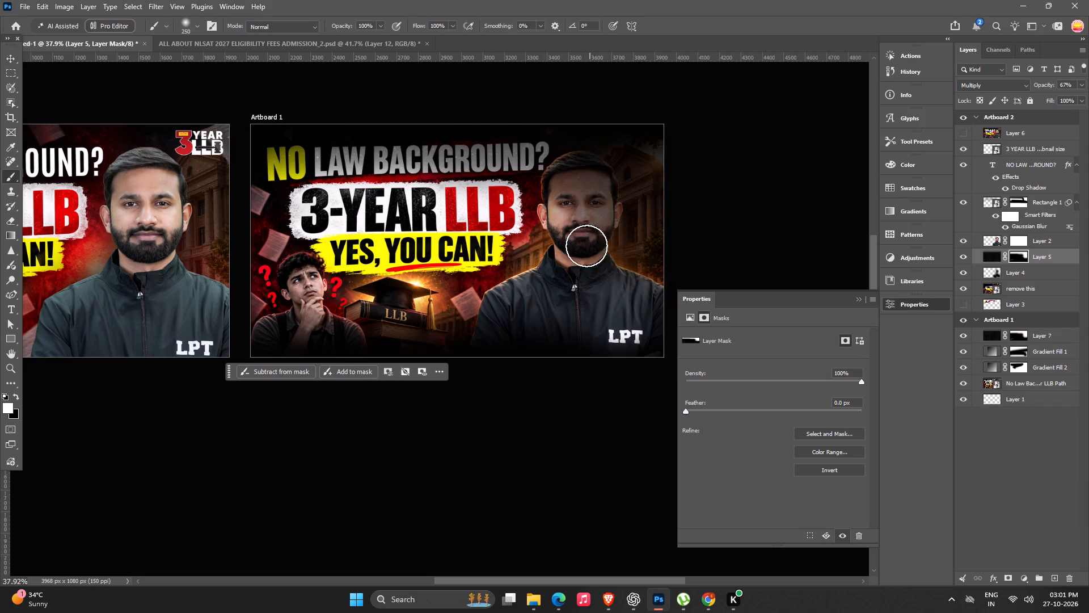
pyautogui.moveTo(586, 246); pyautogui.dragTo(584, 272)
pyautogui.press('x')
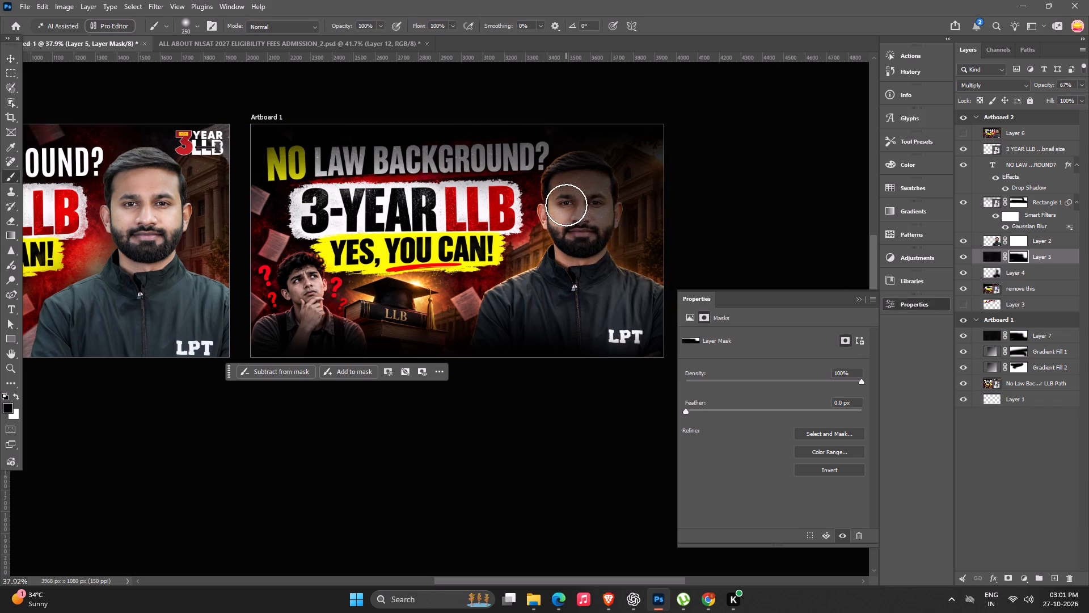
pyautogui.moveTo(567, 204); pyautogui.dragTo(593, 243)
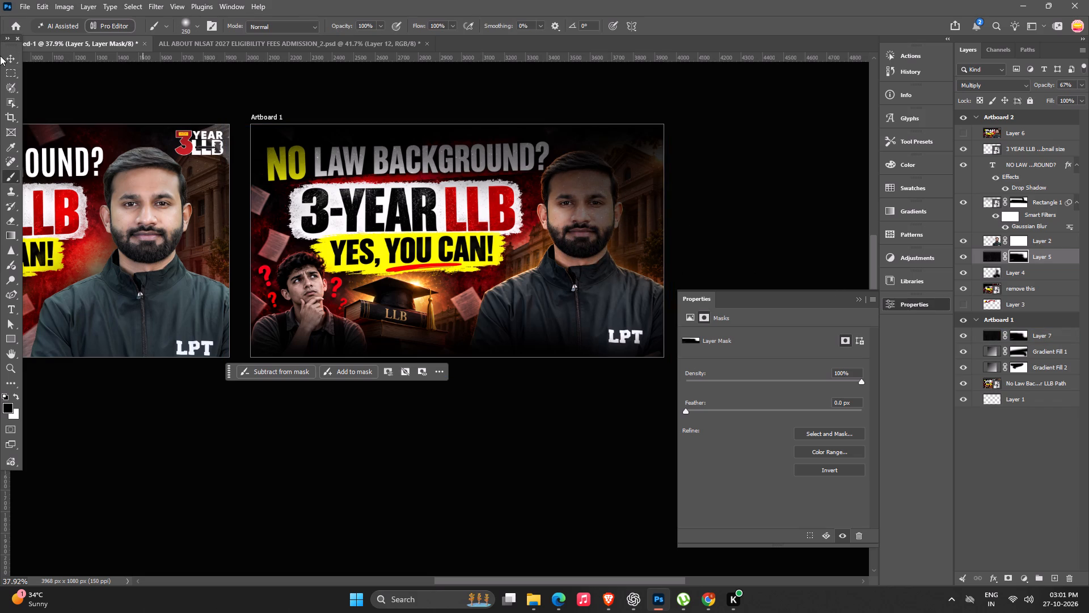
# Paint black on Layer 7's mask with a 250 to 600 px soft brush to remove the shading from Artboard 1's presenter.
pyautogui.click(5, 55)
pyautogui.click(619, 150)
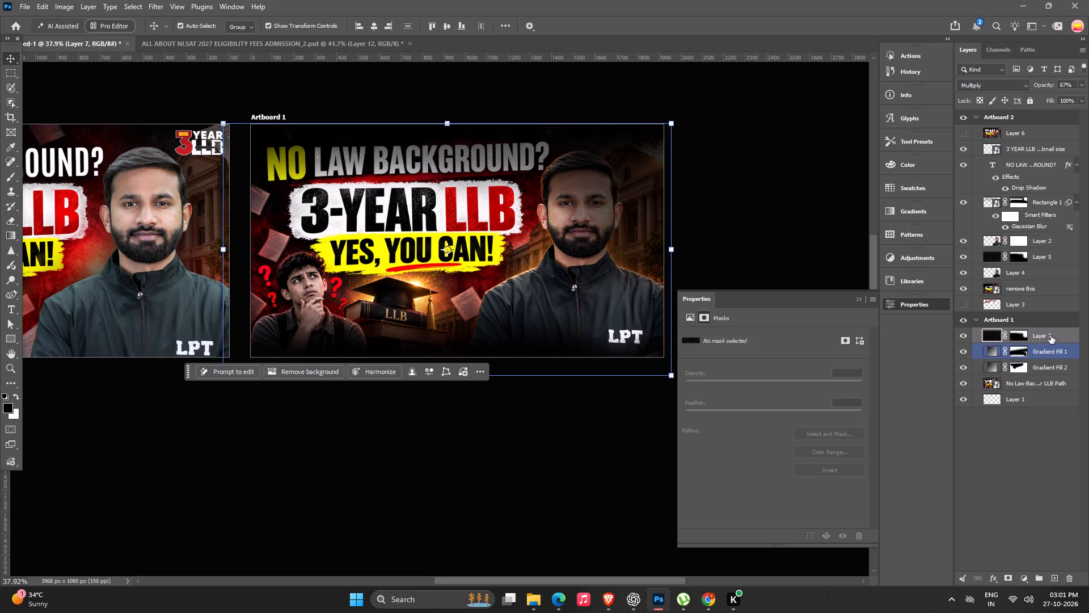
pyautogui.click(1018, 335)
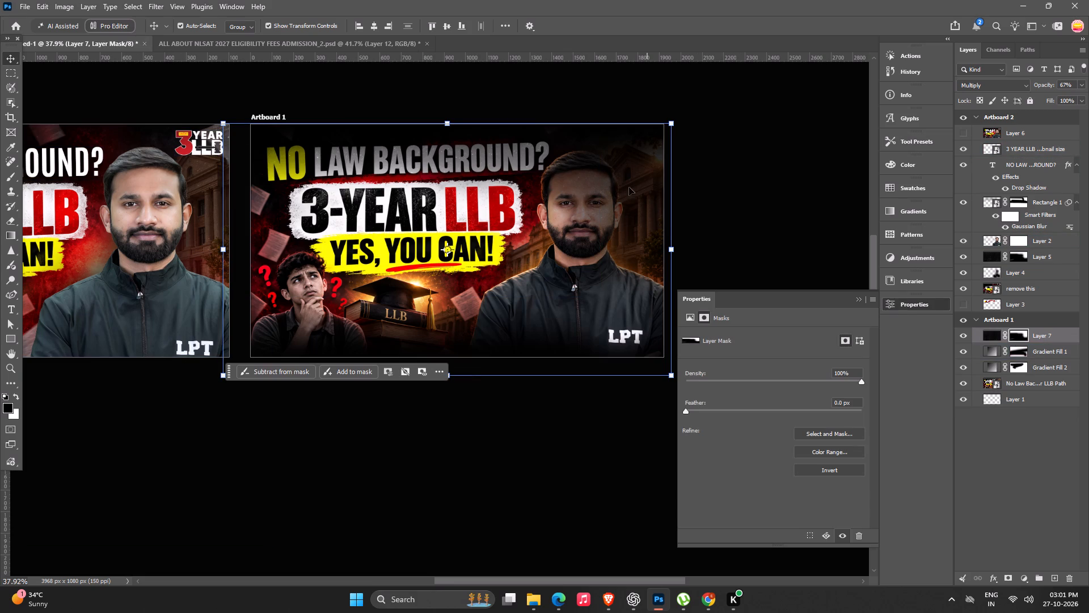
pyautogui.press('b')
pyautogui.moveTo(580, 190); pyautogui.dragTo(611, 236)
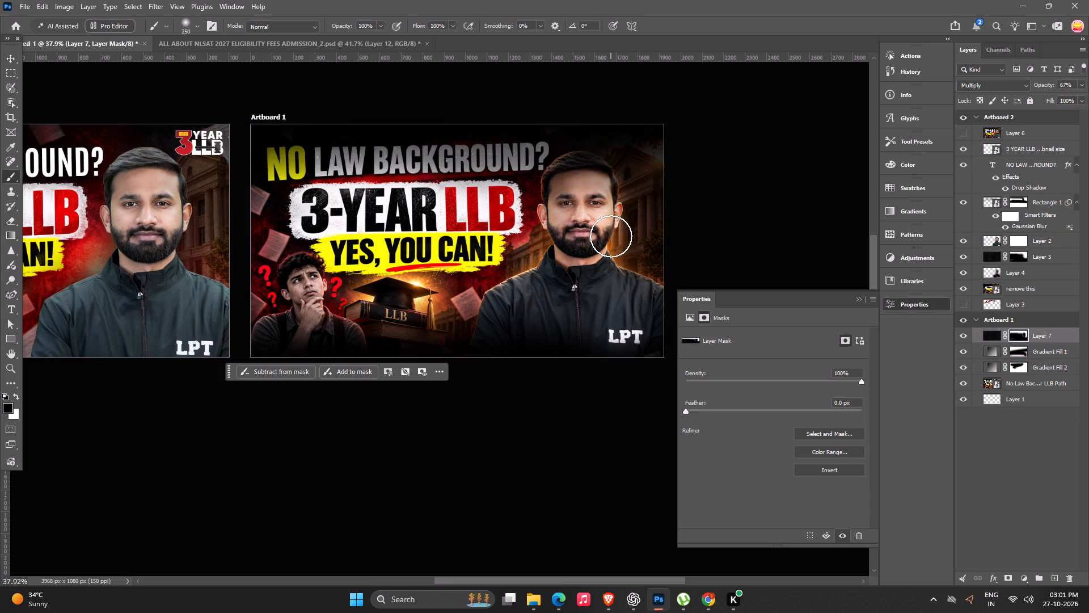
pyautogui.press(']')
pyautogui.press(']')
pyautogui.press(']')
pyautogui.press(']')
pyautogui.click(579, 199)
pyautogui.moveTo(579, 199); pyautogui.dragTo(563, 336)
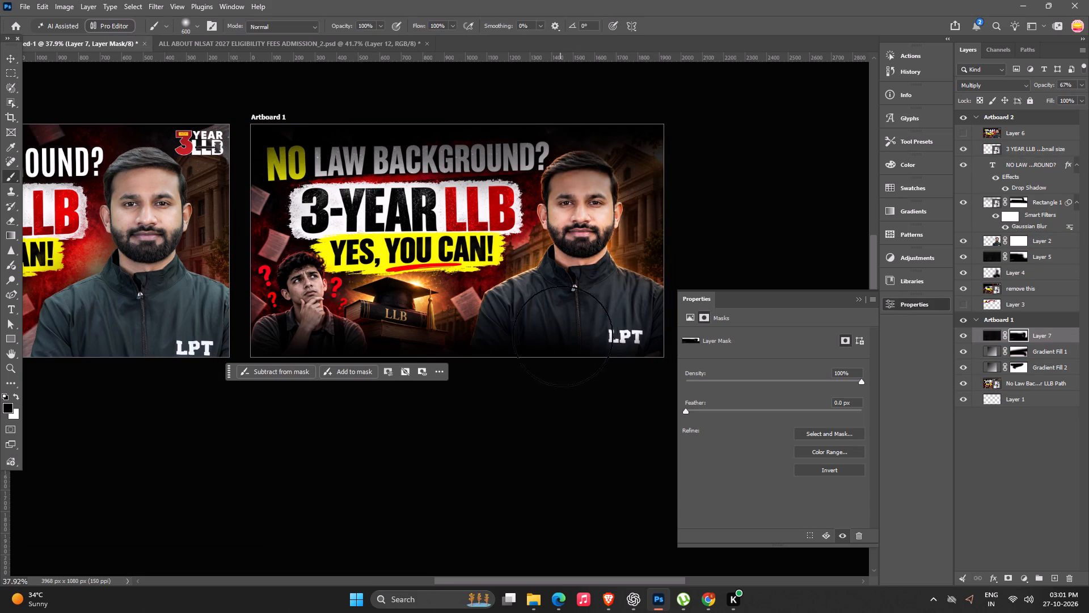
pyautogui.moveTo(563, 336); pyautogui.dragTo(406, 204)
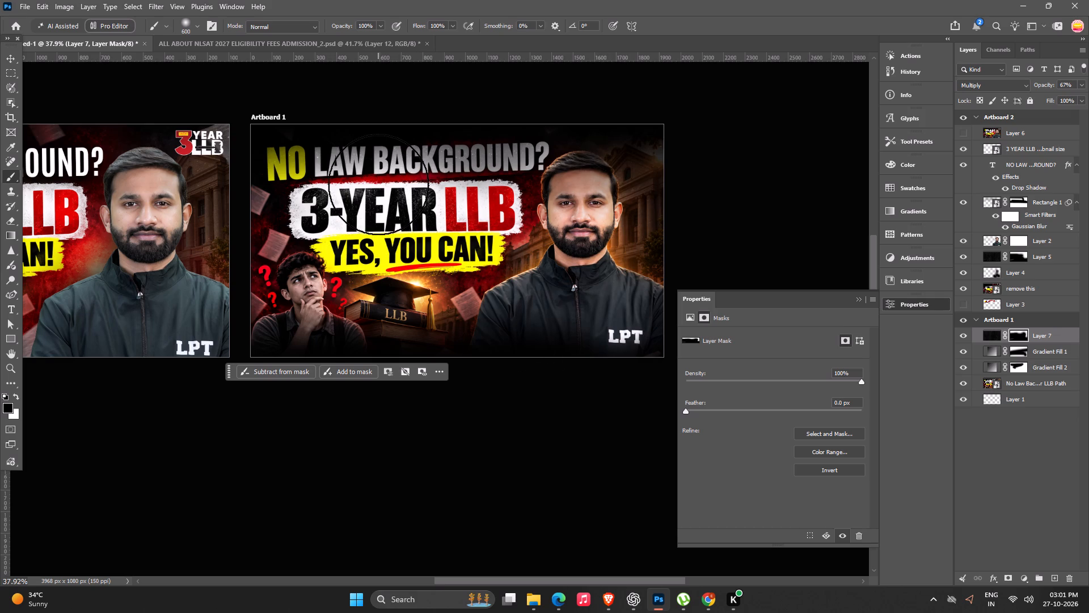
# Paint black along the NO LAW BACKGROUND? headline on Layer 7's mask with a 200 px brush to clear the shading from the text.
pyautogui.press('[')
pyautogui.press('[')
pyautogui.press('[')
pyautogui.press('[')
pyautogui.press('[')
pyautogui.moveTo(530, 158); pyautogui.dragTo(354, 169)
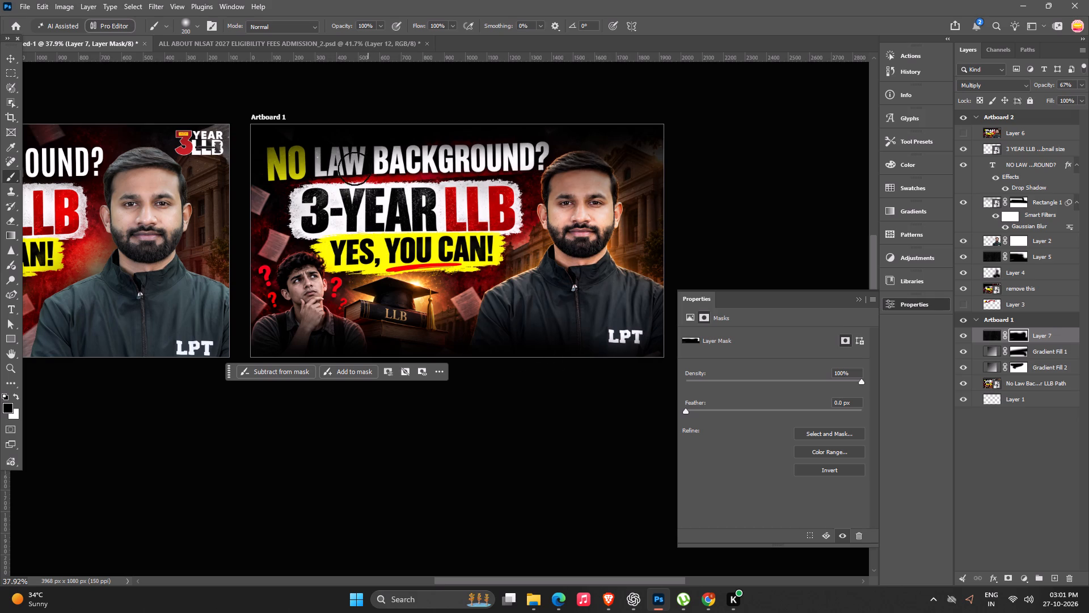
pyautogui.moveTo(354, 169); pyautogui.dragTo(290, 171)
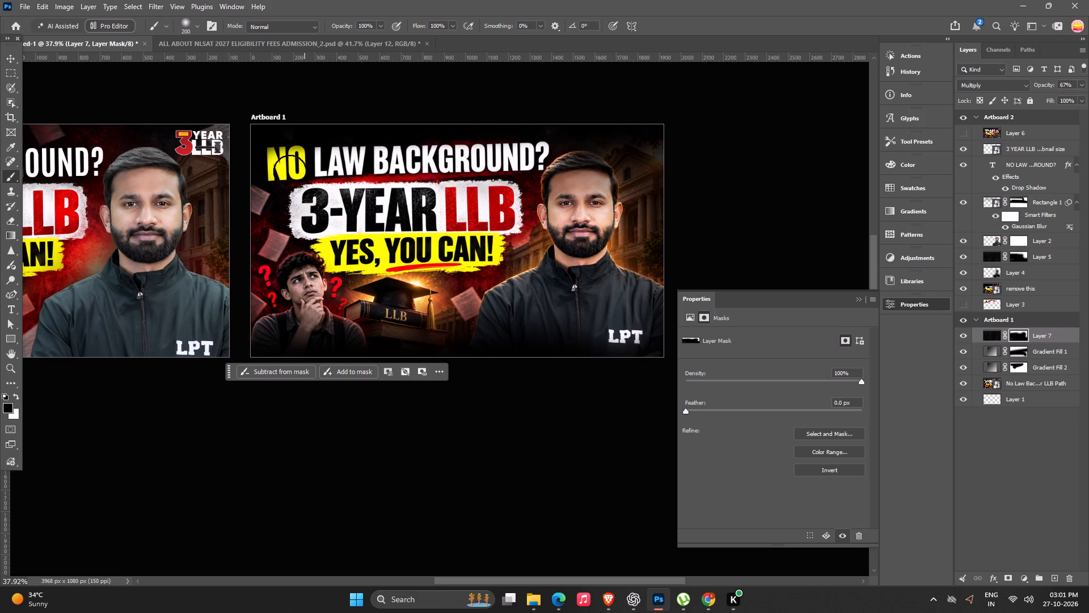
pyautogui.moveTo(290, 171); pyautogui.dragTo(558, 249)
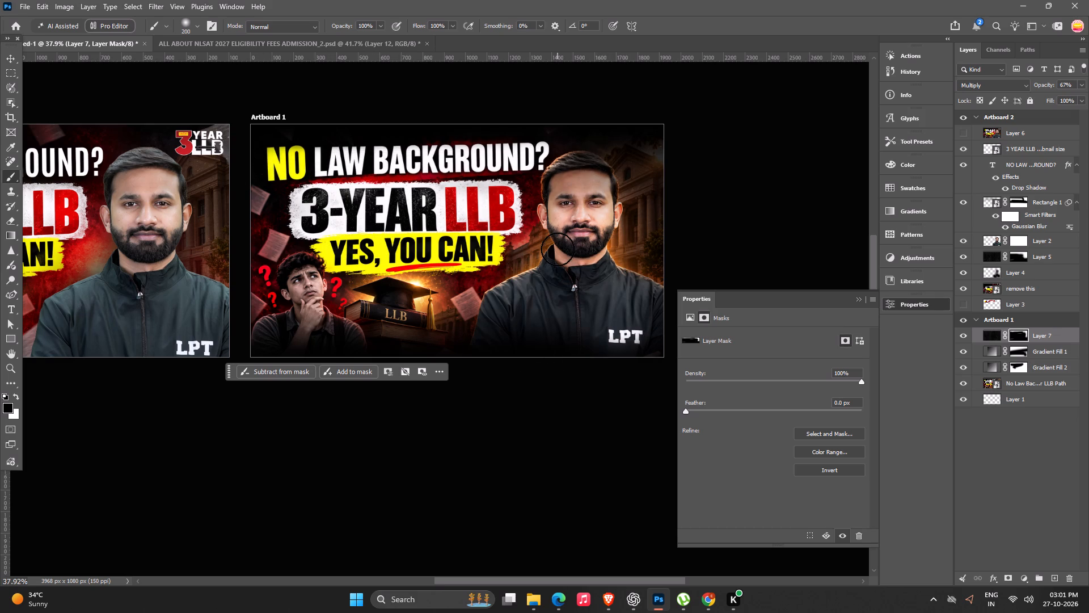
# Deselect all layers and compare the shaded Artboard 1 thumbnail with Artboard 2 side by side.
pyautogui.keyDown('alt'); pyautogui.scroll(-8, 556, 274); pyautogui.keyUp('alt')
pyautogui.keyDown('alt'); pyautogui.scroll(6, 499, 314); pyautogui.keyUp('alt')
pyautogui.press('space')
pyautogui.press('space')
pyautogui.press('space')
pyautogui.press('space')
pyautogui.press('space')
pyautogui.press('space')
pyautogui.press('space')
pyautogui.press('space')
pyautogui.press('space')
pyautogui.press('space')
pyautogui.press('space')
pyautogui.press('space')
pyautogui.press('space')
pyautogui.press('space')
pyautogui.press('space')
pyautogui.press('space')
pyautogui.press('space')
pyautogui.press('space')
pyautogui.moveTo(391, 280); pyautogui.dragTo(616, 237)
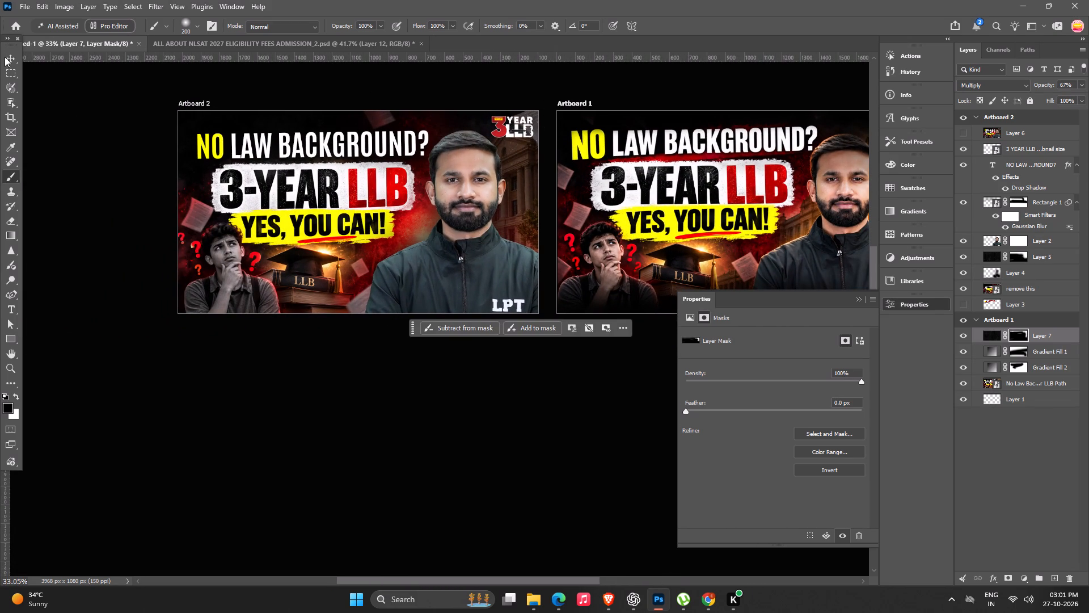
pyautogui.click(15, 57)
pyautogui.press('space')
pyautogui.press('space')
pyautogui.press('space')
pyautogui.press('space')
pyautogui.press('space')
pyautogui.press('space')
pyautogui.press('space')
pyautogui.press('space')
pyautogui.press('space')
pyautogui.moveTo(364, 173); pyautogui.dragTo(265, 190)
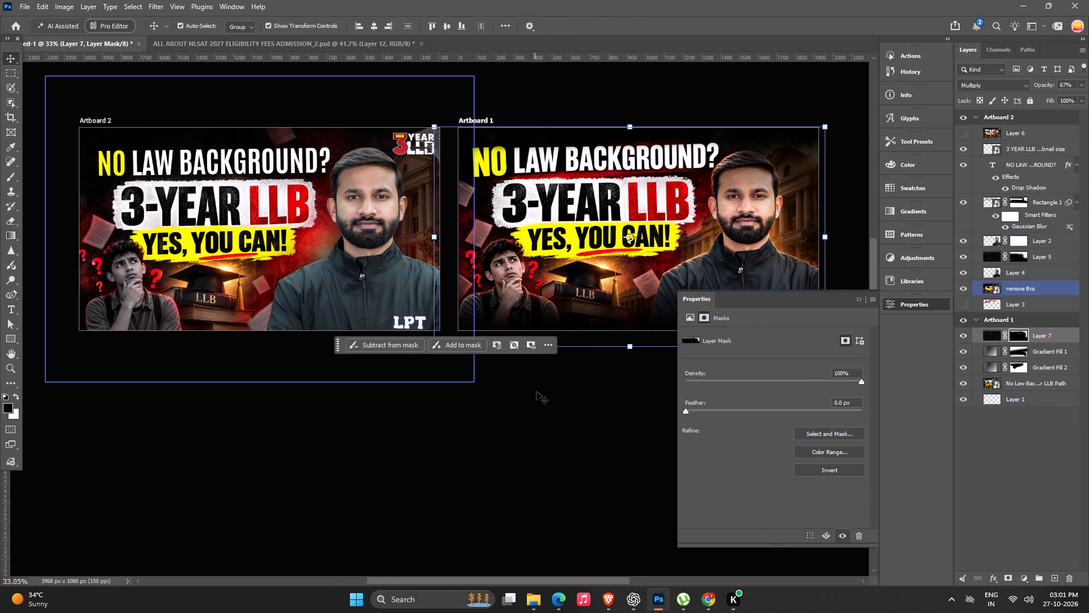
pyautogui.click(537, 392)
pyautogui.press('space')
pyautogui.press('space')
pyautogui.press('space')
pyautogui.press('space')
pyautogui.press('space')
pyautogui.press('space')
pyautogui.press('space')
pyautogui.moveTo(537, 392); pyautogui.dragTo(441, 373)
pyautogui.press('space')
pyautogui.press('space')
pyautogui.click(441, 358)
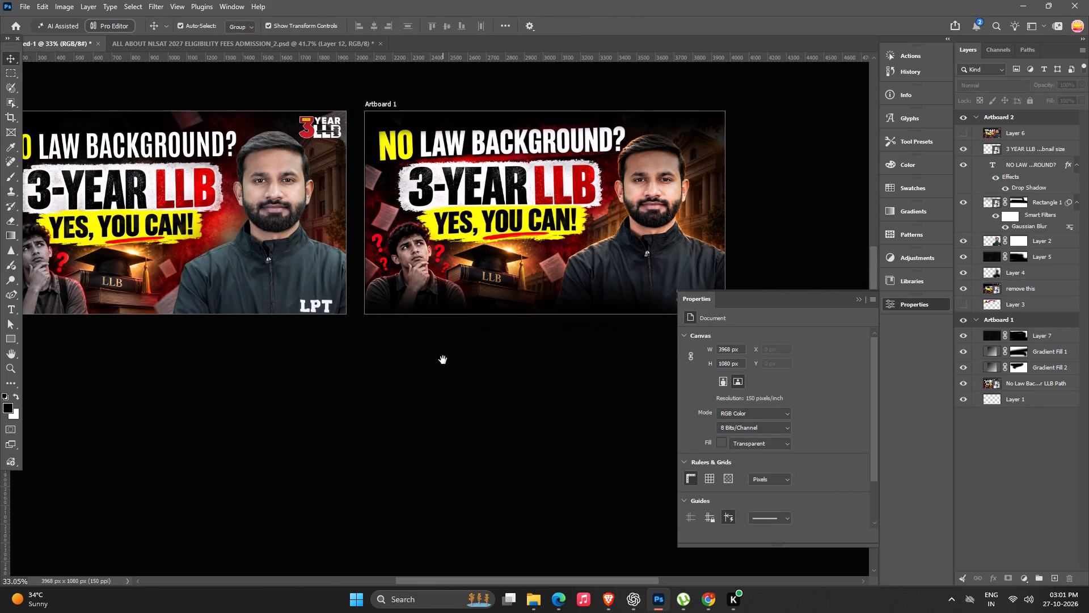
pyautogui.press('space')
pyautogui.press('space')
pyautogui.press('space')
pyautogui.press('space')
pyautogui.press('space')
pyautogui.press('space')
pyautogui.press('space')
pyautogui.press('space')
pyautogui.press('space')
pyautogui.press('space')
pyautogui.press('space')
pyautogui.moveTo(454, 359); pyautogui.dragTo(504, 350)
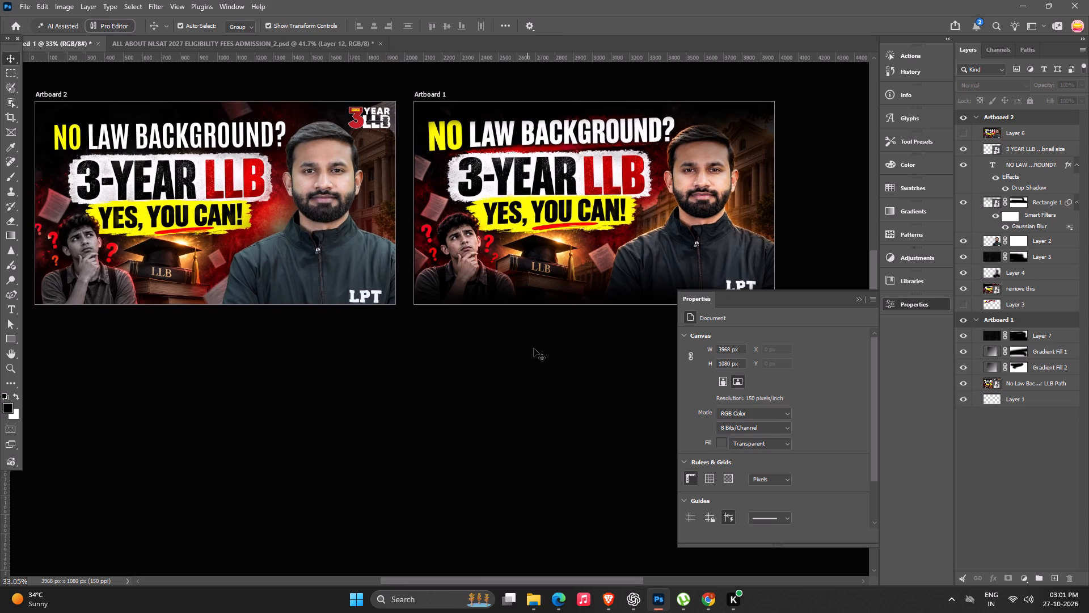
# Compare the headline, presenter and background shading of the Artboard 1 and Artboard 2 thumbnails side by side.
pyautogui.click(607, 295)
pyautogui.press('space')
pyautogui.press('space')
pyautogui.press('space')
pyautogui.press('space')
pyautogui.moveTo(530, 398); pyautogui.dragTo(480, 412)
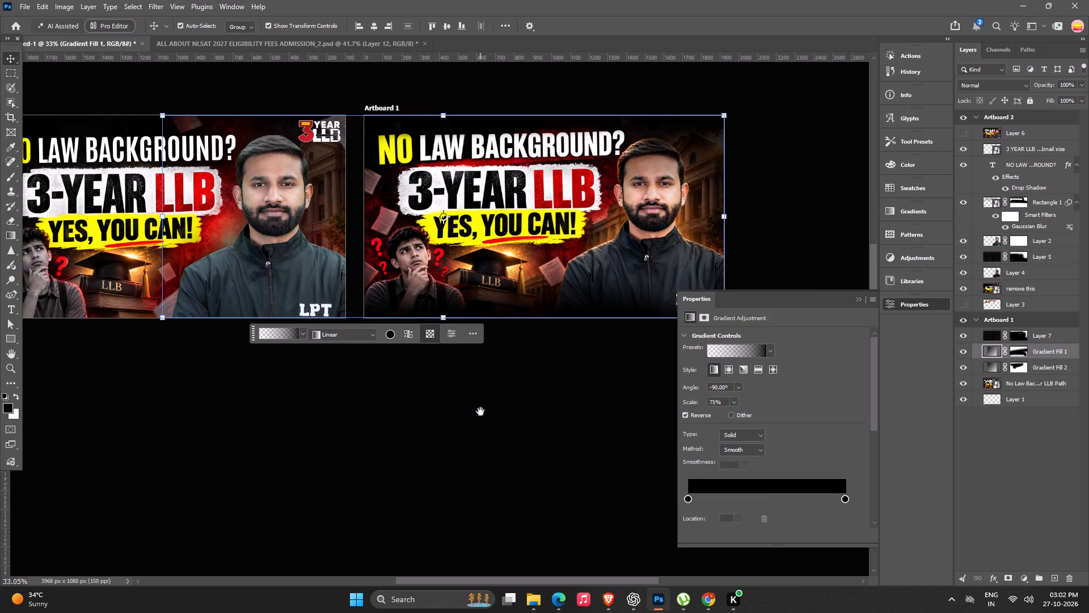
pyautogui.press('v')
pyautogui.click(483, 401)
pyautogui.press('space')
pyautogui.press('space')
pyautogui.press('space')
pyautogui.press('space')
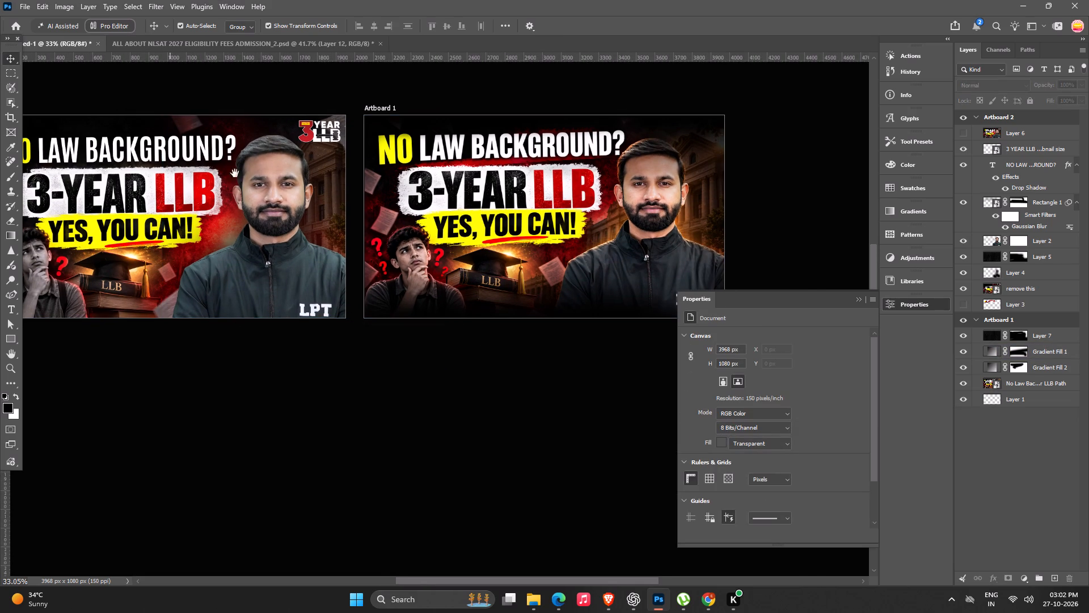
pyautogui.moveTo(240, 175); pyautogui.dragTo(286, 175)
pyautogui.press('space')
pyautogui.press('space')
pyautogui.press('space')
pyautogui.press('space')
pyautogui.press('space')
pyautogui.press('space')
pyautogui.press('space')
pyautogui.press('space')
pyautogui.press('space')
pyautogui.press('space')
pyautogui.press('space')
pyautogui.press('space')
pyautogui.moveTo(99, 160); pyautogui.dragTo(126, 152)
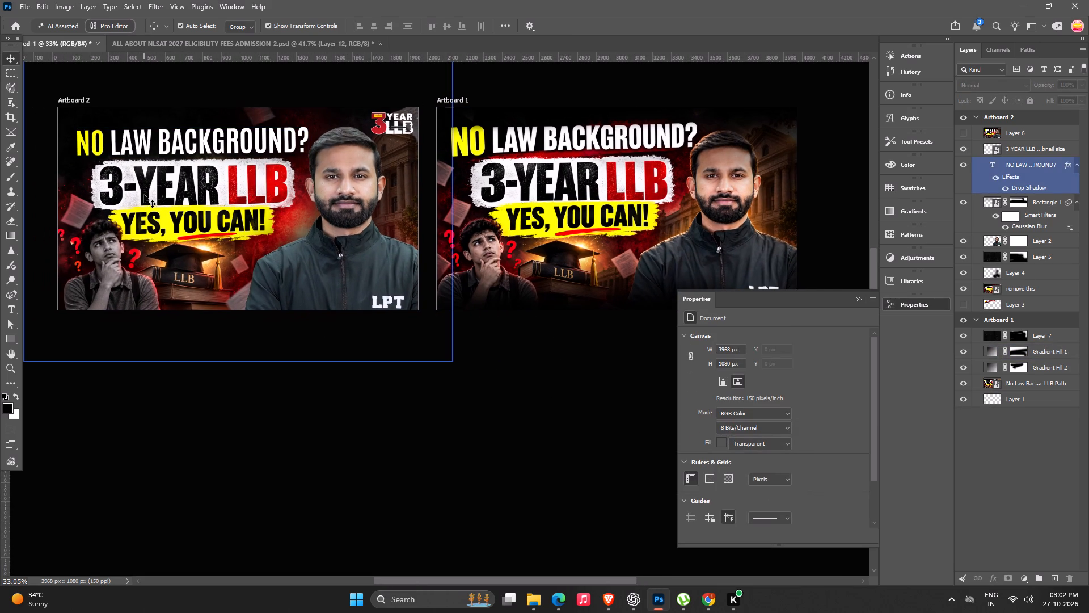
pyautogui.press('space')
pyautogui.press('space')
pyautogui.moveTo(148, 195); pyautogui.dragTo(170, 193)
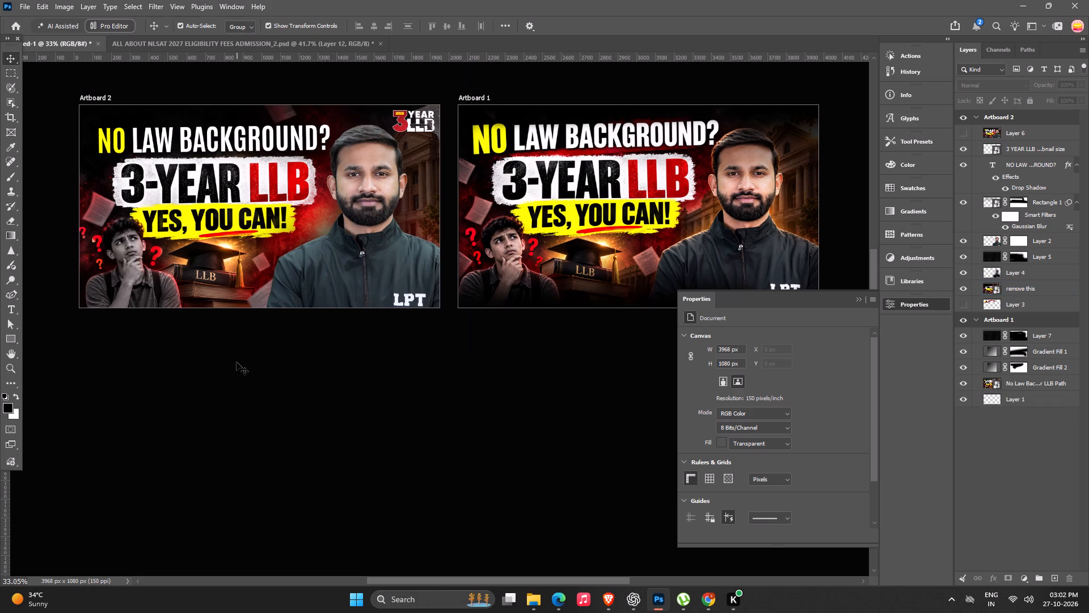
pyautogui.click(84, 100)
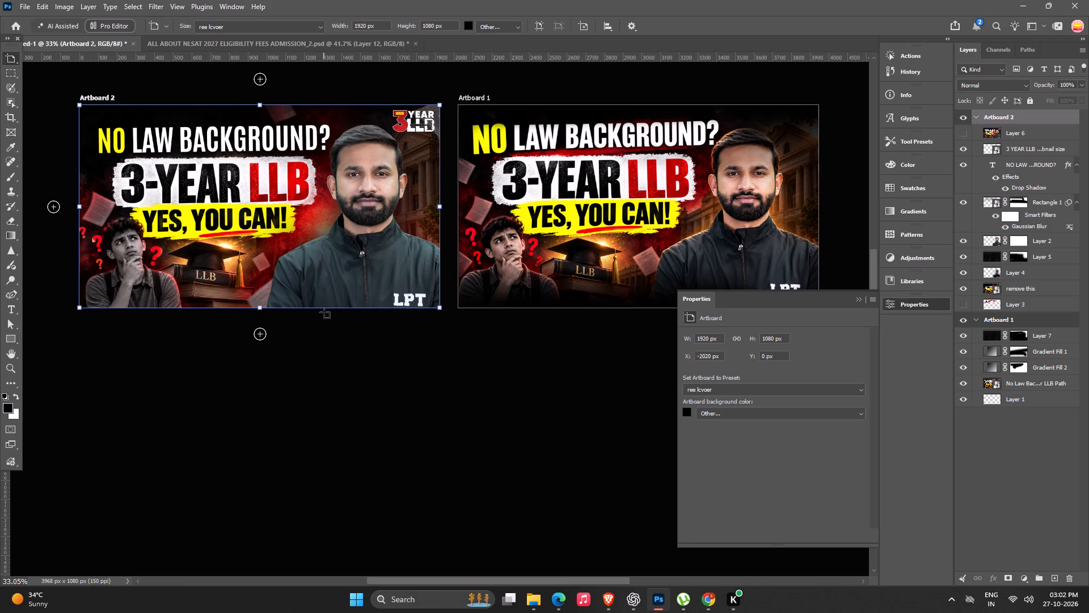
pyautogui.press('space')
pyautogui.press('space')
pyautogui.press('space')
pyautogui.press('space')
pyautogui.press('space')
pyautogui.press('space')
pyautogui.press('space')
pyautogui.press('space')
pyautogui.press('space')
pyautogui.press('space')
pyautogui.press('space')
pyautogui.press('space')
pyautogui.press('space')
pyautogui.press('space')
pyautogui.press('space')
pyautogui.press('space')
pyautogui.press('space')
pyautogui.press('space')
pyautogui.press('space')
pyautogui.press('space')
pyautogui.click(324, 309)
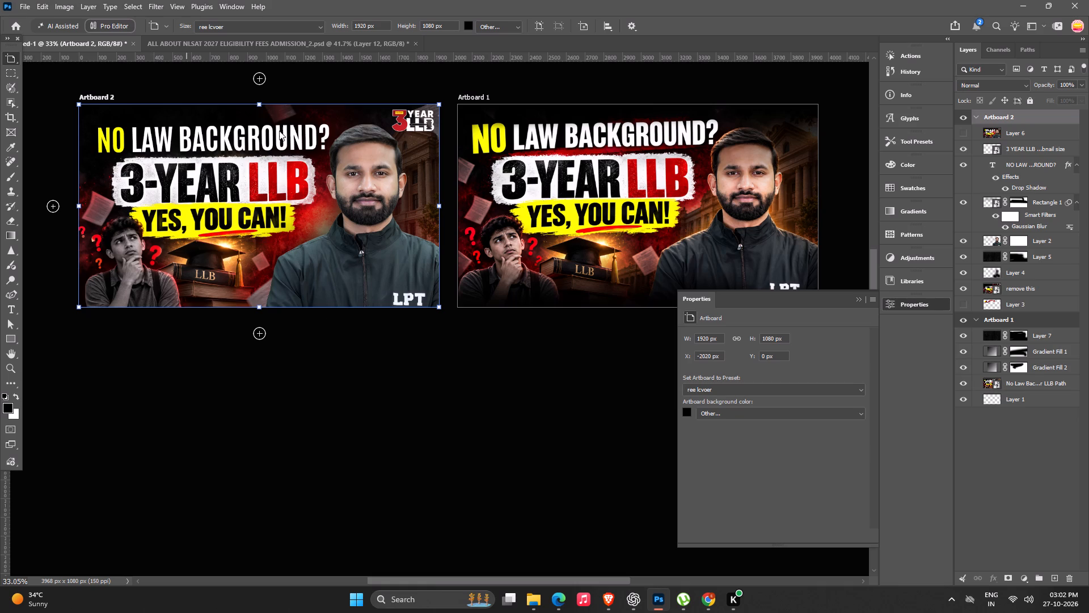
pyautogui.press('space')
pyautogui.press('space')
pyautogui.press('space')
pyautogui.press('space')
pyautogui.press('space')
pyautogui.press('space')
pyautogui.press('space')
pyautogui.press('space')
pyautogui.press('space')
pyautogui.press('space')
pyautogui.press('space')
pyautogui.press('space')
pyautogui.press('space')
pyautogui.press('space')
pyautogui.press('space')
pyautogui.press('space')
pyautogui.press('space')
pyautogui.press('space')
pyautogui.press('space')
pyautogui.press('space')
pyautogui.moveTo(410, 245); pyautogui.dragTo(338, 264)
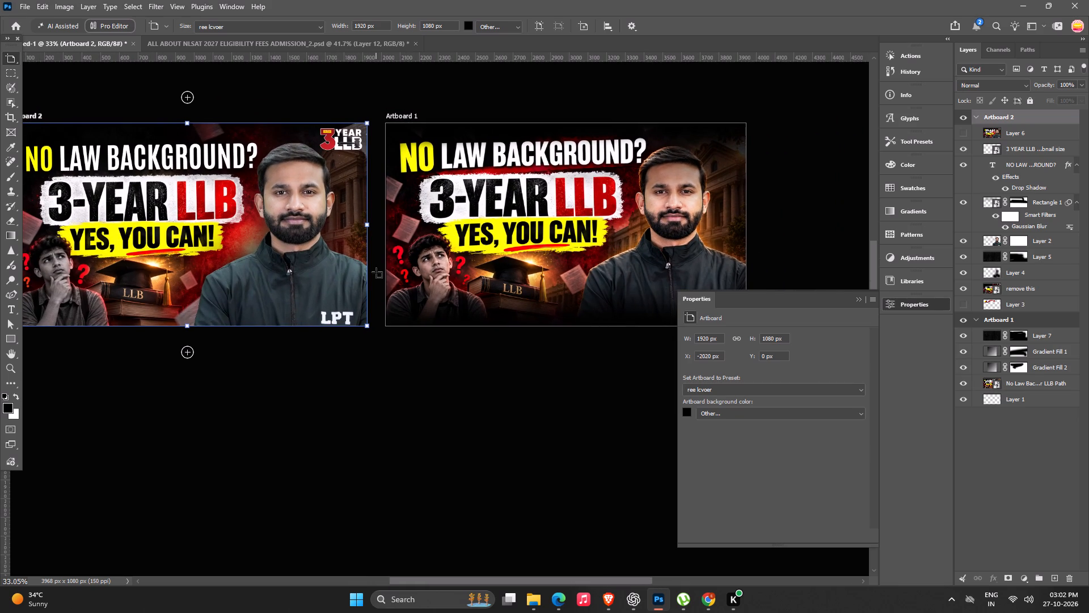
pyautogui.press('space')
pyautogui.press('space')
pyautogui.press('space')
pyautogui.press('space')
pyautogui.press('space')
pyautogui.moveTo(347, 308); pyautogui.dragTo(407, 308)
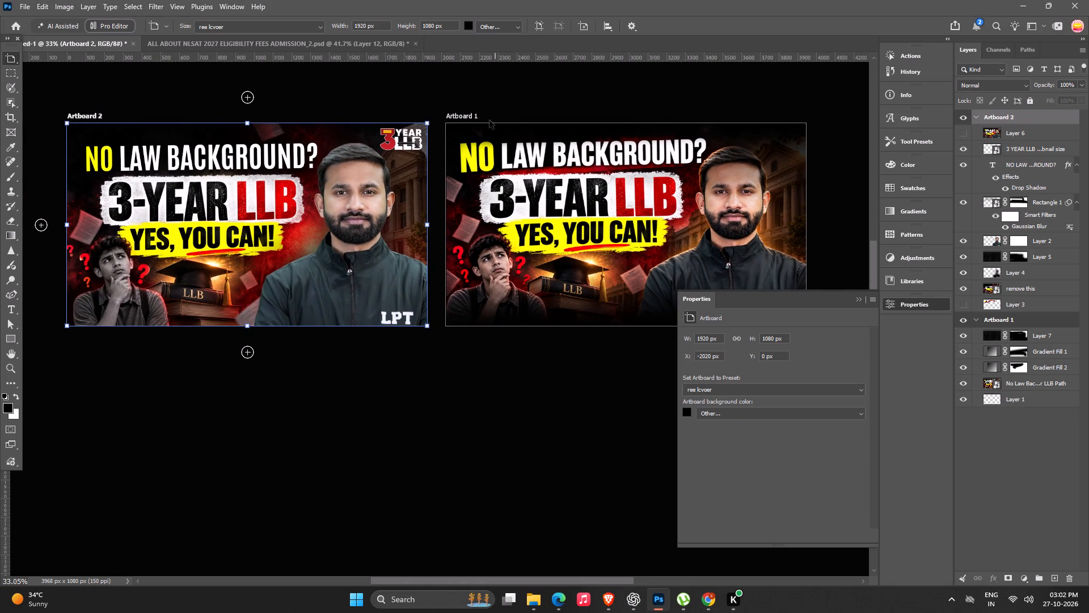
pyautogui.press('space')
pyautogui.press('space')
pyautogui.press('space')
pyautogui.moveTo(482, 134); pyautogui.dragTo(429, 134)
pyautogui.press('space')
pyautogui.press('space')
pyautogui.press('space')
pyautogui.press('space')
pyautogui.moveTo(156, 192); pyautogui.dragTo(219, 192)
# Hide Artboard 2 to leave only the Artboard 1 thumbnail showing, with nothing selected.
pyautogui.click(963, 115)
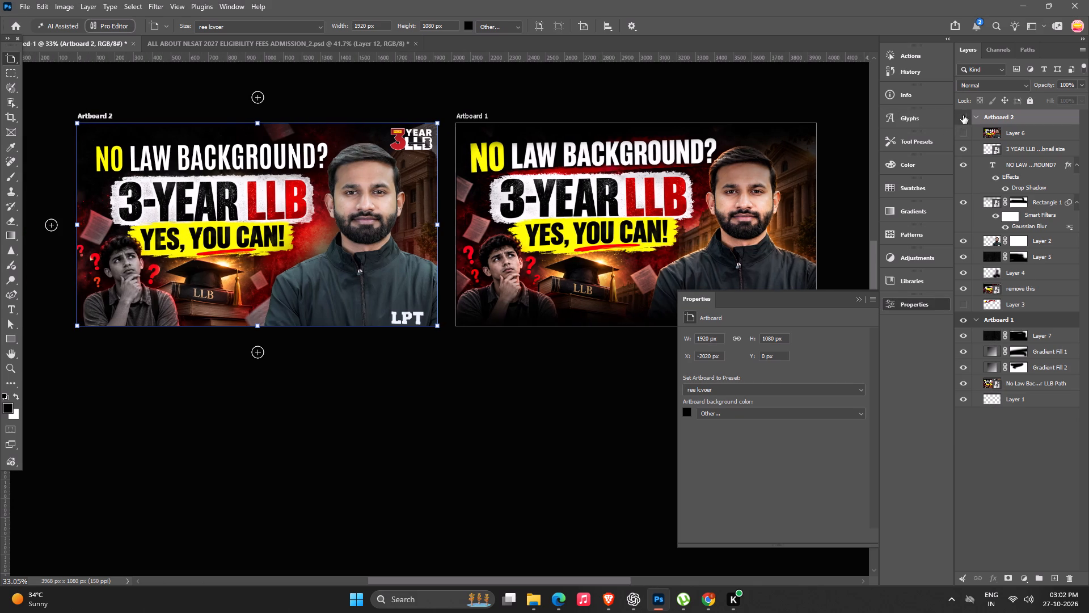
pyautogui.press('space')
pyautogui.press('space')
pyautogui.press('space')
pyautogui.press('space')
pyautogui.press('space')
pyautogui.press('space')
pyautogui.press('space')
pyautogui.moveTo(497, 228); pyautogui.dragTo(381, 231)
pyautogui.press('v')
pyautogui.click(508, 434)
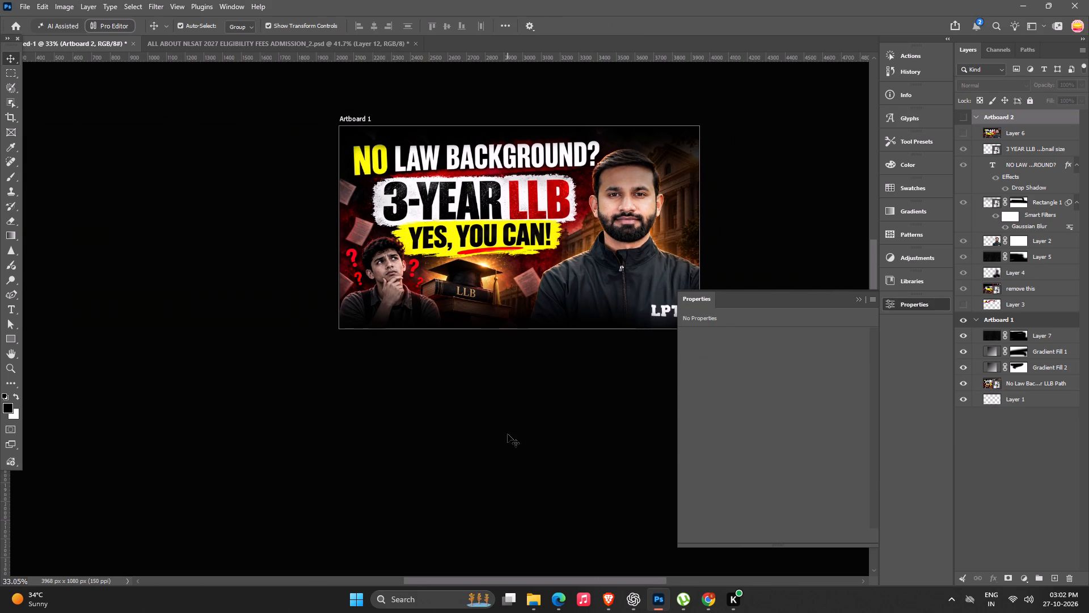
# Place 3 YEAR LLB thumbnail size.png from the All Size Logos folder, aligned so its logo sits in Artboard 1's upper-right corner.
pyautogui.click(535, 590)
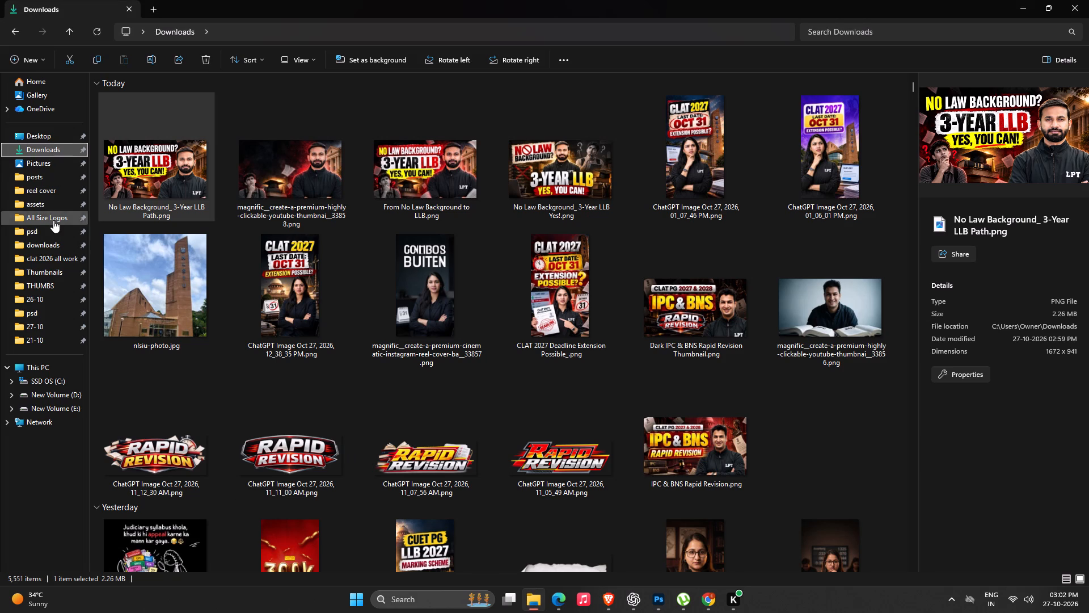
pyautogui.doubleClick(53, 219)
pyautogui.scroll(-7, 376, 255)
pyautogui.scroll(3, 354, 239)
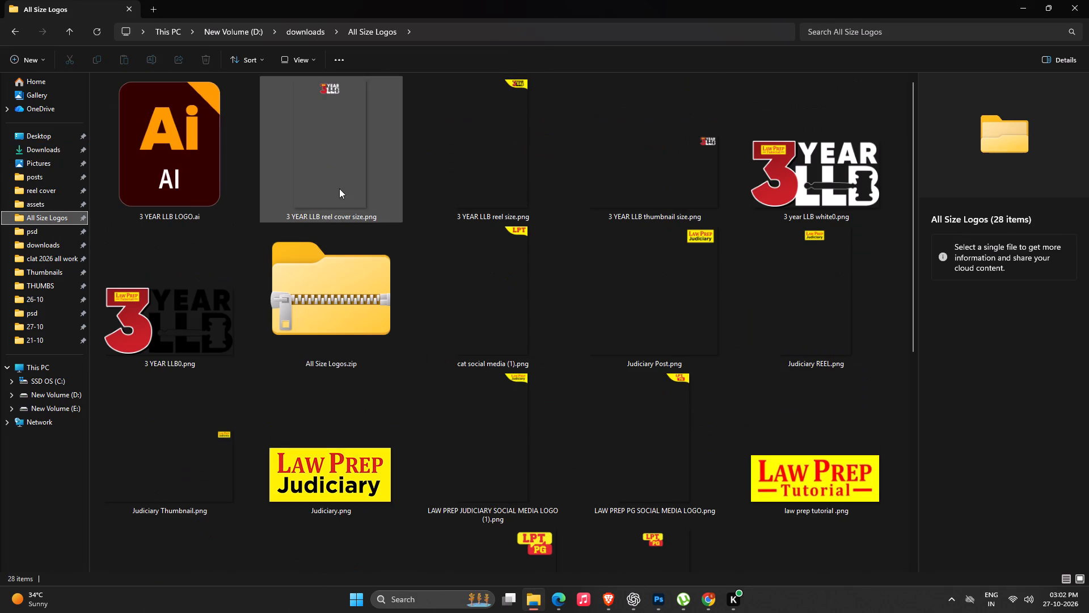
pyautogui.scroll(4, 415, 220)
pyautogui.scroll(-6, 417, 229)
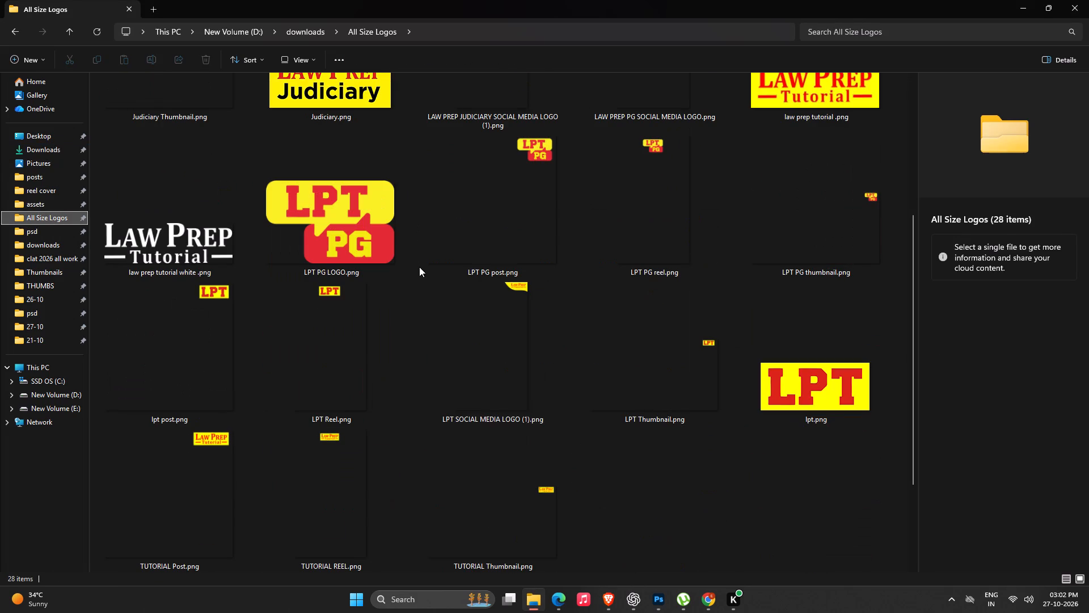
pyautogui.scroll(4, 426, 276)
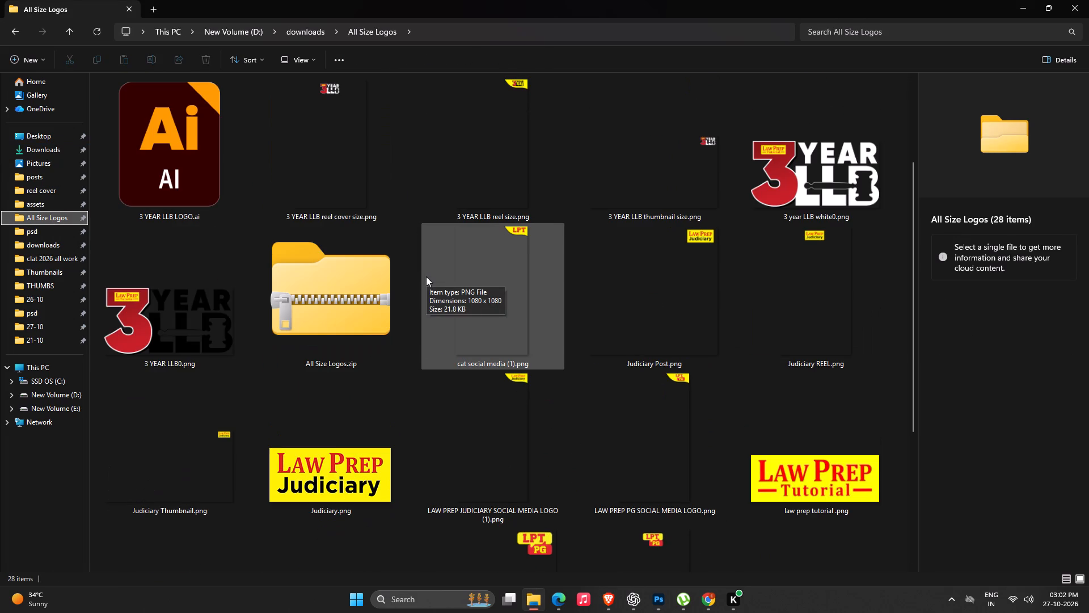
pyautogui.moveTo(627, 146); pyautogui.dragTo(627, 232)
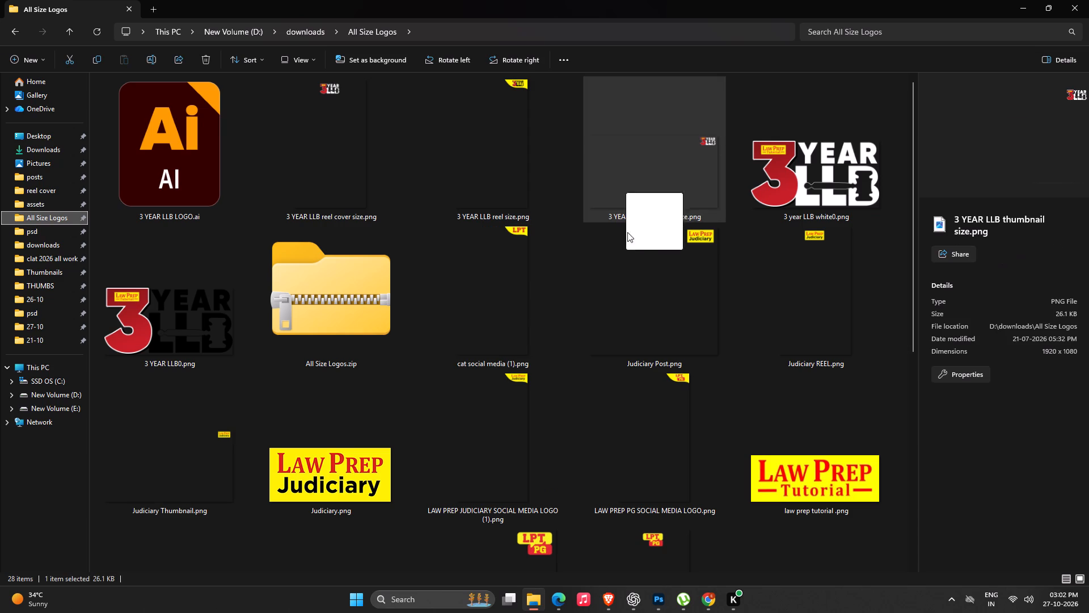
pyautogui.moveTo(627, 232); pyautogui.dragTo(444, 245)
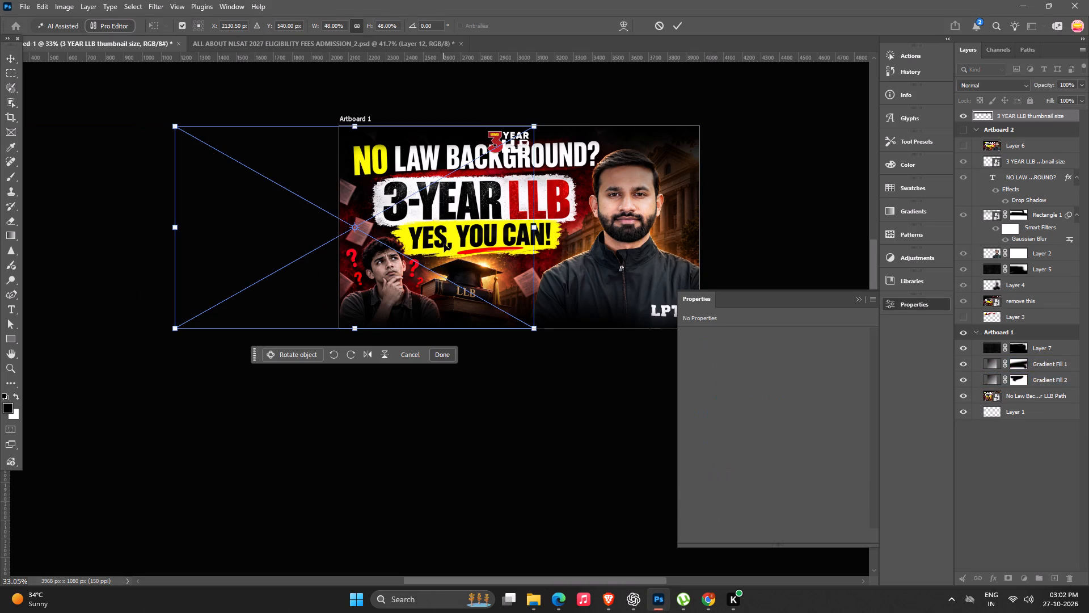
pyautogui.moveTo(499, 145); pyautogui.dragTo(662, 146)
pyautogui.press('Return')
# Stamp all visible Artboard 1 content into a new merged layer above the 3 YEAR LLB logo layer.
pyautogui.press('space')
pyautogui.press('space')
pyautogui.press('space')
pyautogui.press('space')
pyautogui.press('space')
pyautogui.moveTo(596, 205); pyautogui.dragTo(519, 217)
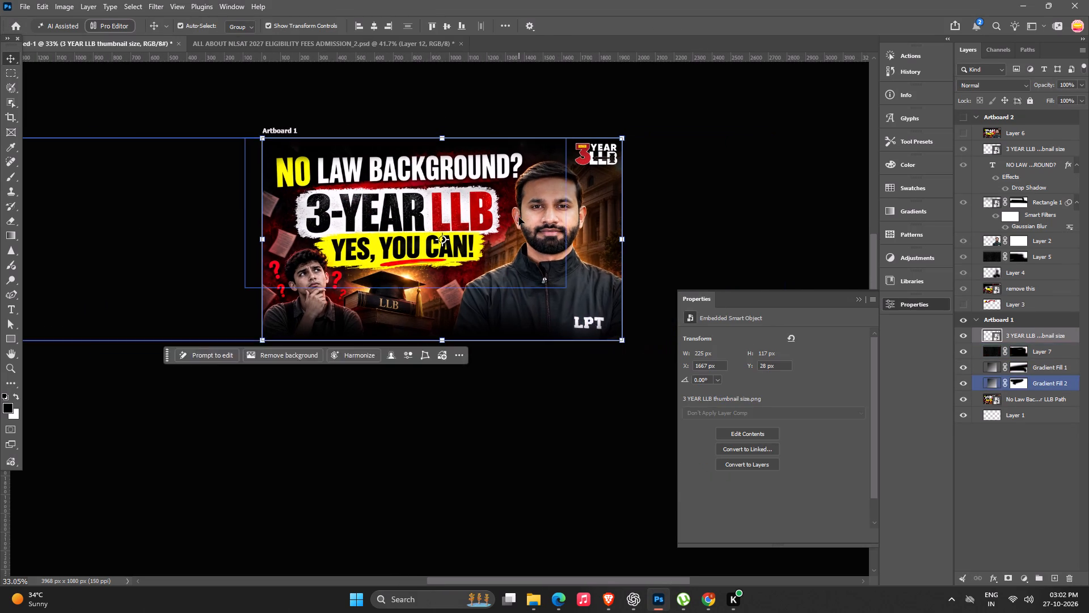
pyautogui.click(519, 217)
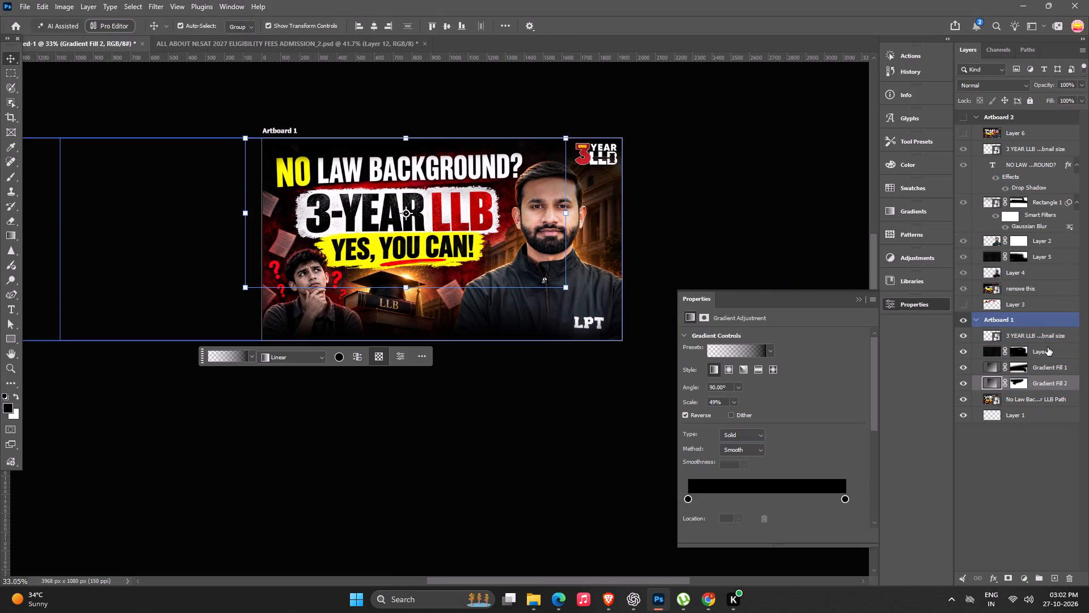
pyautogui.click(1048, 334)
pyautogui.hotkey('ctrl', 'alt', 'shift', 'e')
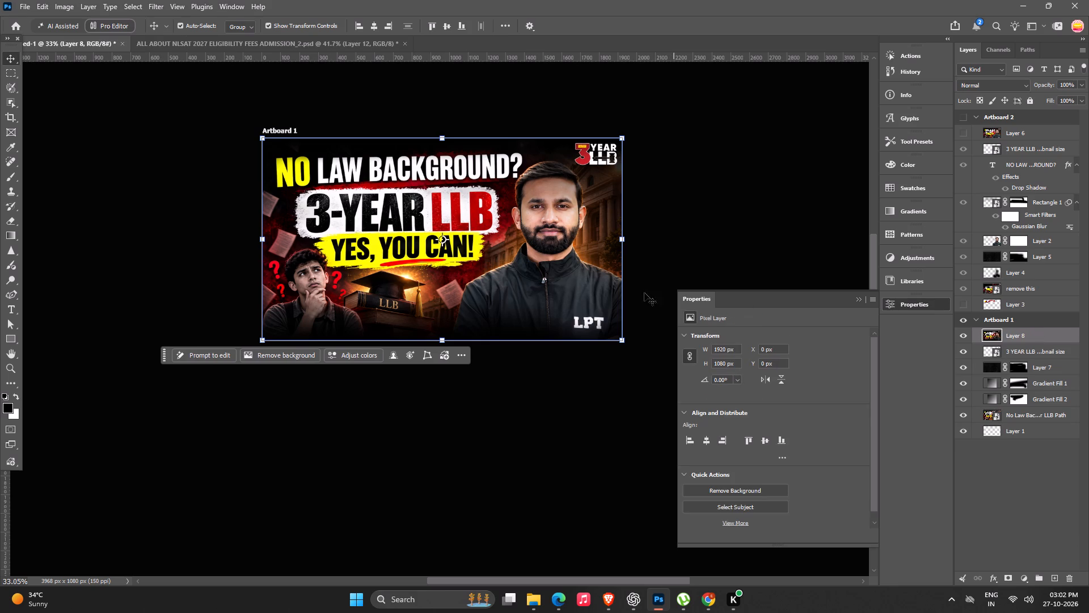
# Open the merged thumbnail layer in the Camera Raw filter.
pyautogui.hotkey('ctrl', 'shift', 'a')
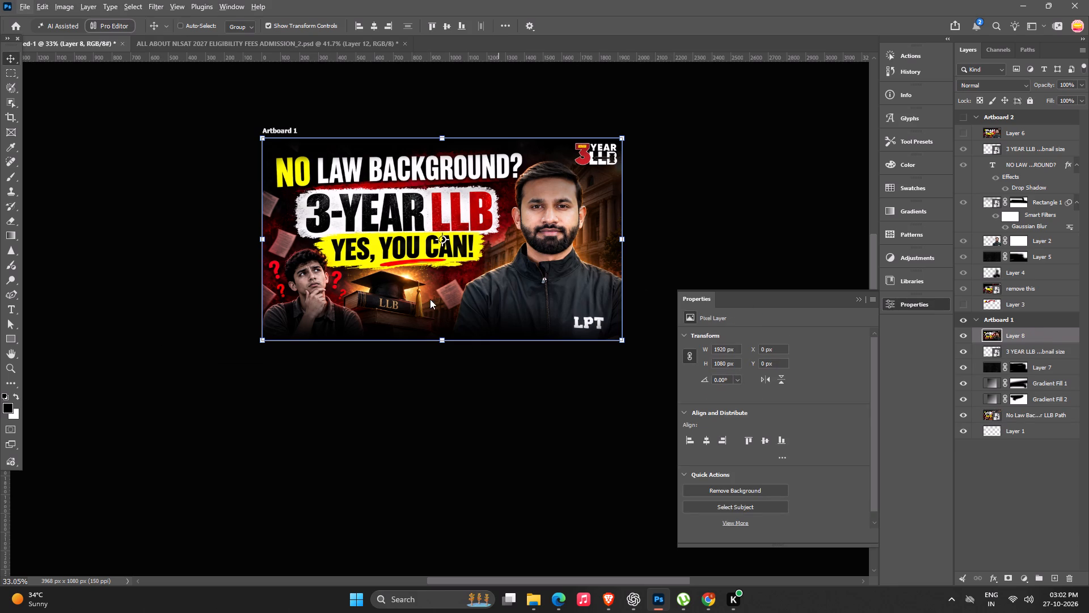
pyautogui.keyDown('alt'); pyautogui.scroll(-5, 430, 300); pyautogui.keyUp('alt')
pyautogui.press('space')
pyautogui.press('space')
pyautogui.moveTo(639, 321); pyautogui.dragTo(437, 320)
pyautogui.keyDown('alt'); pyautogui.scroll(2, 381, 314); pyautogui.keyUp('alt')
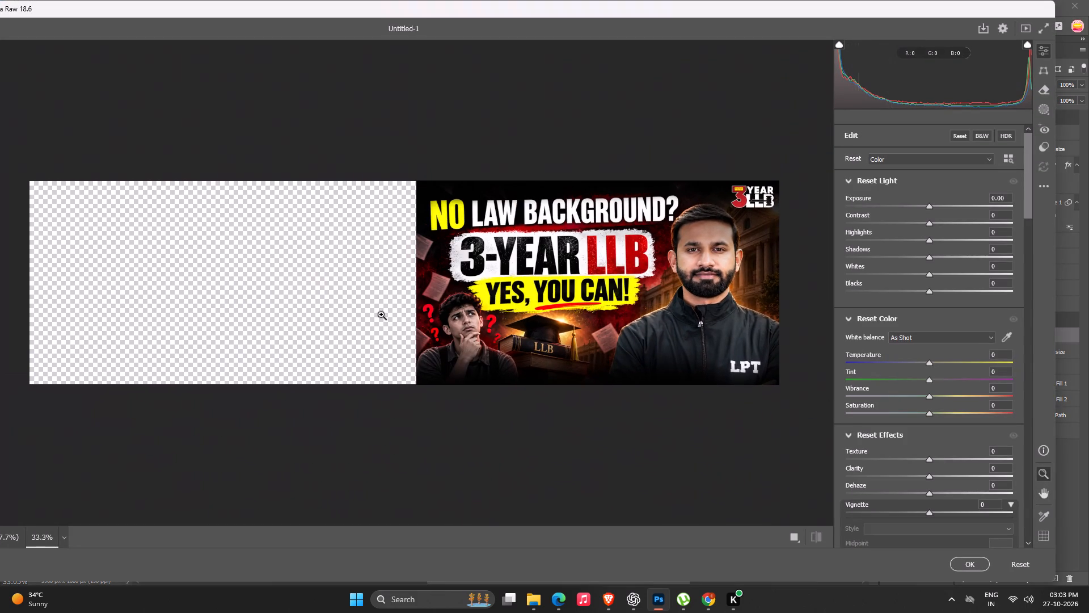
pyautogui.press('space')
pyautogui.press('space')
pyautogui.press('space')
pyautogui.moveTo(613, 329); pyautogui.dragTo(385, 296)
pyautogui.keyDown('alt'); pyautogui.scroll(4, 402, 303); pyautogui.keyUp('alt')
pyautogui.press('space')
pyautogui.press('space')
pyautogui.press('space')
pyautogui.press('space')
pyautogui.press('space')
pyautogui.moveTo(610, 318); pyautogui.dragTo(410, 297)
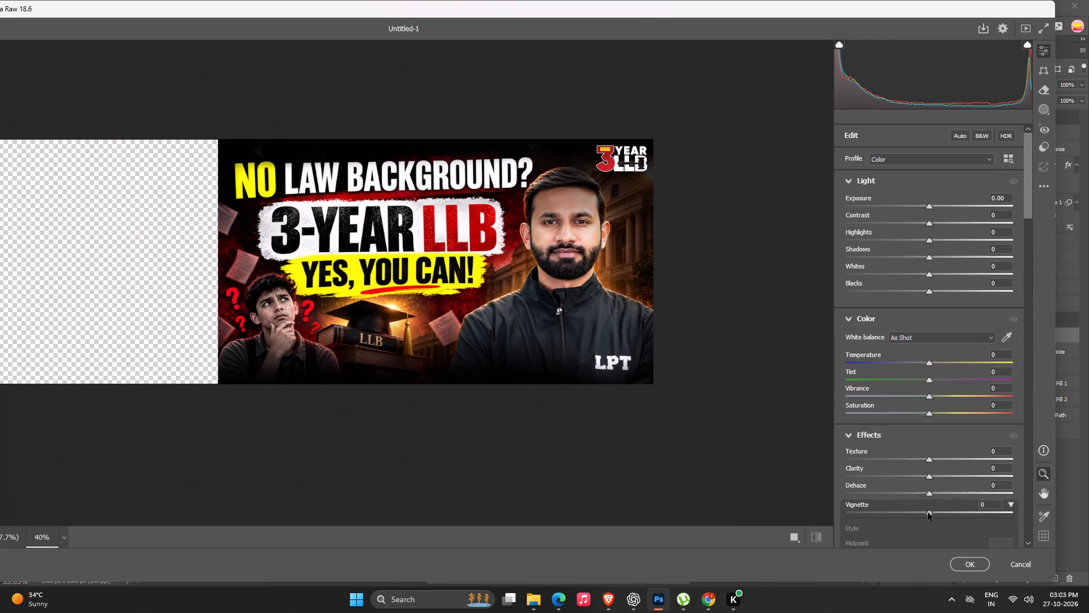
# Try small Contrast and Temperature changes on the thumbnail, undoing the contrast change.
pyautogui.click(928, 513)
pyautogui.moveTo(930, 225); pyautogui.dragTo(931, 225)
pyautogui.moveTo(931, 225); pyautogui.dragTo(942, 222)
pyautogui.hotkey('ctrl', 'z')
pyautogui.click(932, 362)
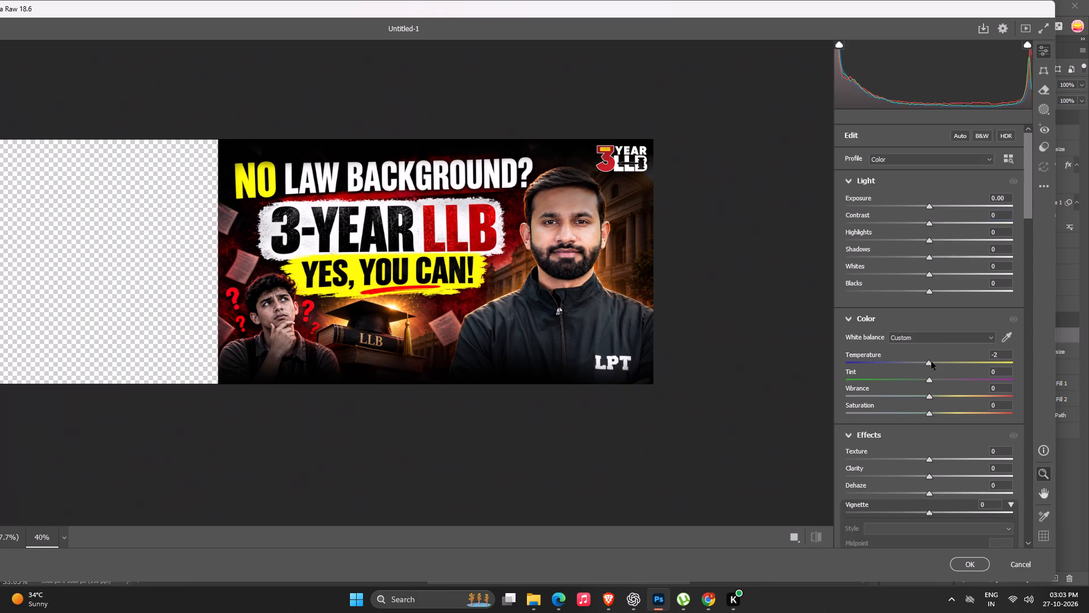
# Set the thumbnail's Clarity to +4, leaving Vignette at 0.
pyautogui.click(930, 476)
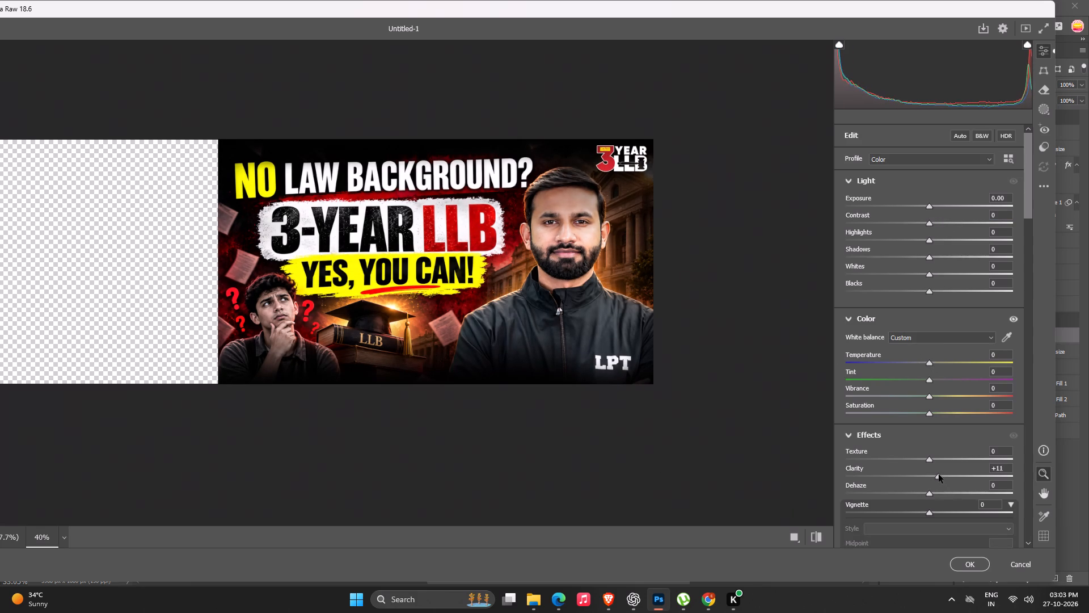
pyautogui.click(930, 511)
pyautogui.hotkey('ctrl', 'z')
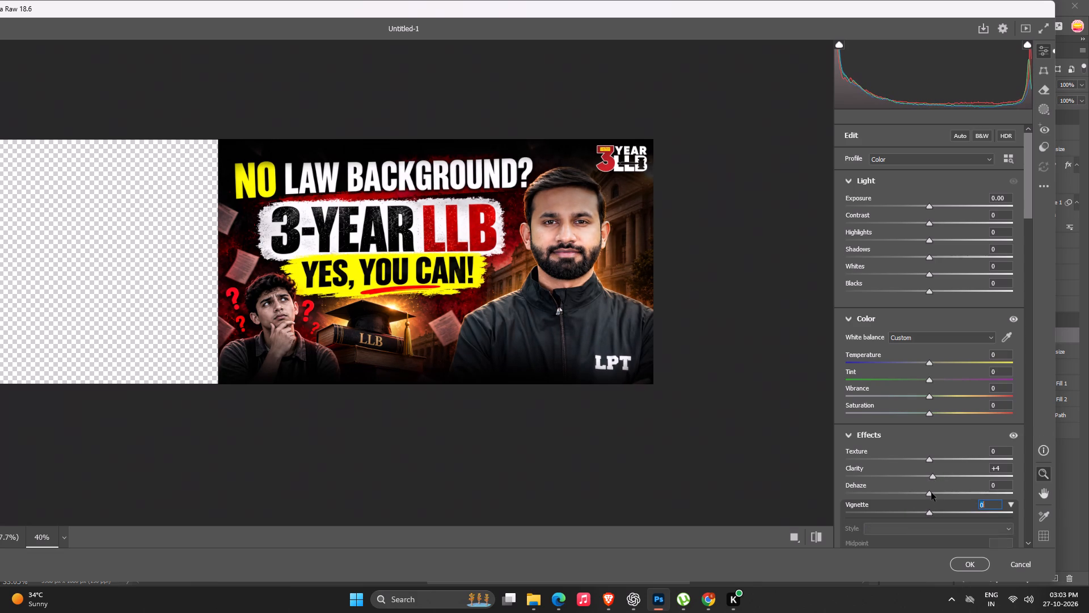
# Add a light Glow effect to the thumbnail, fine-tuning its strength.
pyautogui.scroll(-6, 930, 473)
pyautogui.scroll(-4, 913, 309)
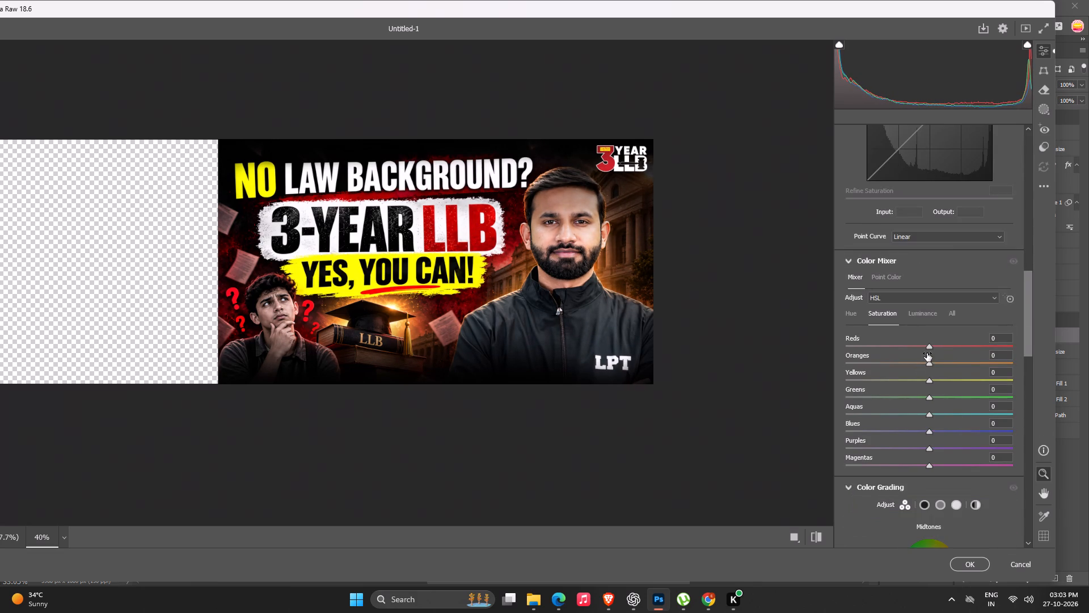
pyautogui.scroll(3, 918, 322)
pyautogui.moveTo(847, 205); pyautogui.dragTo(879, 202)
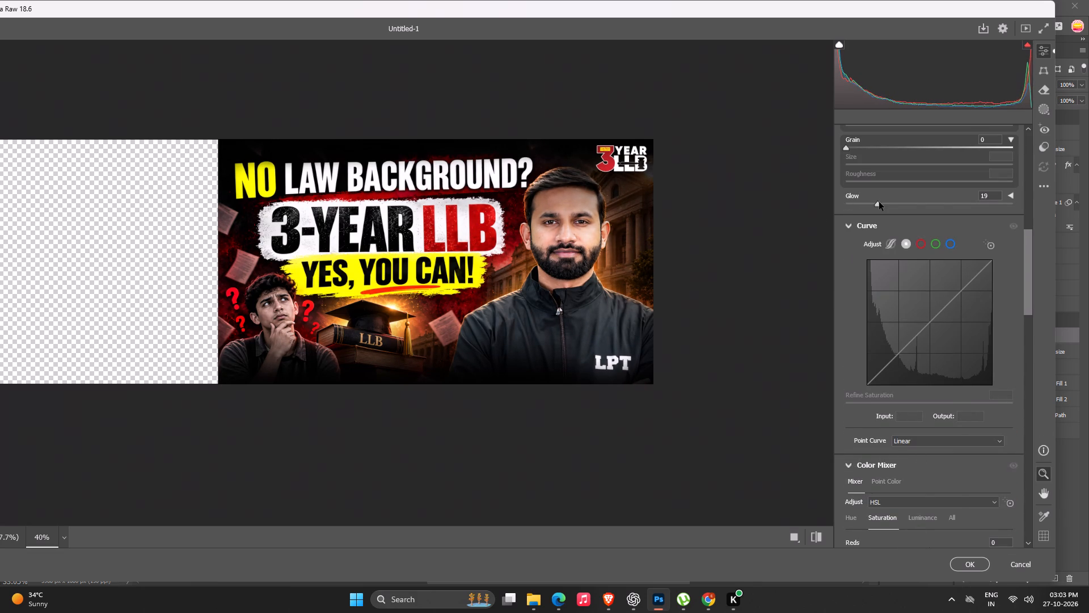
pyautogui.moveTo(879, 202); pyautogui.dragTo(877, 202)
pyautogui.moveTo(877, 202); pyautogui.dragTo(883, 201)
# Set Reds saturation to +18 in the Color Mixer, slightly reduce Oranges saturation, and apply the Camera Raw filter.
pyautogui.scroll(-4, 907, 412)
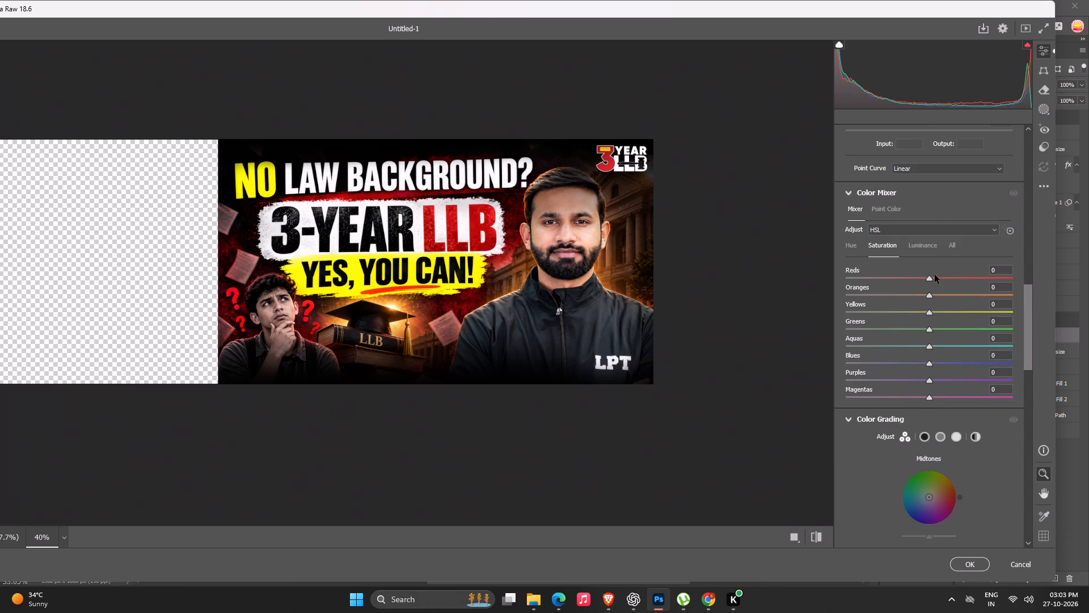
pyautogui.moveTo(931, 276); pyautogui.dragTo(946, 280)
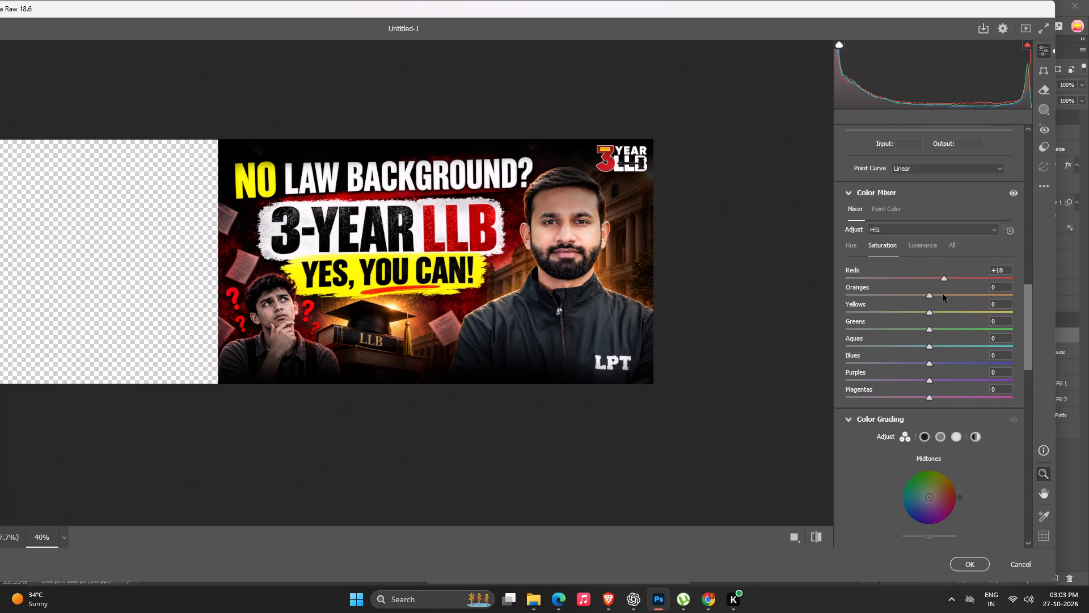
pyautogui.moveTo(928, 296); pyautogui.dragTo(919, 293)
pyautogui.press('Return')
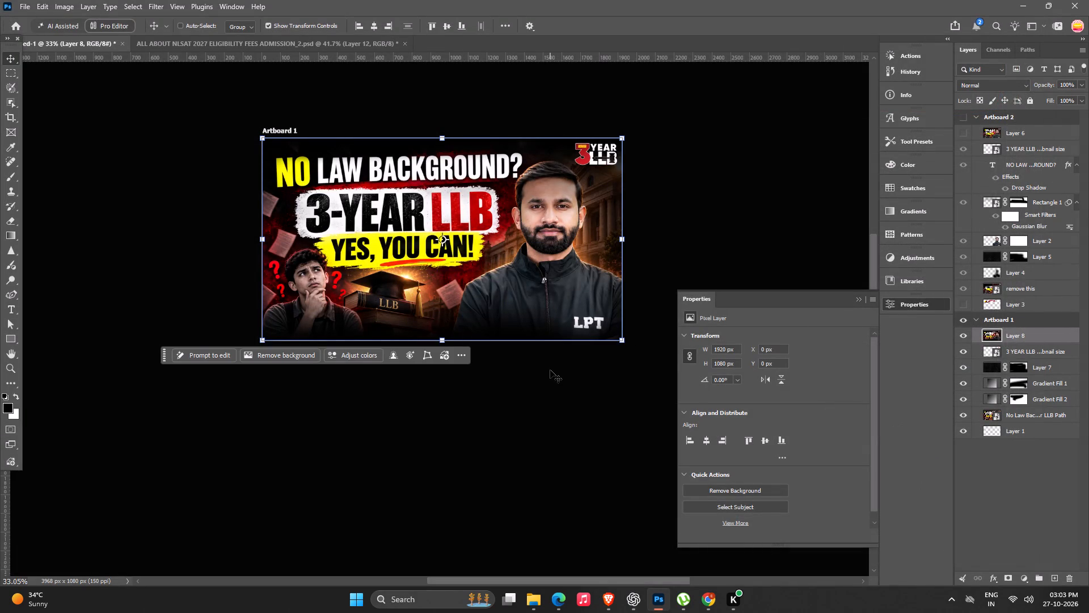
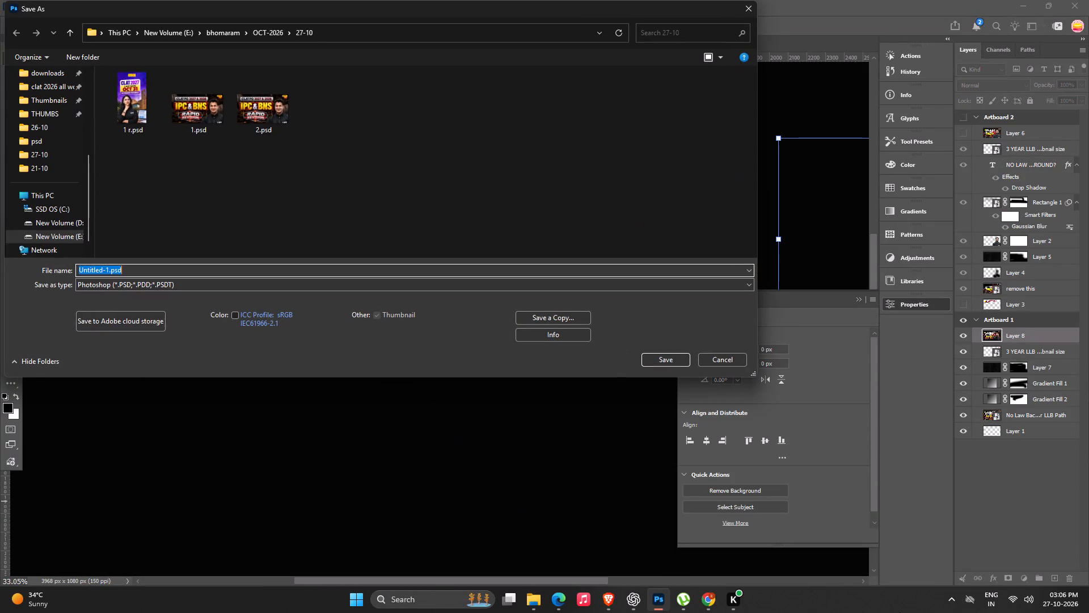
# Save the 3-Year LLB thumbnail document as 2 yt.psd in the 27-10 folder, without replacing the existing 2.psd.
pyautogui.click(103, 267)
pyautogui.moveTo(109, 271); pyautogui.dragTo(51, 271)
pyautogui.press('BackSpace')
pyautogui.press('2')
pyautogui.press('Return')
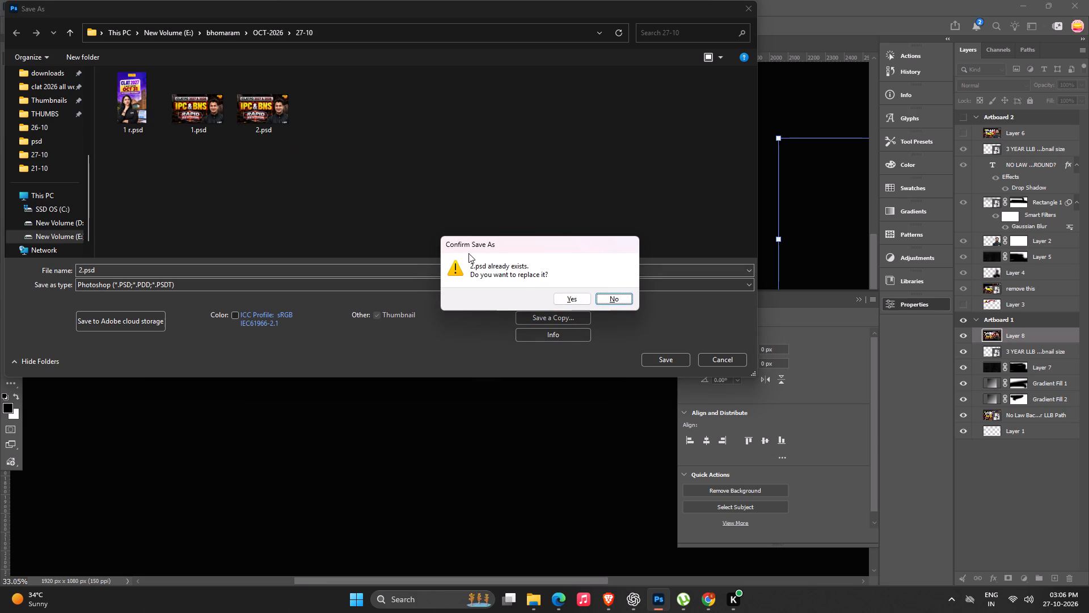
pyautogui.click(602, 304)
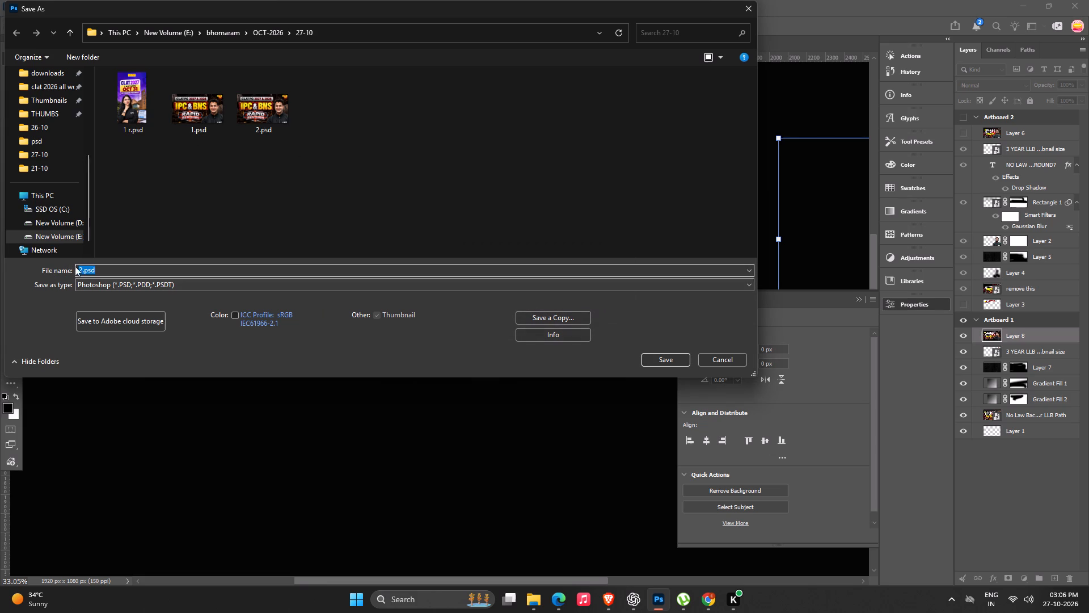
pyautogui.click(82, 266)
pyautogui.press('space')
pyautogui.write('y')
pyautogui.press('t')
pyautogui.press('Return')
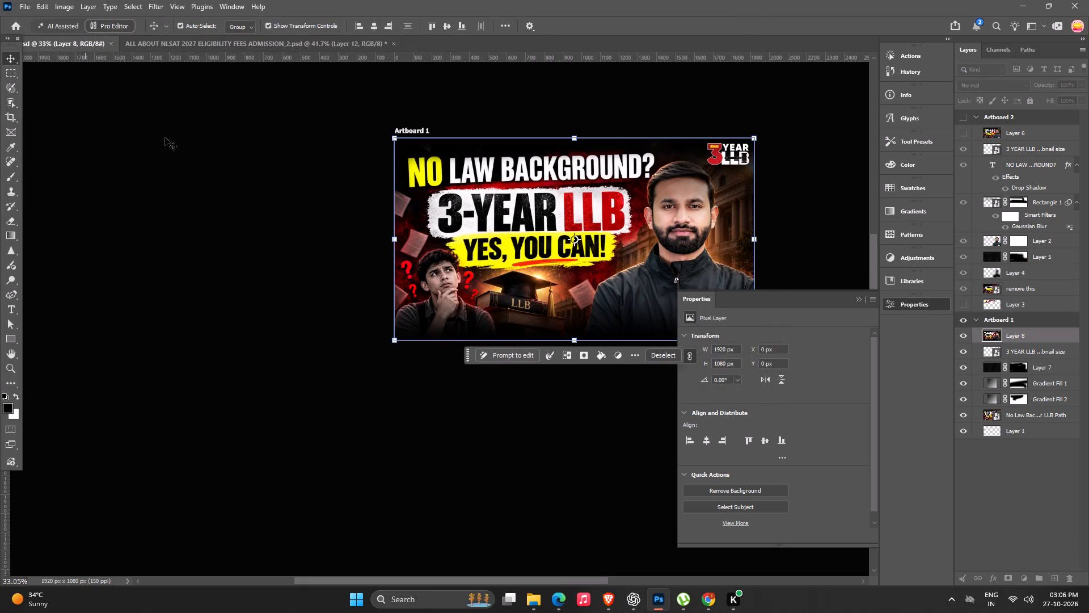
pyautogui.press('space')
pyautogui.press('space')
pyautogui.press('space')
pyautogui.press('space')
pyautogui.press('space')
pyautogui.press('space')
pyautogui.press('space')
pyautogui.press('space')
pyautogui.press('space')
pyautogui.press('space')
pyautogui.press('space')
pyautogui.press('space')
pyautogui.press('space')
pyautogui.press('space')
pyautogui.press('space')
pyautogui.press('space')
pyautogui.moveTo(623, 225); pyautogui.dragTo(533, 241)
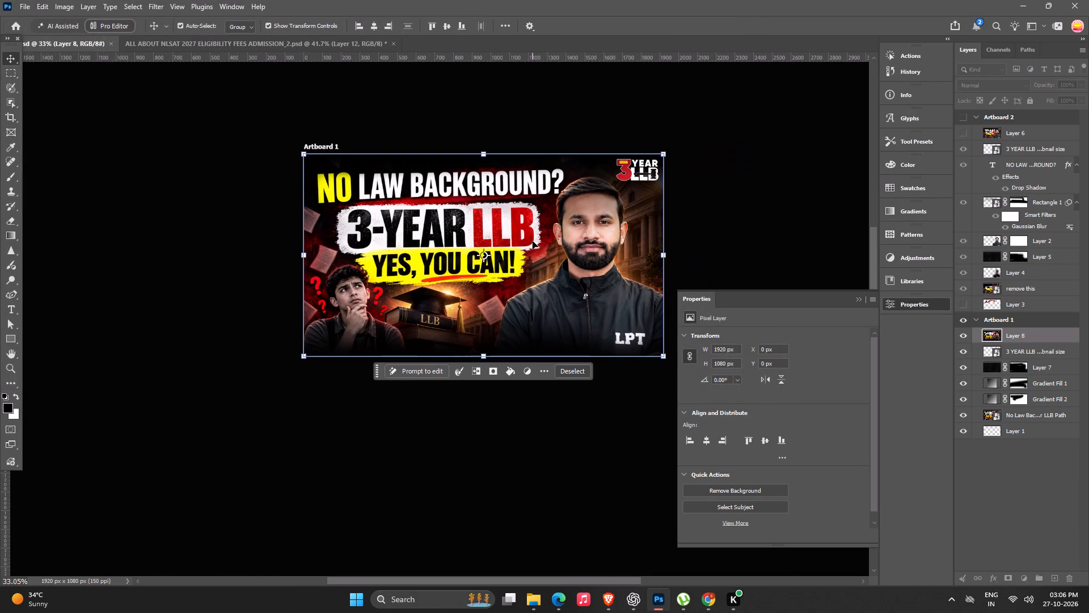
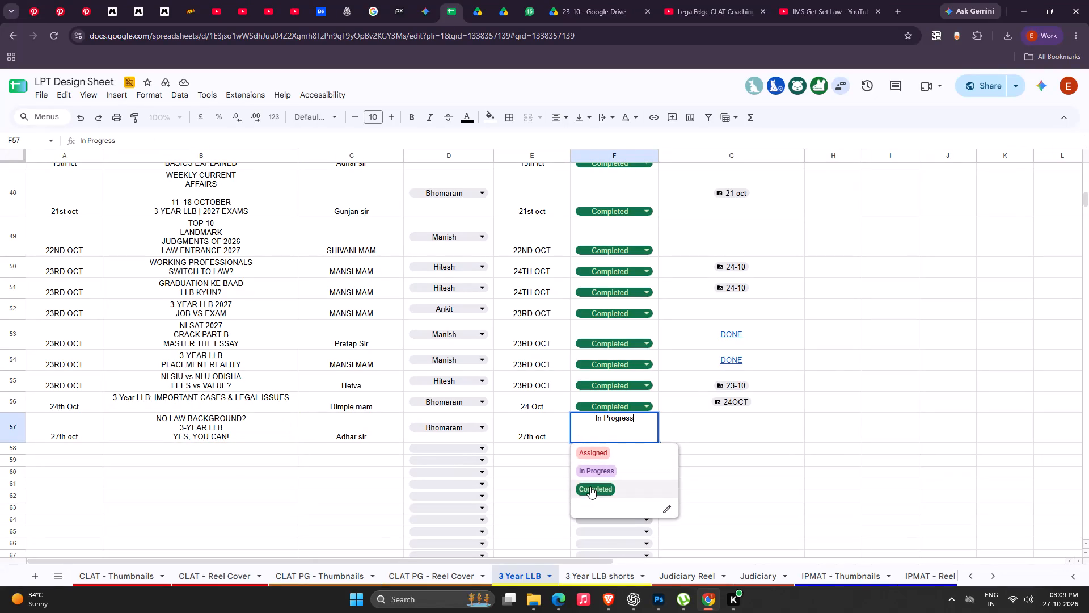
# Set the status of the 27th oct "NO LAW BACKGROUND? 3-YEAR LLB YES, YOU CAN!" row to Completed.
pyautogui.click(590, 486)
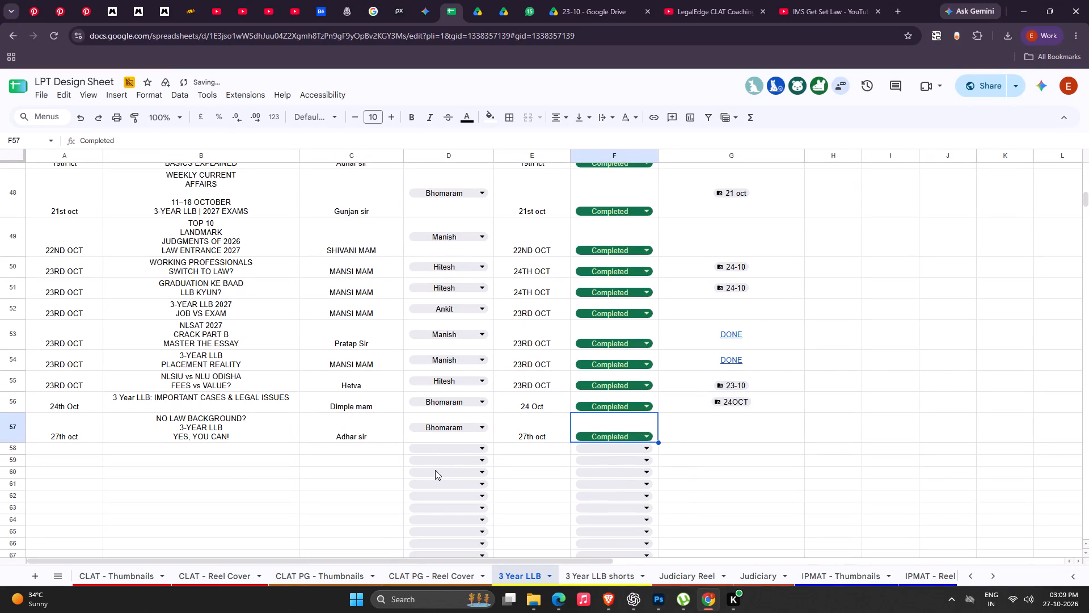
# Show the 3 Year LLB shorts sheet to examine its task rows.
pyautogui.click(599, 581)
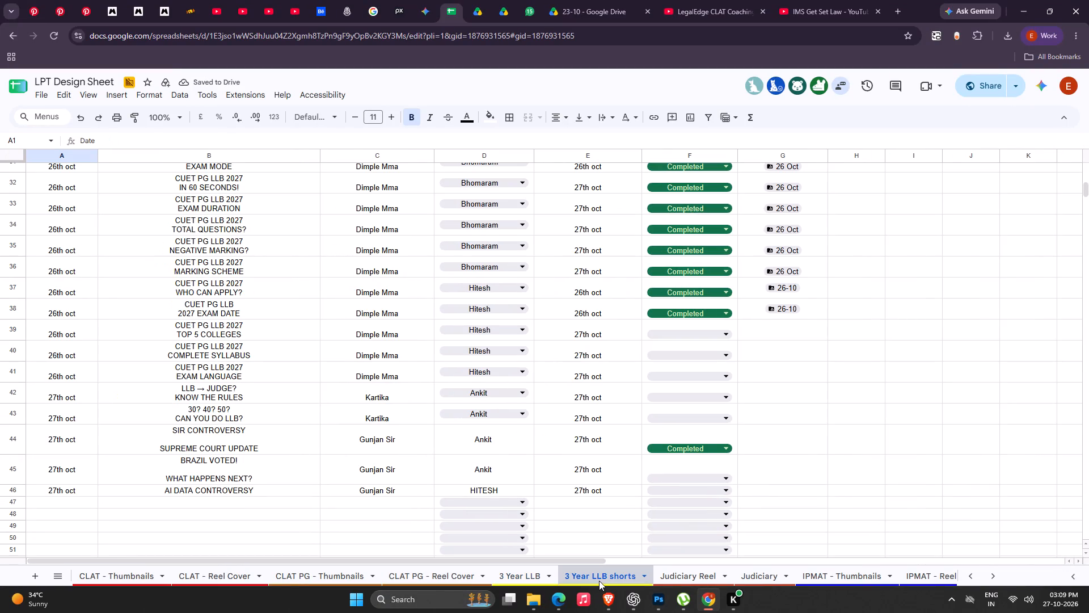
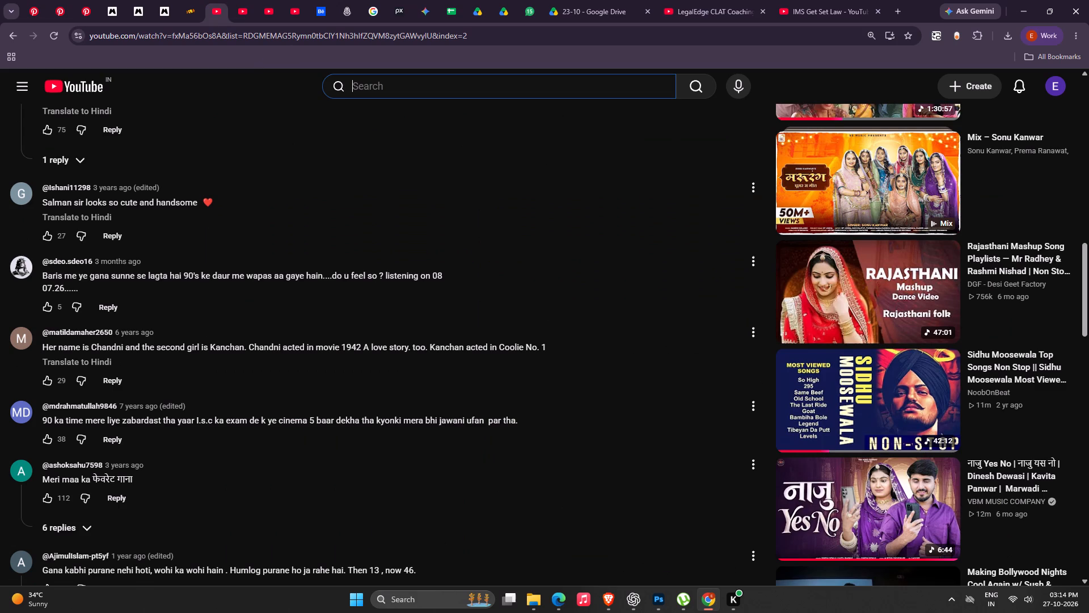
# Search YouTube for "wo kal gadi me achho rani", open the song video from the results, and return to the Parmar SSC videos page.
pyautogui.write('wo')
pyautogui.press('space')
pyautogui.write('kal gadi w')
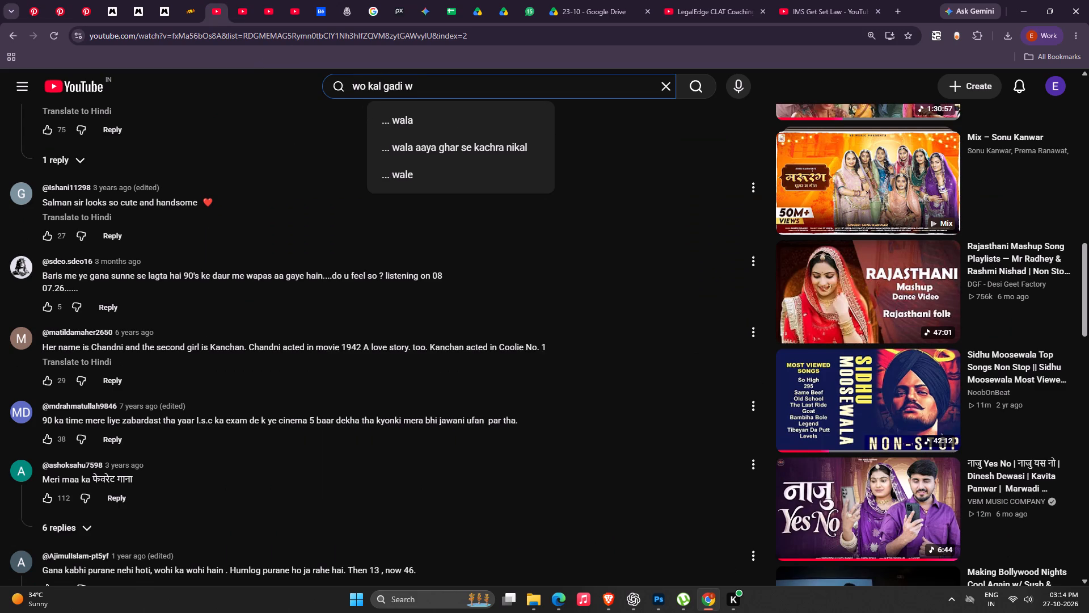
pyautogui.press('BackSpace')
pyautogui.write('me achho')
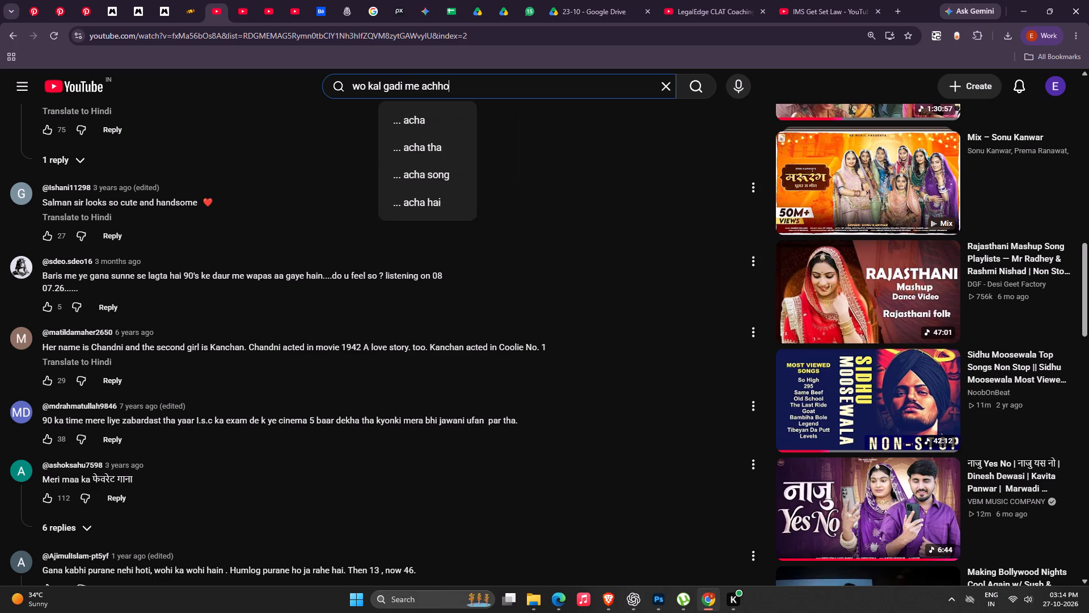
pyautogui.press('space')
pyautogui.write('rani')
pyautogui.press('Return')
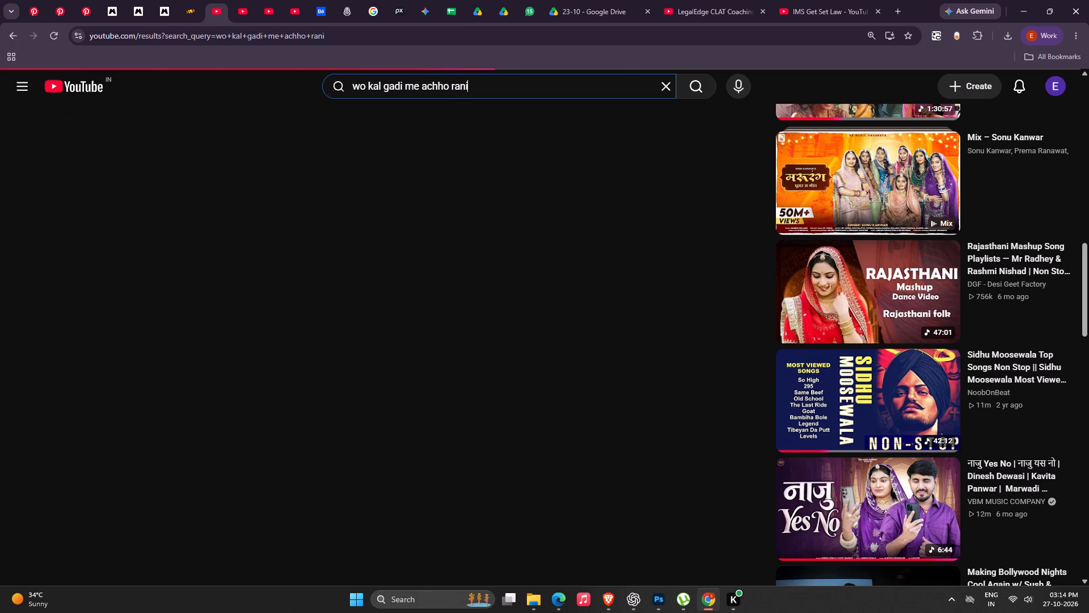
pyautogui.click(374, 240)
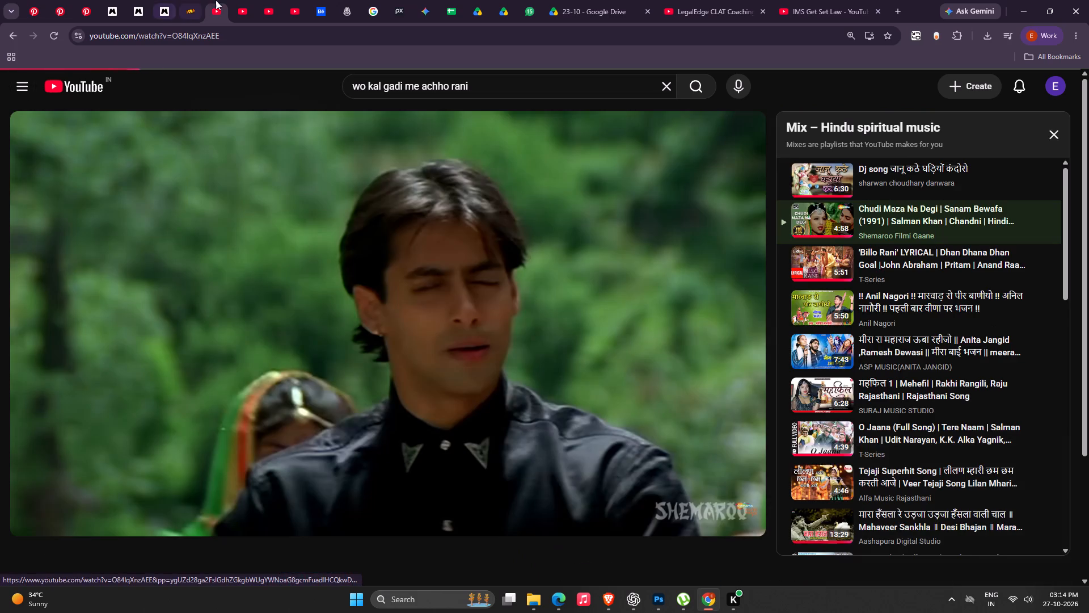
pyautogui.click(238, 0)
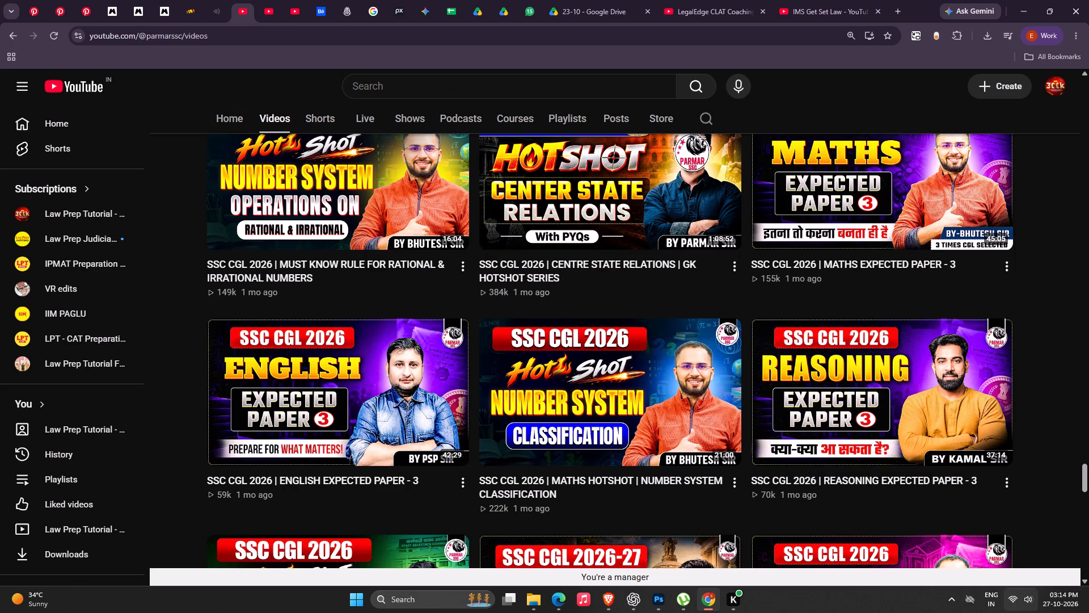
# Turn on Bluetooth in Windows and connect the ECHO Buds.
pyautogui.click(1008, 597)
pyautogui.click(1002, 413)
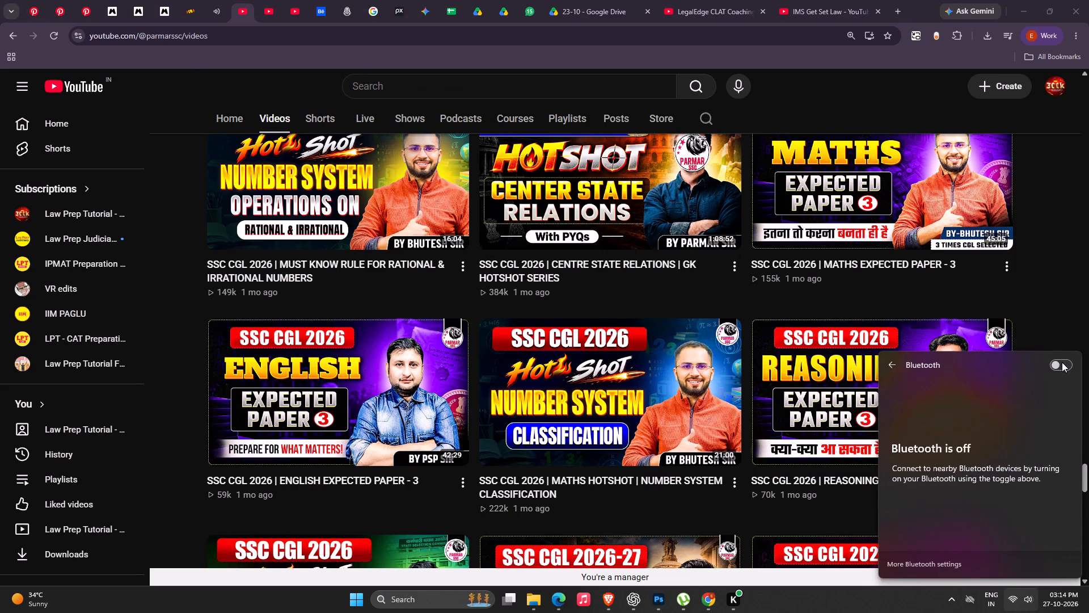
pyautogui.click(1068, 362)
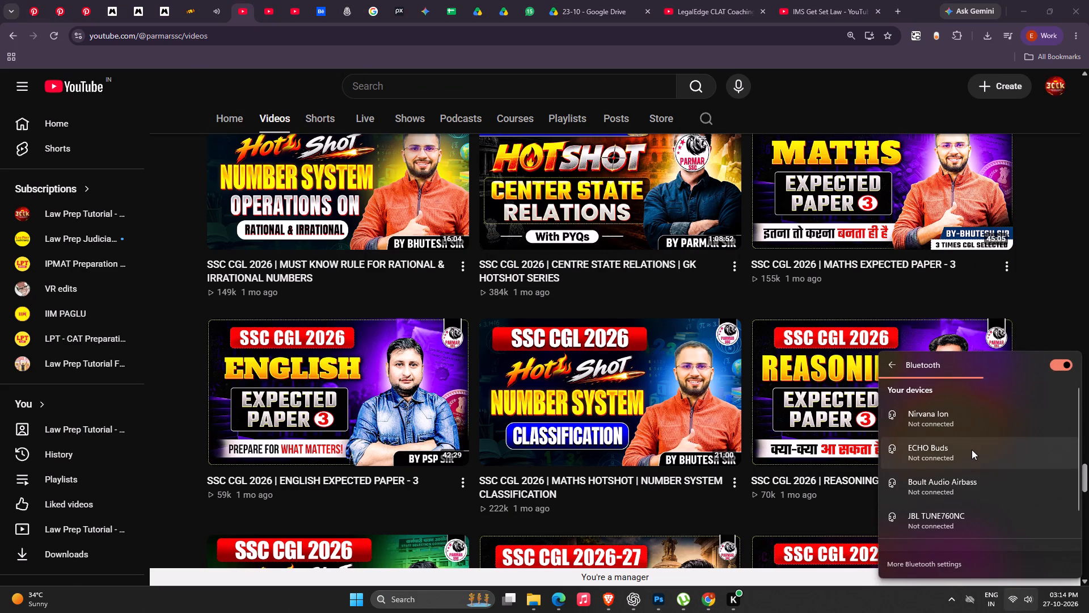
pyautogui.click(972, 450)
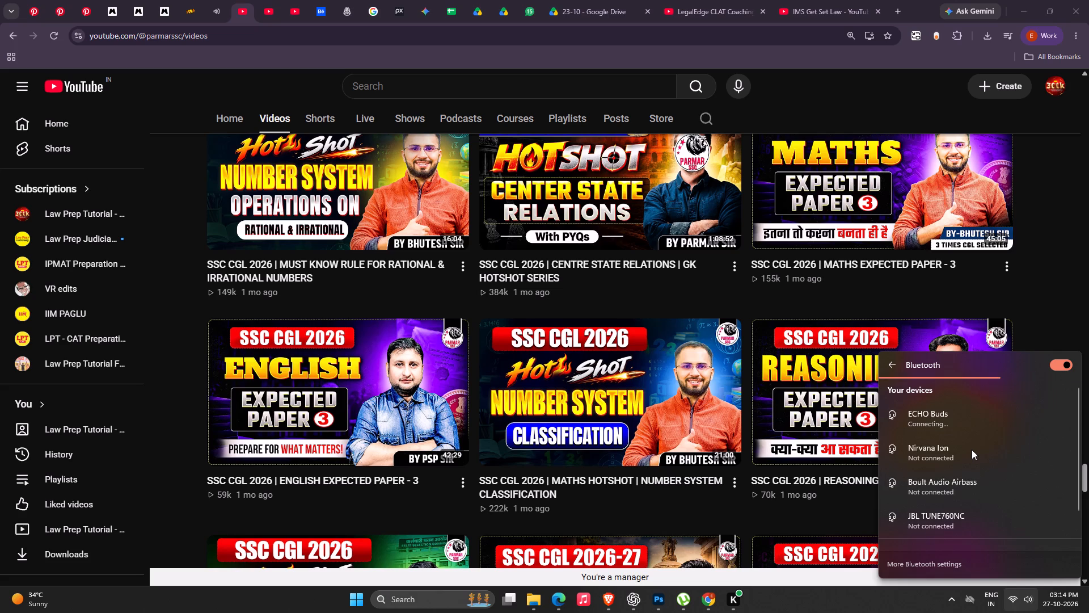
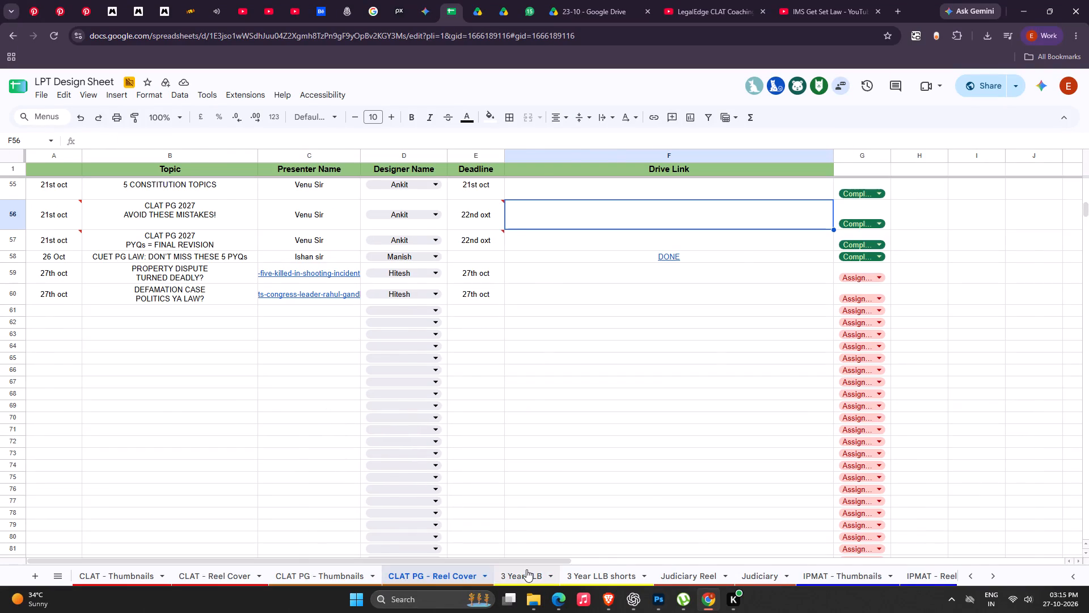
# In the 3 Year LLB sheet, set the status of the "NO LAW BACKGROUND? 3-YEAR LLB YES, YOU CAN!" task to In Progress.
pyautogui.click(526, 569)
pyautogui.click(623, 440)
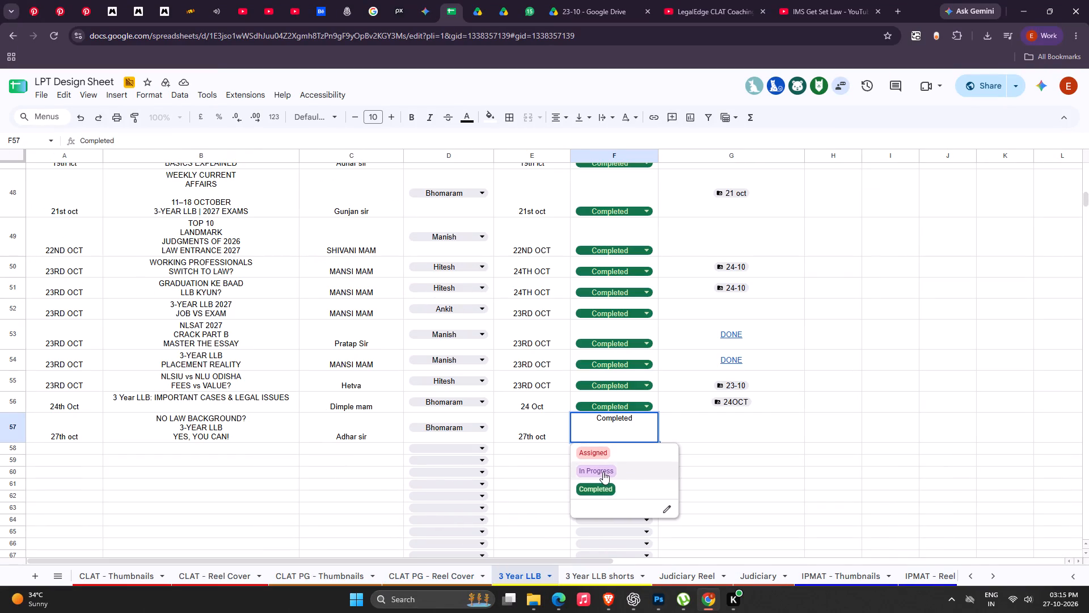
pyautogui.click(603, 472)
pyautogui.click(533, 476)
# Look through the other task sheets and copy the title "JAMIA BA LLB 2027 GUIDE" from the CLAT - Reel Cover sheet.
pyautogui.click(329, 570)
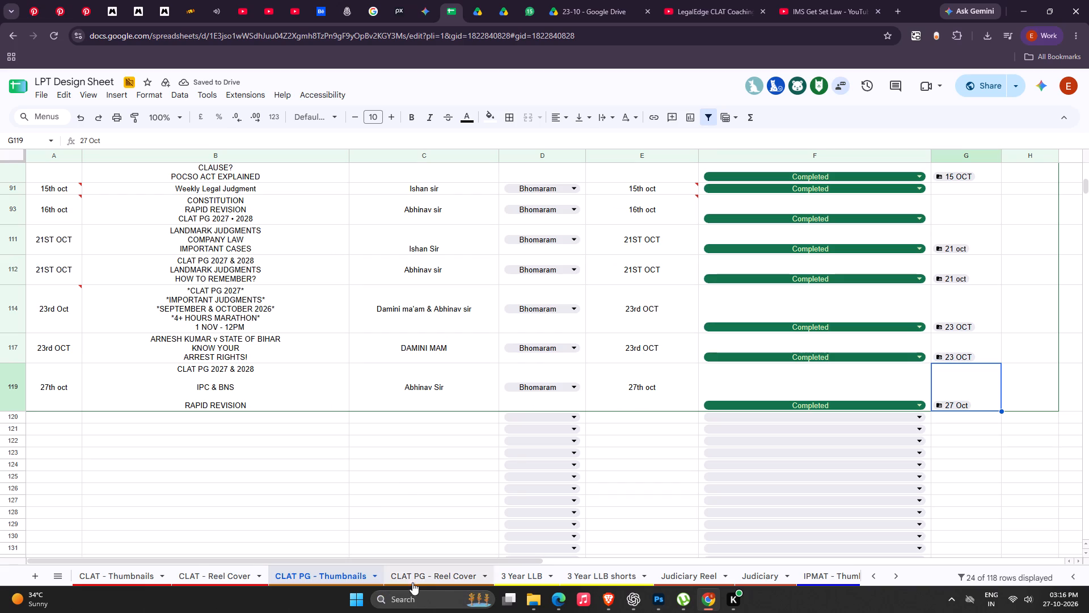
pyautogui.click(592, 575)
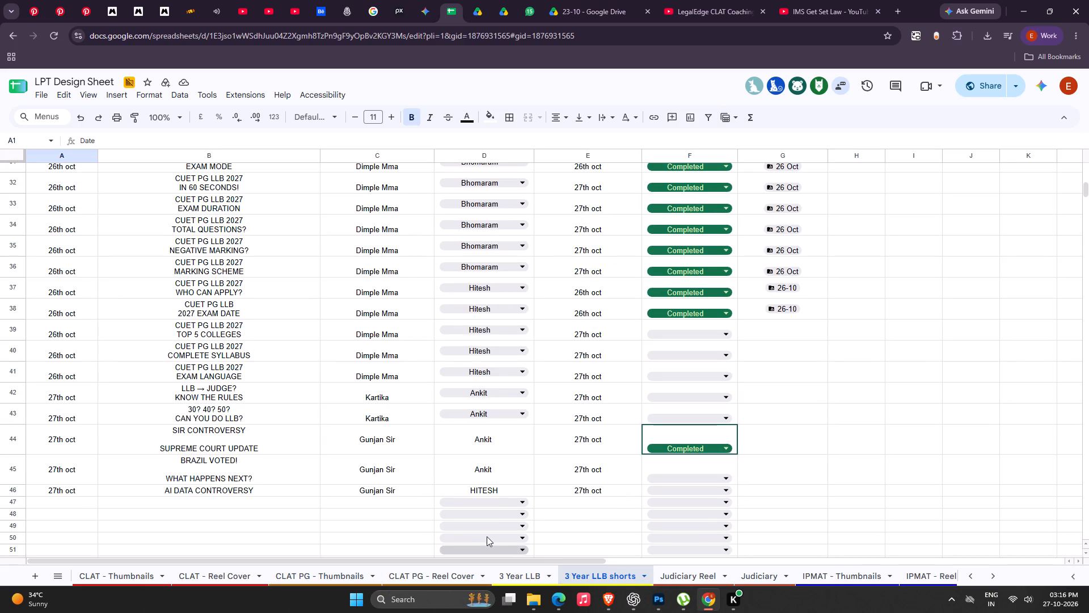
pyautogui.click(694, 583)
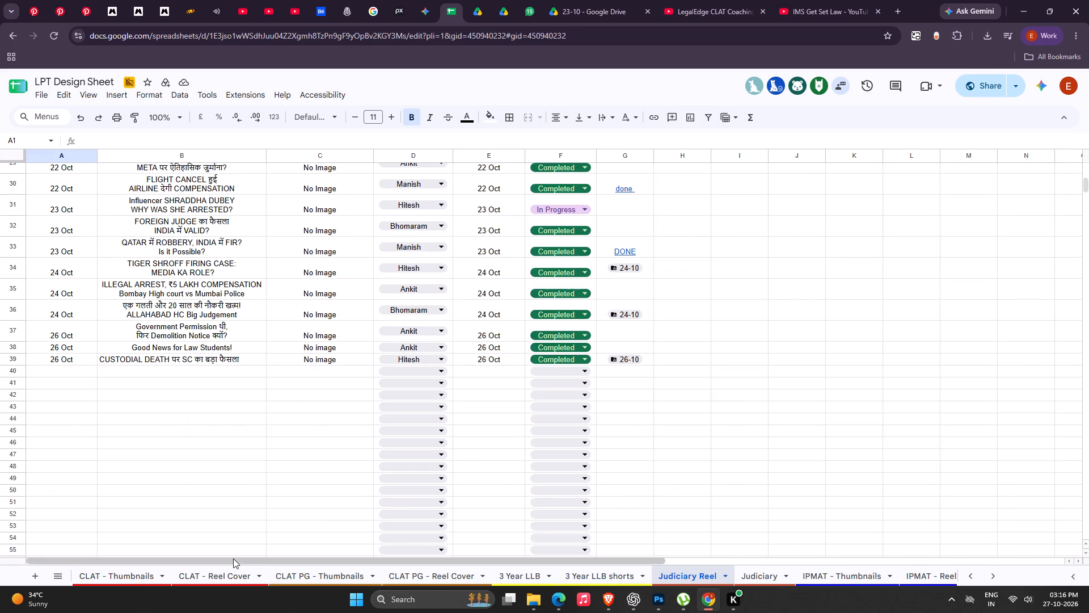
pyautogui.click(231, 582)
pyautogui.doubleClick(208, 394)
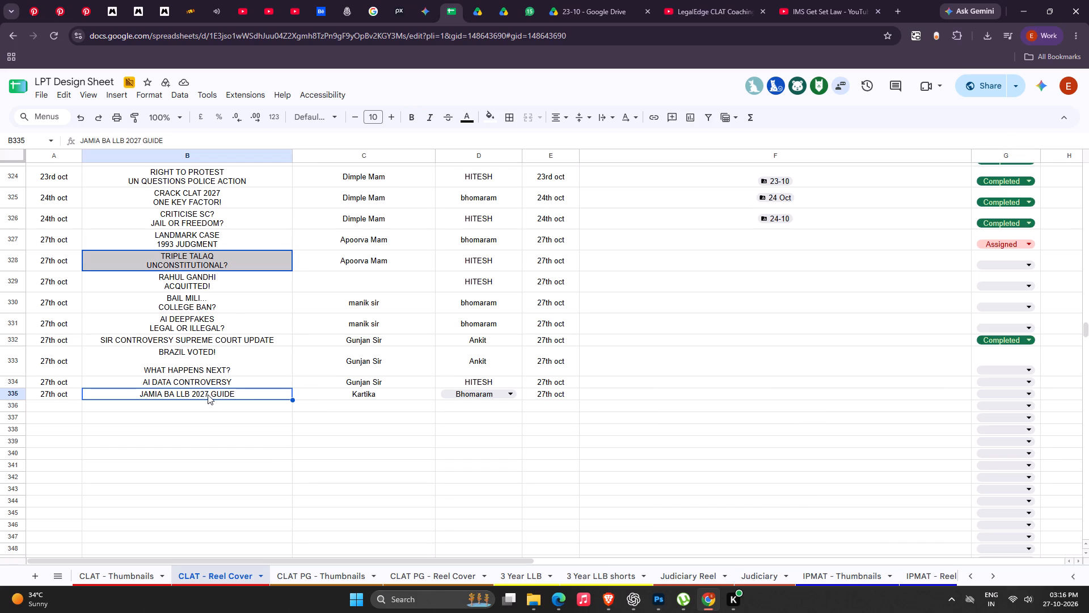
pyautogui.moveTo(244, 392); pyautogui.dragTo(91, 433)
pyautogui.hotkey('ctrl', 'c')
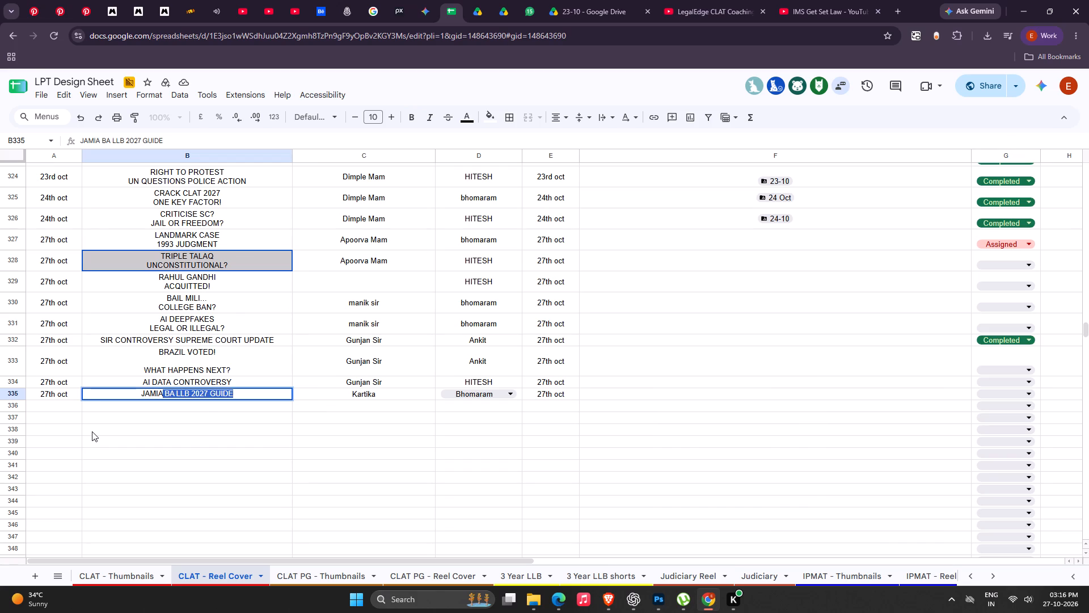
pyautogui.hotkey('ctrl', 'c')
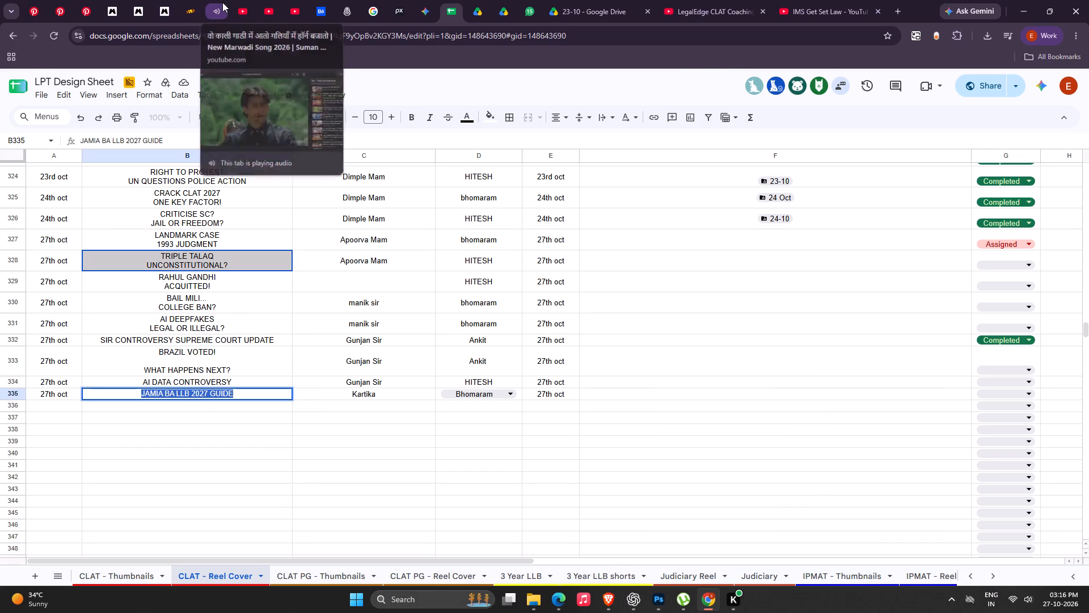
# Pause the Marwadi song video on YouTube and rewind it to the start.
pyautogui.click(222, 2)
pyautogui.press('space')
pyautogui.scroll(-8, 341, 331)
pyautogui.scroll(3, 183, 365)
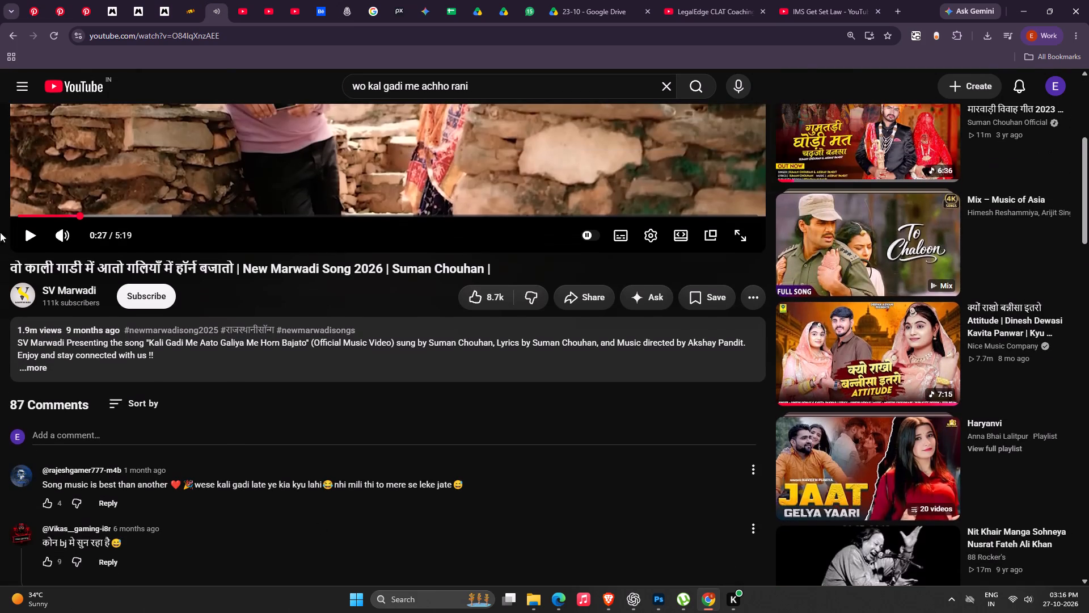
pyautogui.moveTo(53, 216); pyautogui.dragTo(0, 210)
pyautogui.scroll(-6, 577, 586)
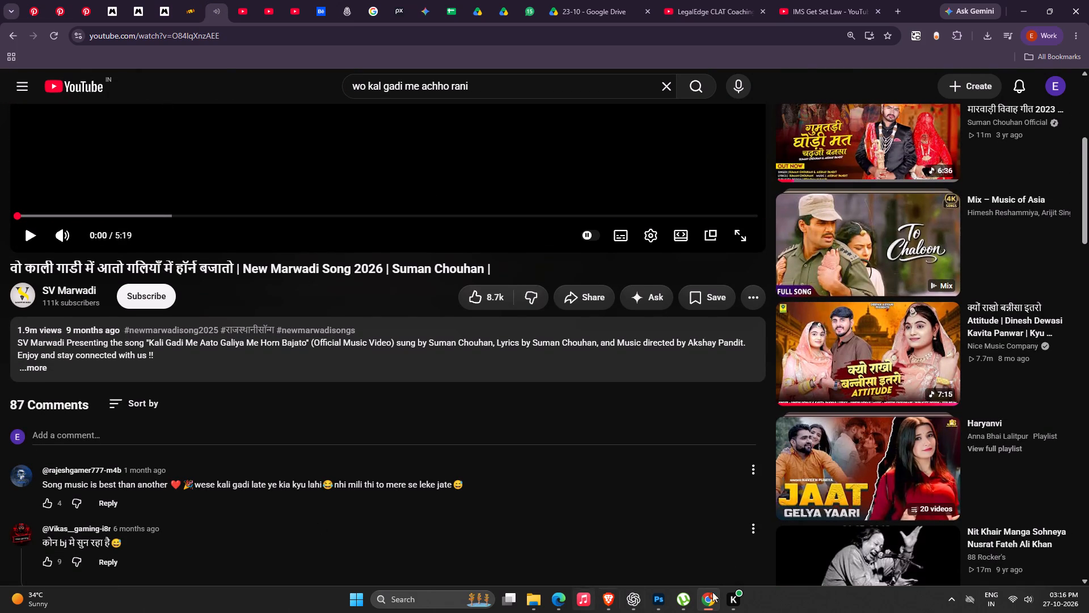
# Connect the ECHO Buds over Bluetooth in Windows, retrying the connection if needed.
pyautogui.click(1015, 596)
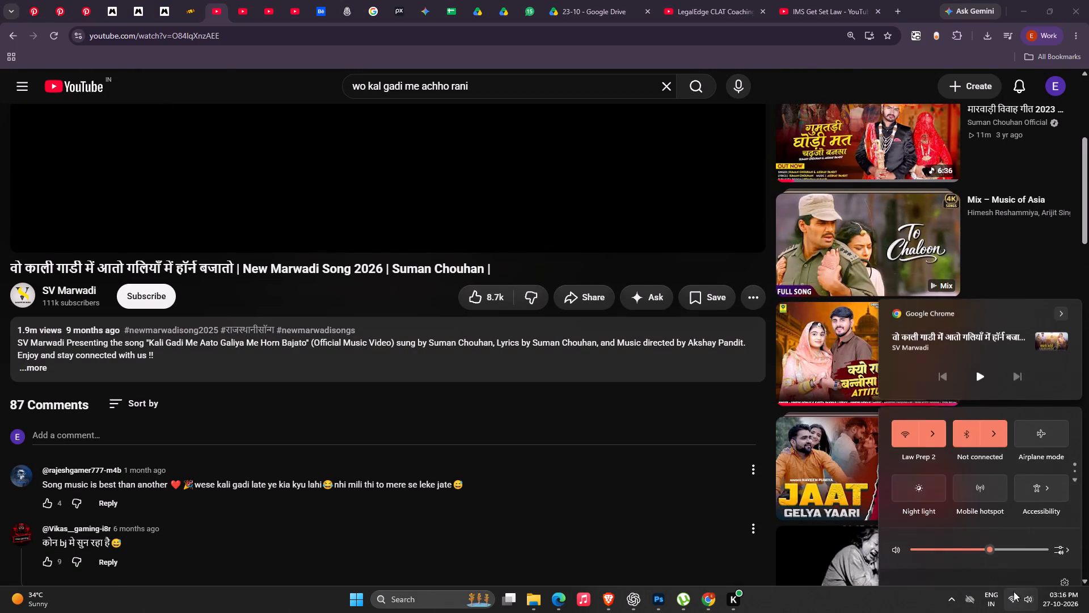
pyautogui.click(1006, 412)
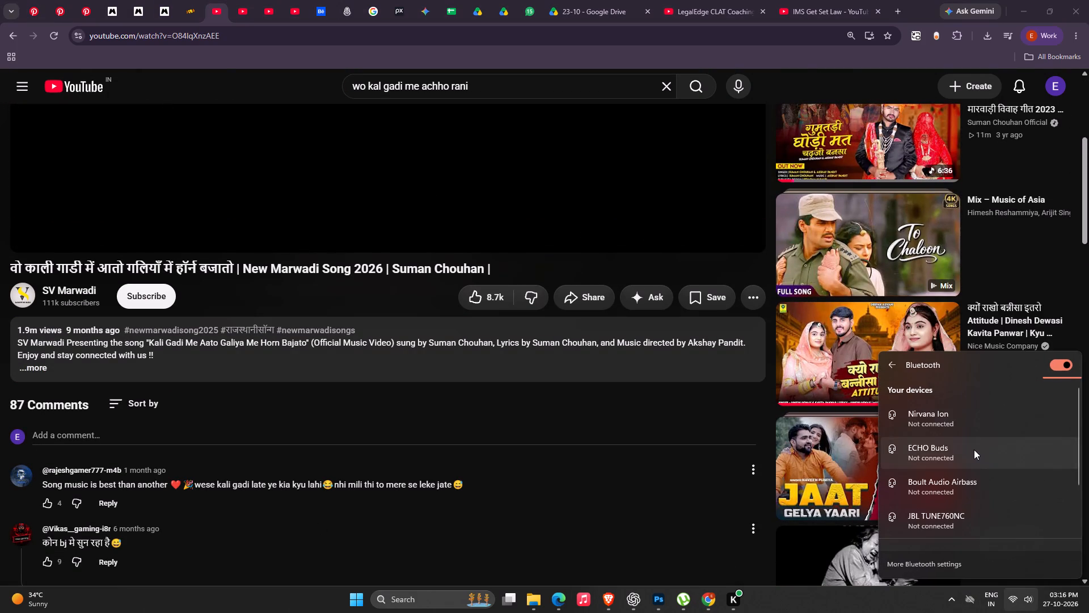
pyautogui.click(969, 448)
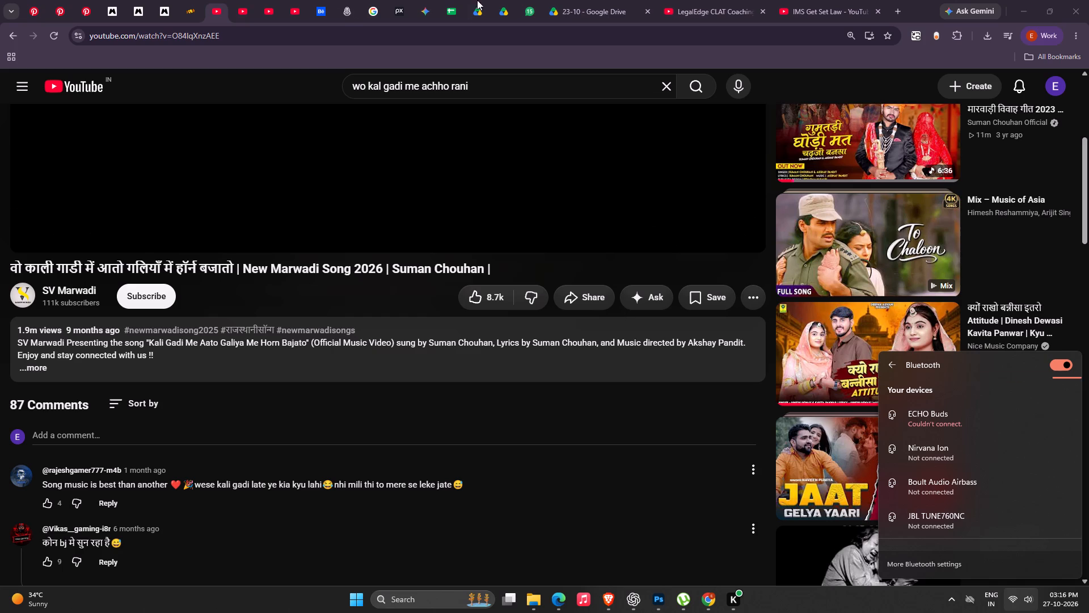
pyautogui.click(24, 467)
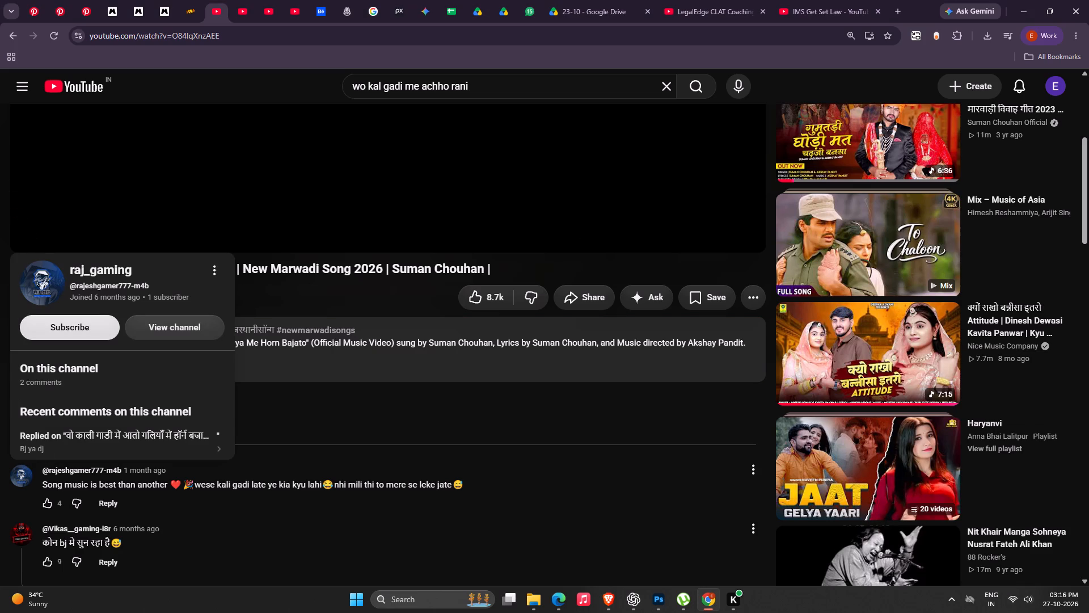
pyautogui.click(342, 421)
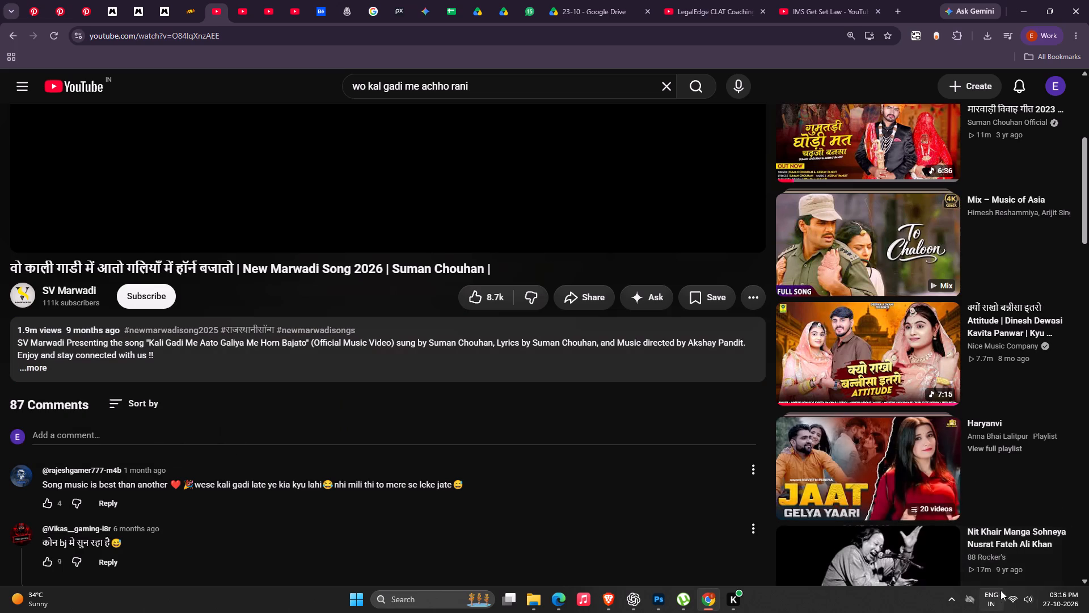
pyautogui.click(1027, 598)
pyautogui.click(997, 413)
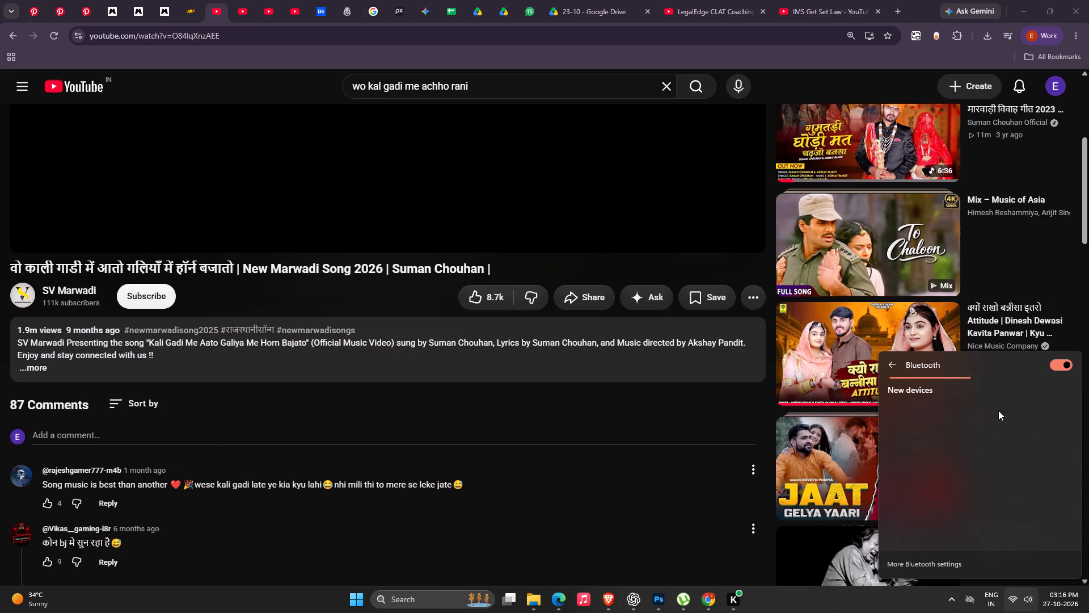
pyautogui.click(981, 446)
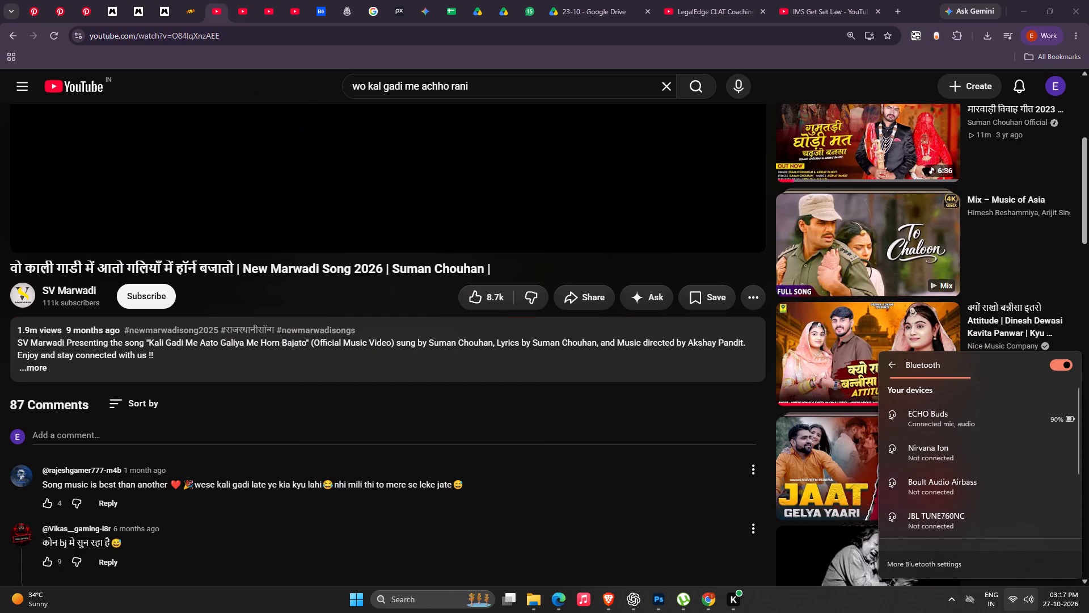
# Play the Marwadi song video from the start and skim its comments, resuming playback if it pauses.
pyautogui.press('space')
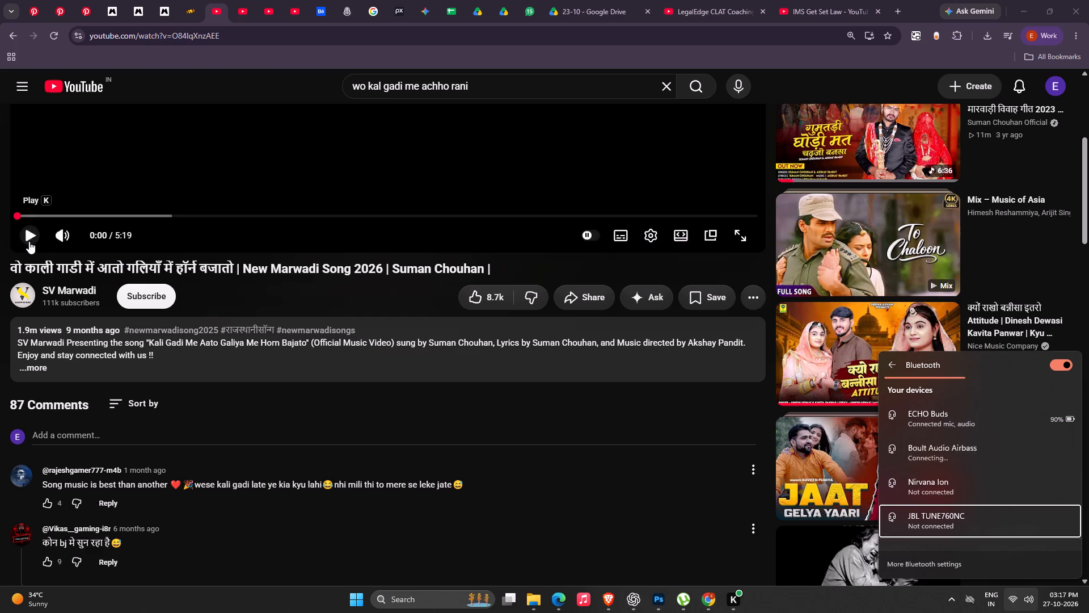
pyautogui.click(29, 241)
pyautogui.scroll(-8, 623, 530)
pyautogui.scroll(-6, 499, 483)
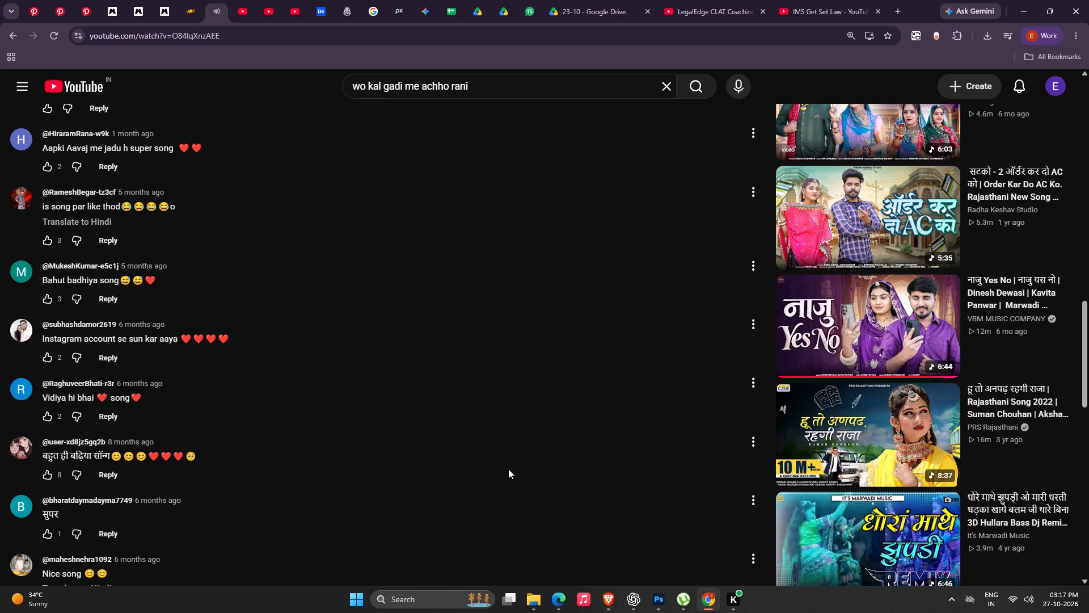
pyautogui.scroll(16, 527, 447)
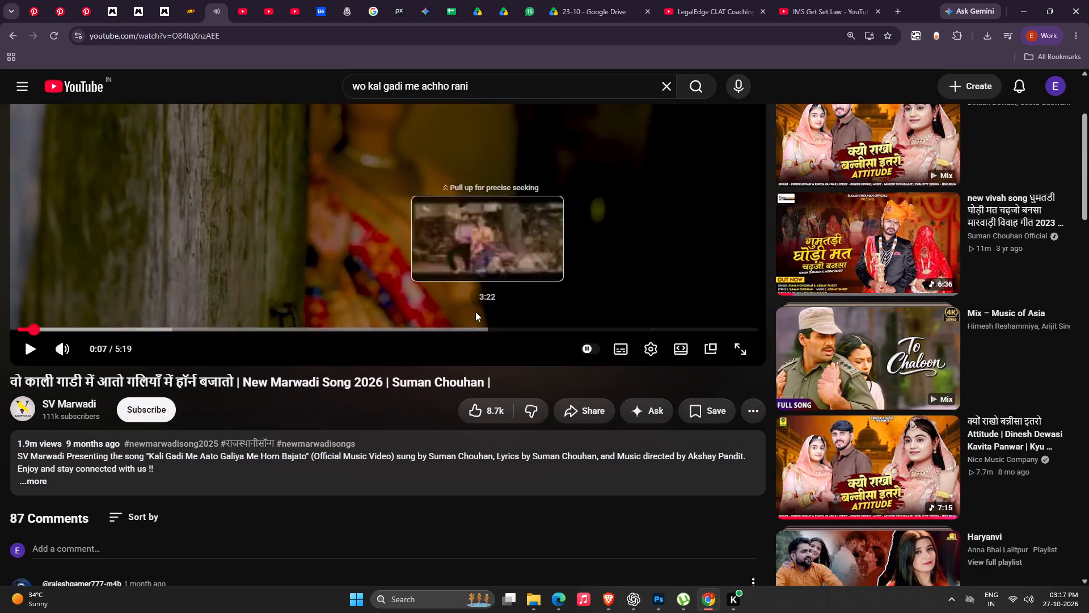
pyautogui.click(44, 349)
pyautogui.click(31, 351)
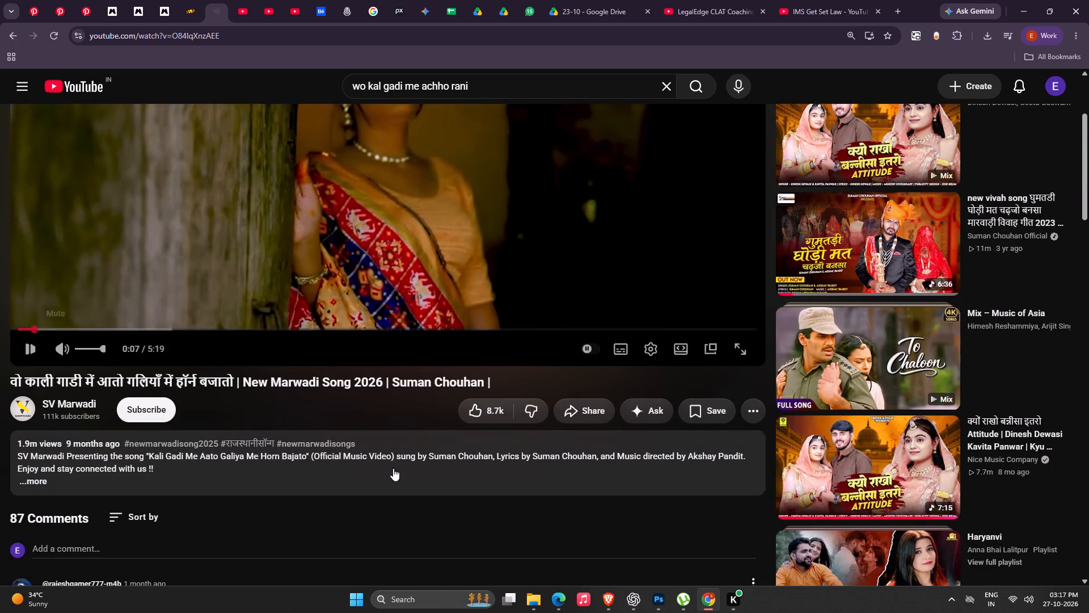
pyautogui.scroll(-6, 395, 473)
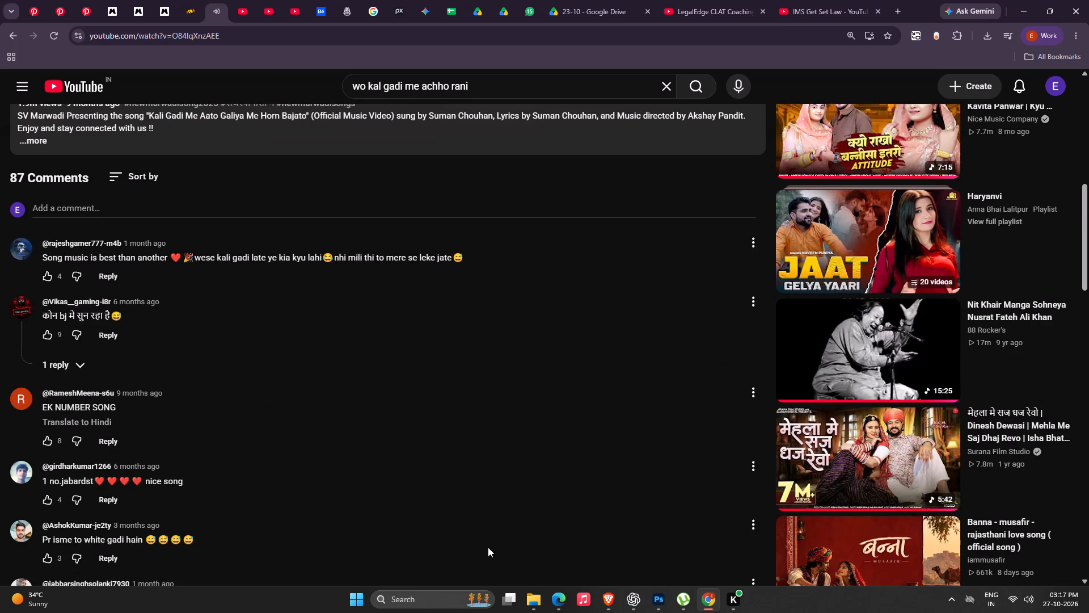
# Lower the Windows sound volume slightly and keep the Marwadi song video playing, resuming playback if it pauses.
pyautogui.click(1027, 602)
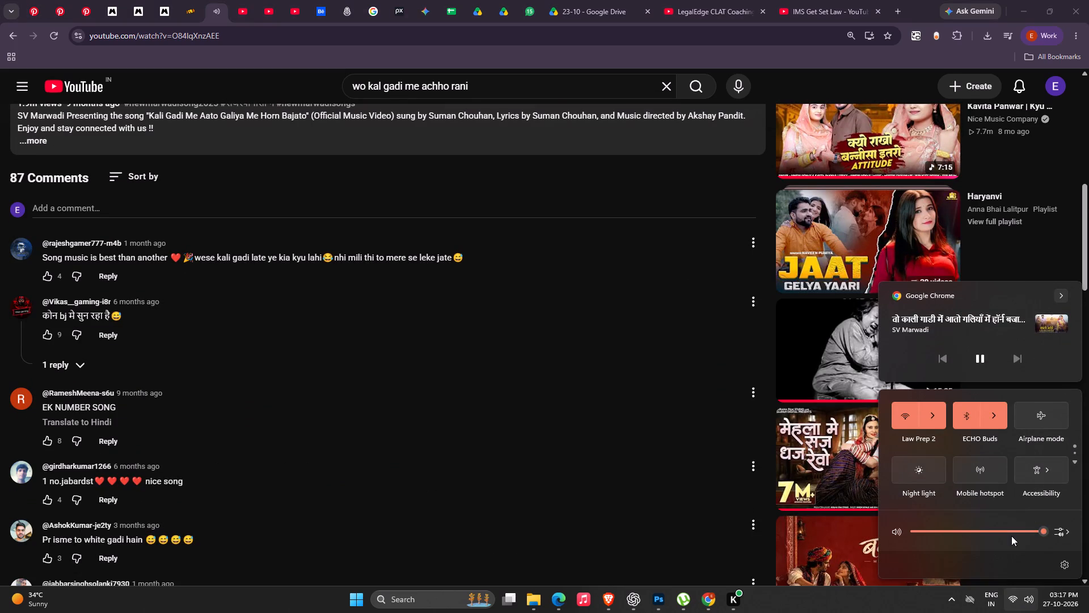
pyautogui.click(1016, 536)
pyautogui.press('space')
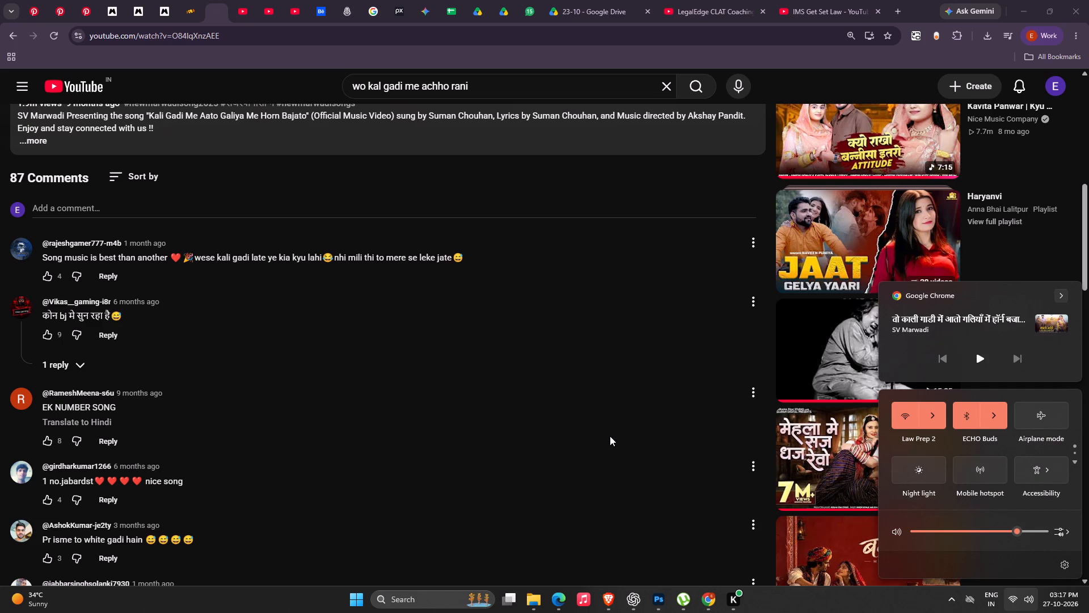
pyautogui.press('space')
pyautogui.click(981, 359)
pyautogui.scroll(-8, 439, 331)
# Glance at the 3-YEAR LLB thumbnail in Photoshop and return to Chrome.
pyautogui.click(661, 608)
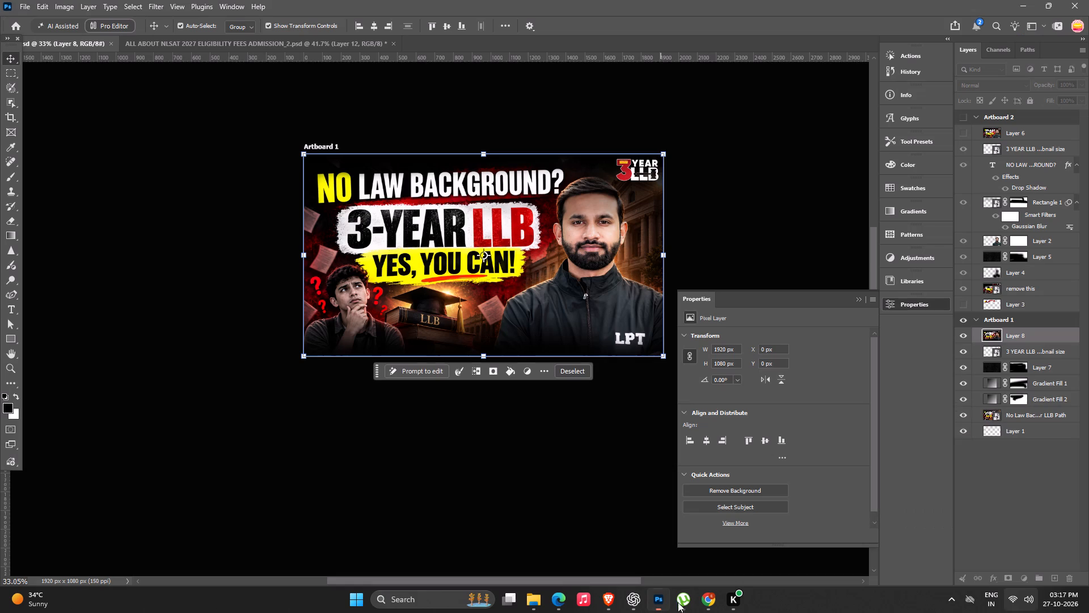
pyautogui.click(708, 593)
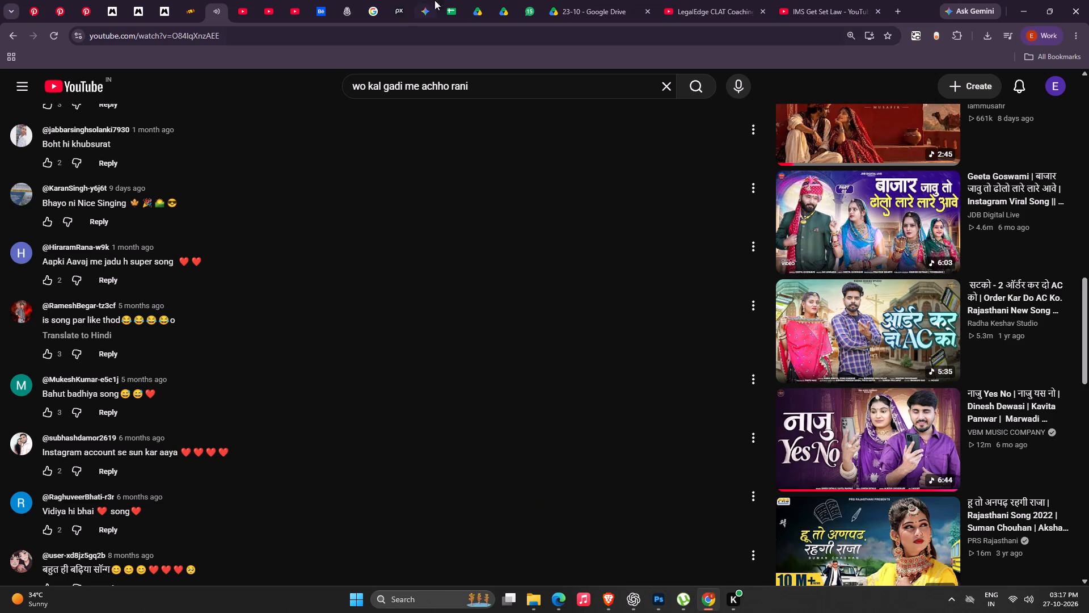